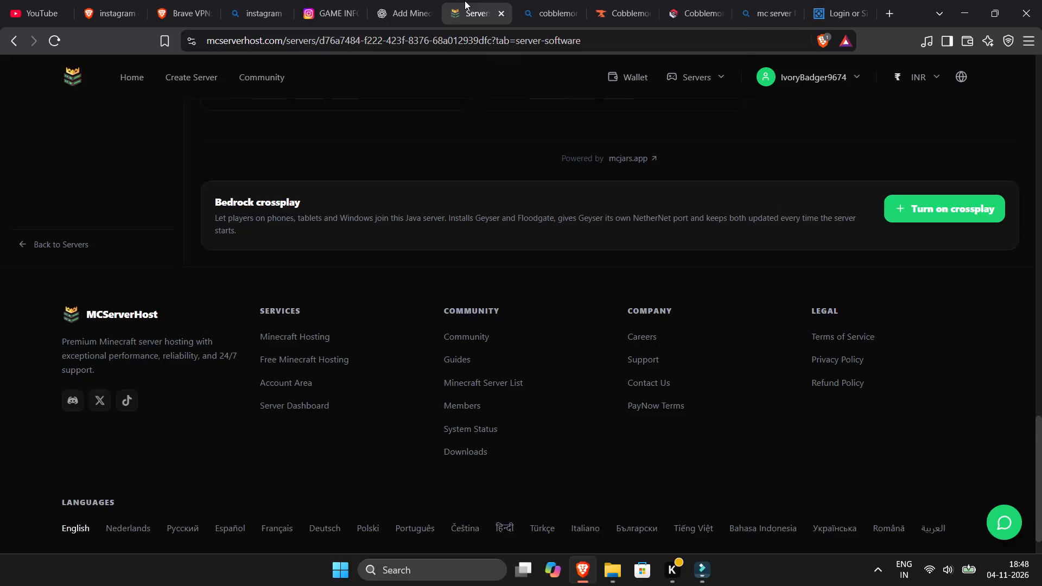
Dismiss the paid server-setup offer on the Server Software page.
scroll(457, 125, up, 3)
scroll(474, 220, up, 12)
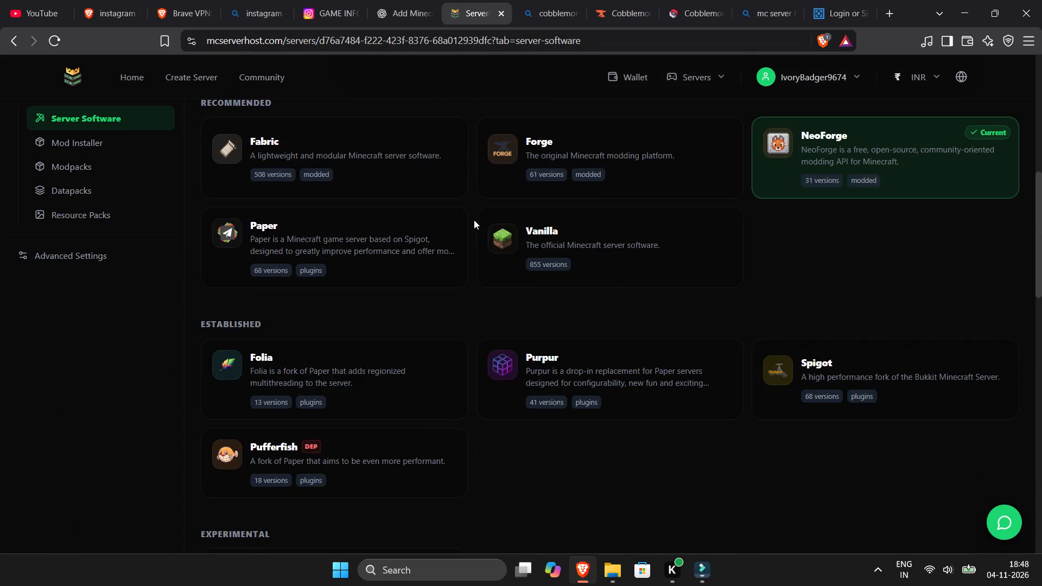
scroll(474, 220, up, 8)
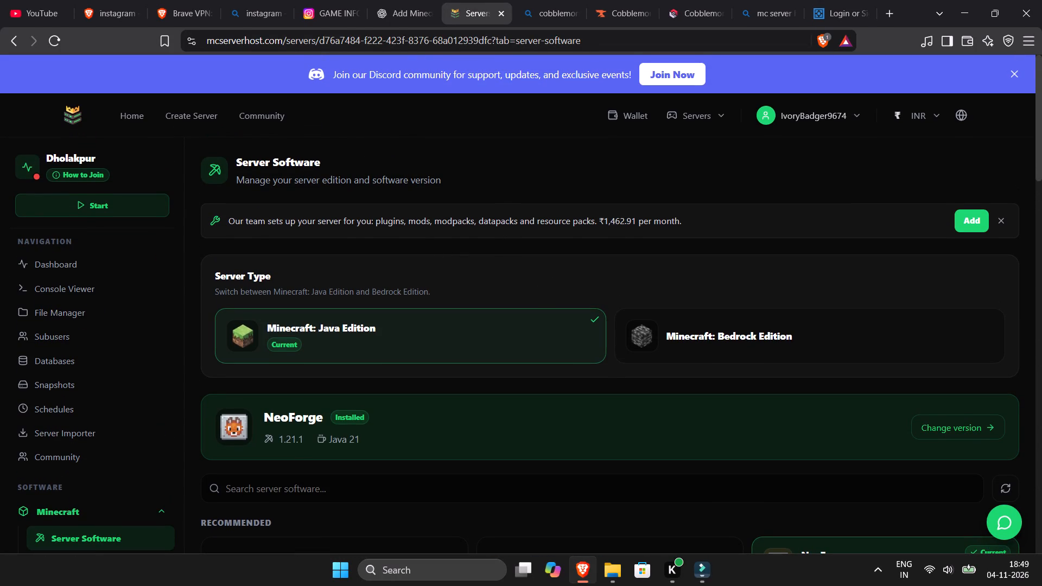
click(1000, 223)
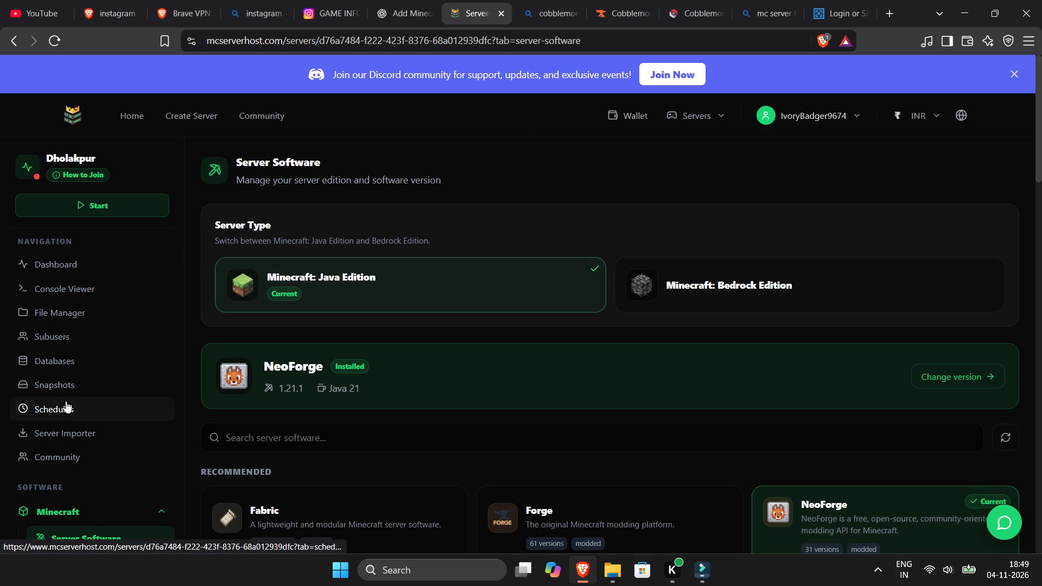
Open the Dholakpur server's File Manager and start a file upload.
scroll(69, 366, up, 3)
scroll(91, 316, down, 3)
scroll(91, 316, up, 2)
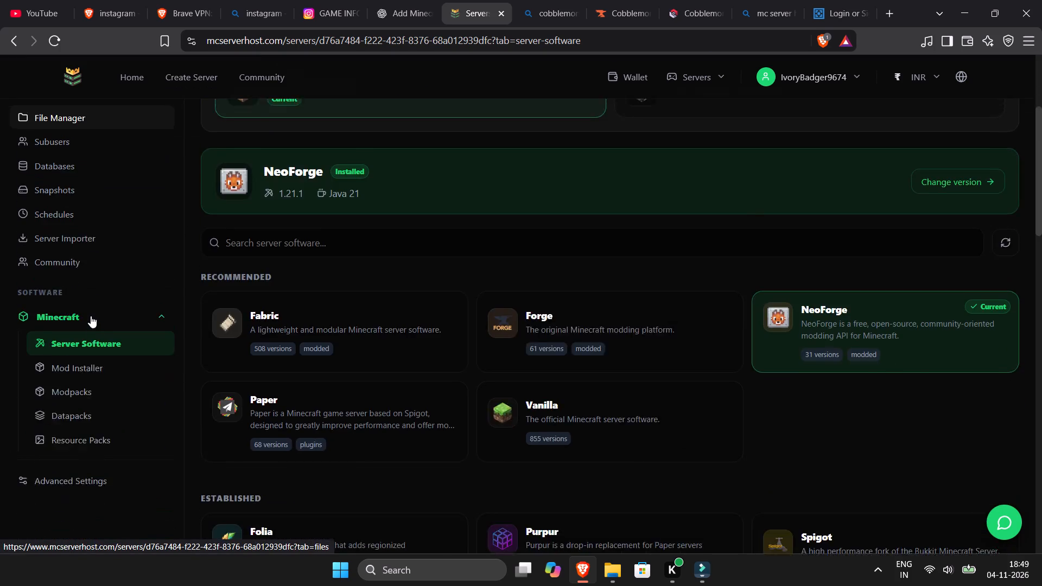
scroll(86, 318, up, 1)
click(72, 304)
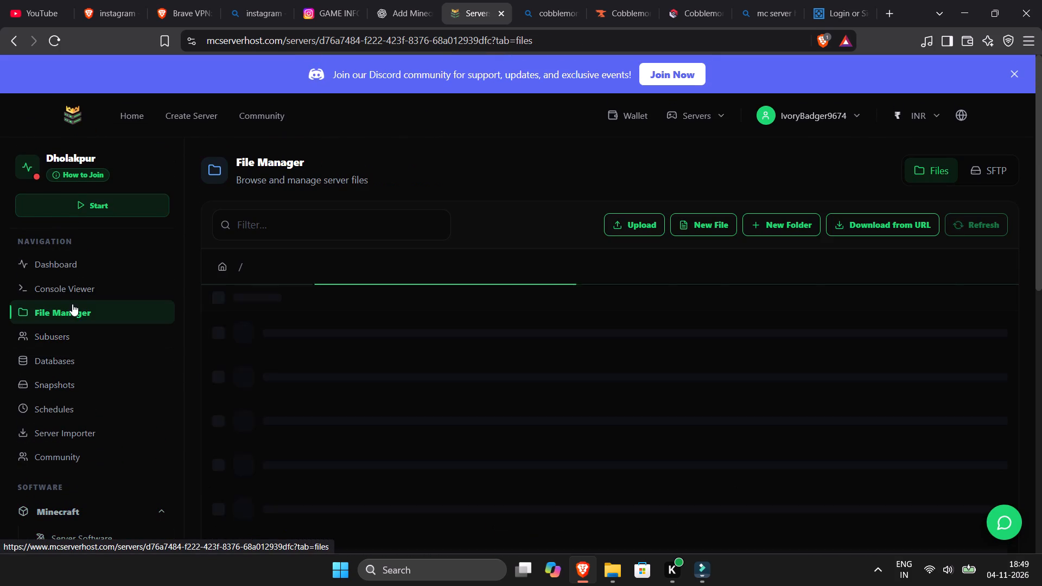
click(644, 225)
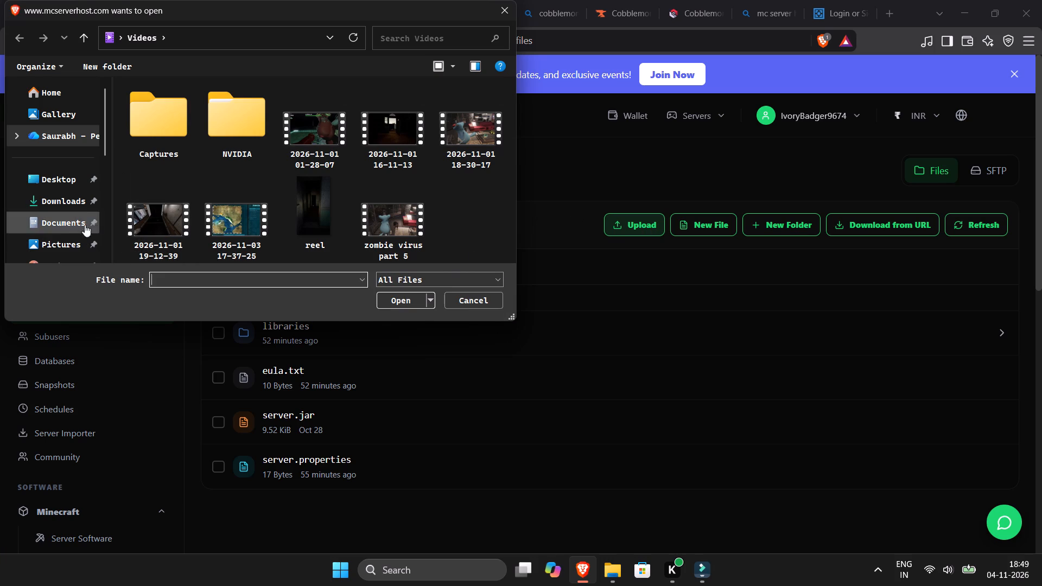
scroll(79, 214, down, 3)
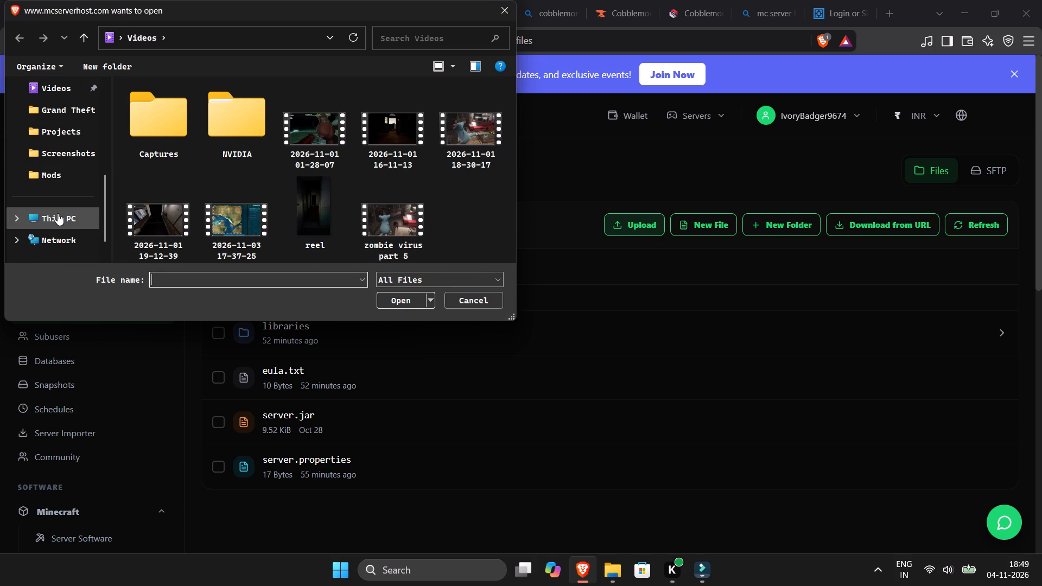
In File Explorer, leave the cobblemon search results, go back to the .minecraft versions folder and copy its path.
click(613, 583)
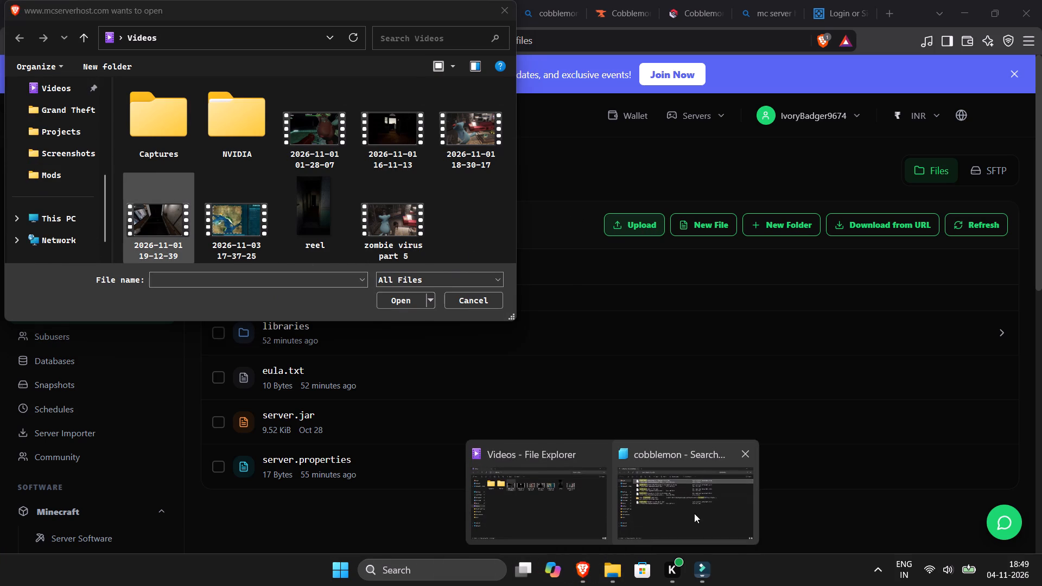
click(701, 498)
click(5, 39)
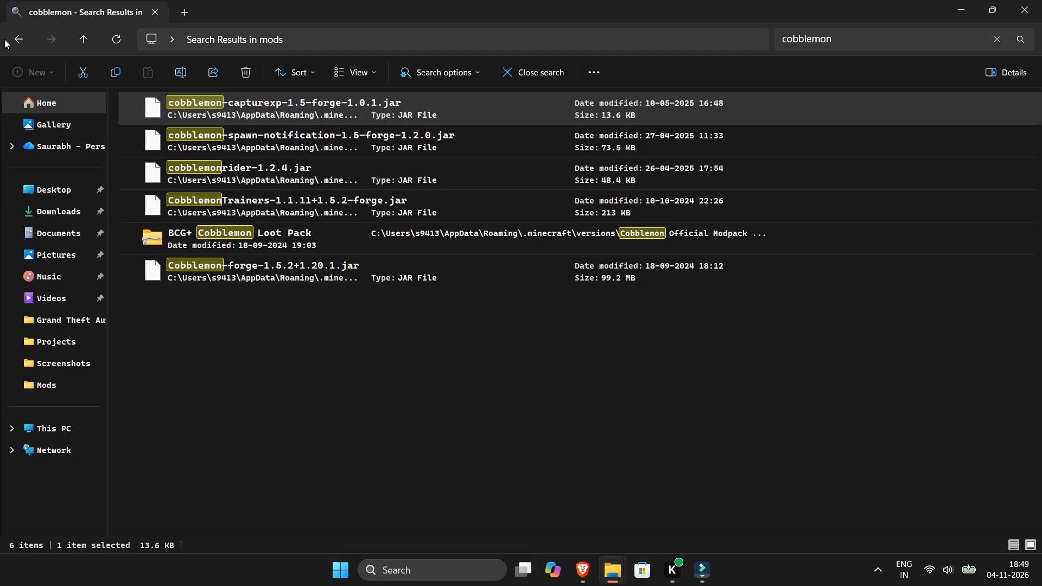
click(9, 39)
click(10, 38)
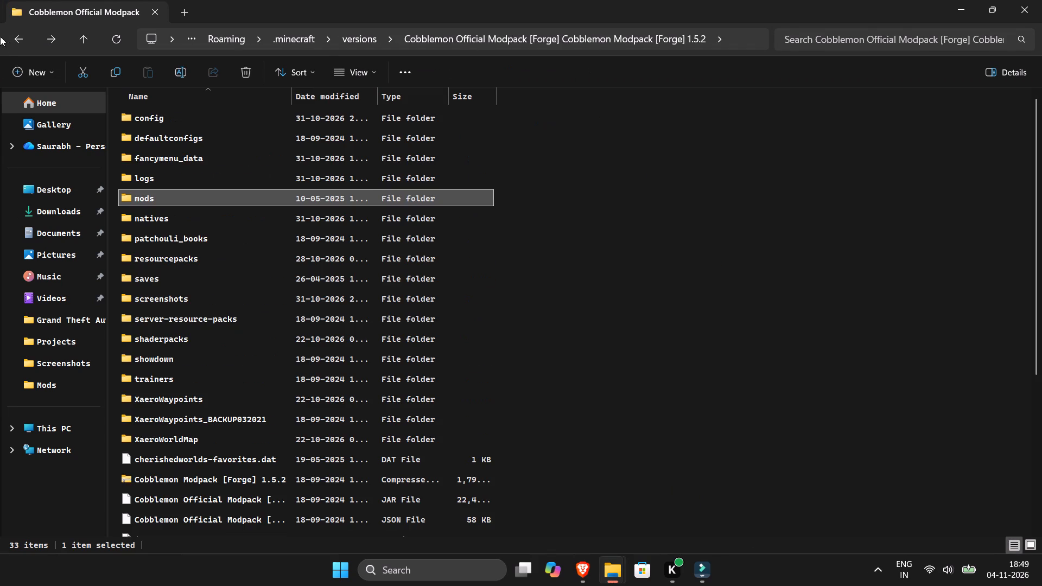
click(10, 35)
click(494, 250)
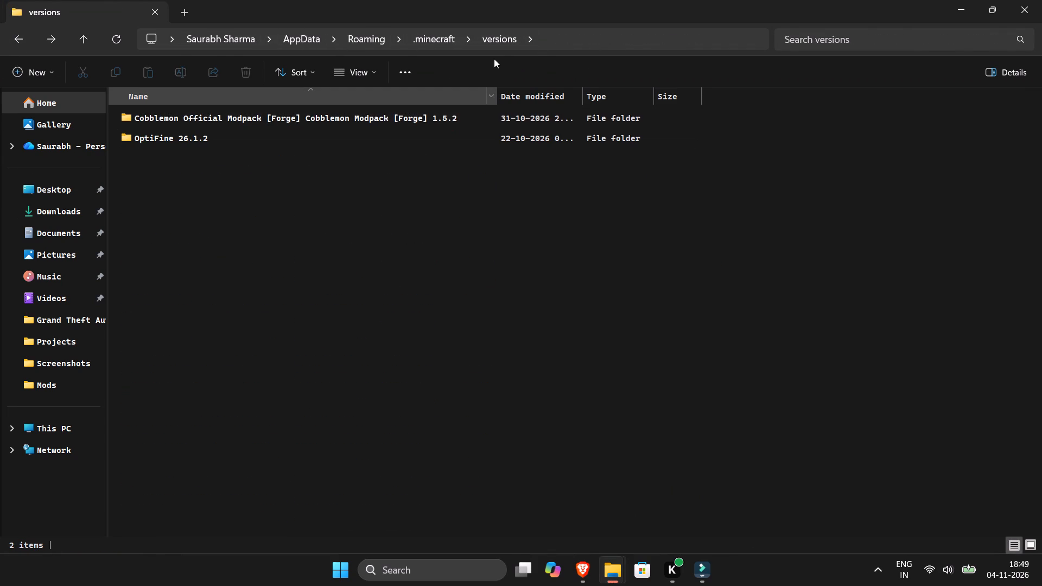
click(565, 39)
key(ctrl+c)
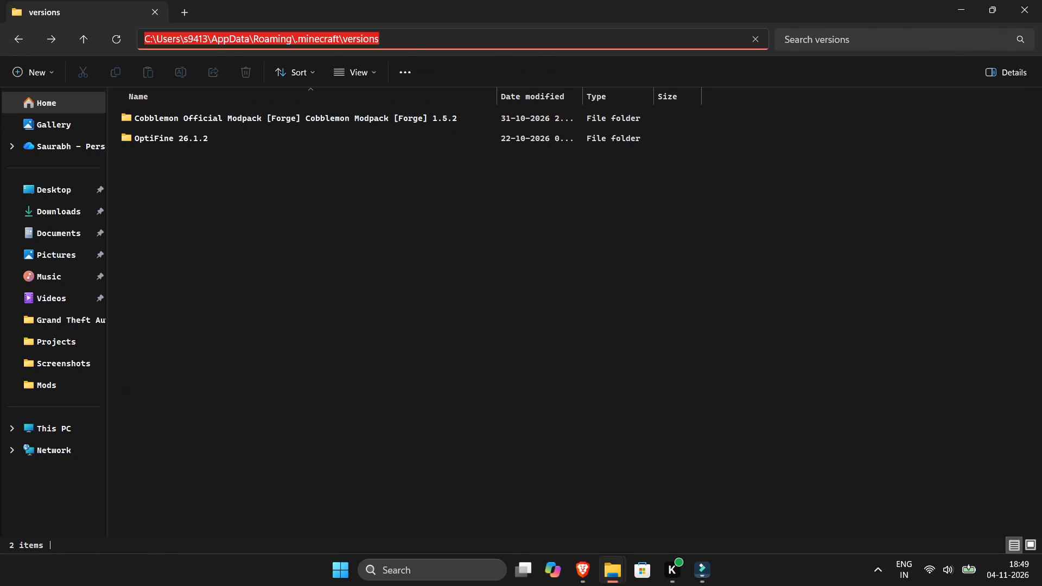
Return to the upload file chooser in Brave and go to the copied versions folder path.
key(alt+Tab)
click(225, 37)
key(ctrl+v)
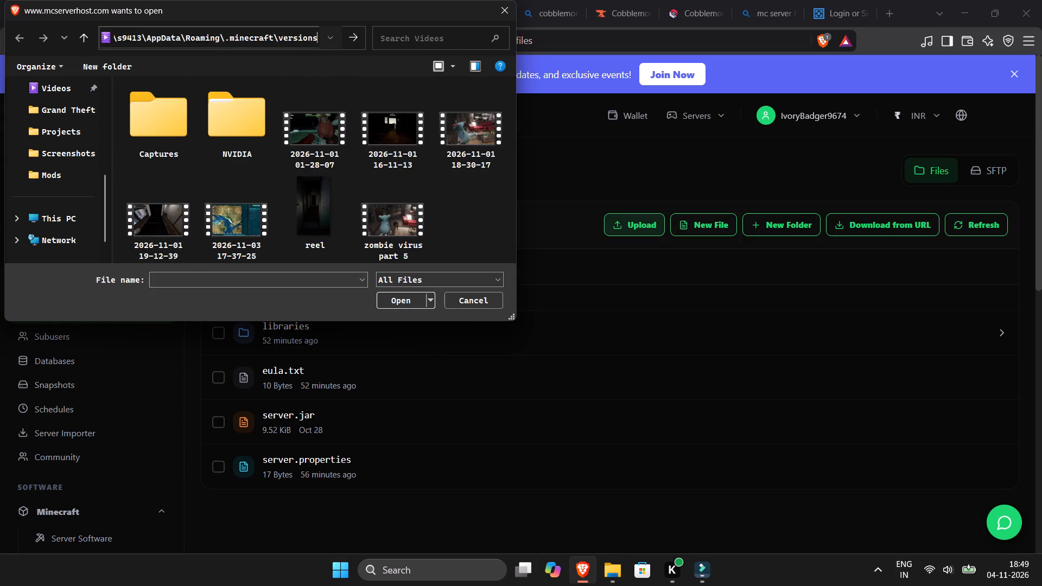
key(Return)
Compress the Cobblemon Official Modpack folder into a .7z archive with 7-Zip in the background, and close the upload file chooser.
click(207, 115)
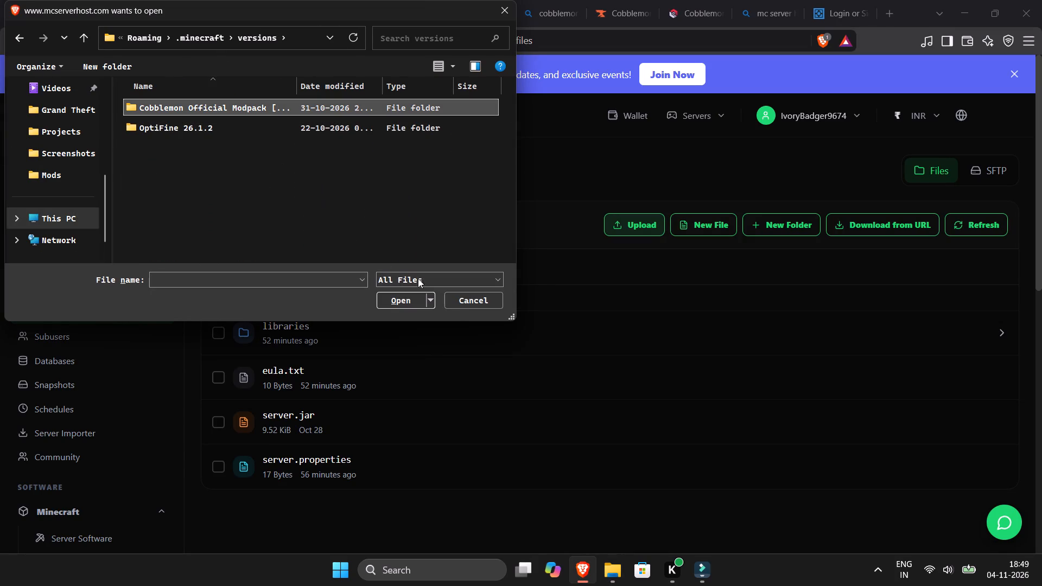
click(408, 230)
right_click(374, 101)
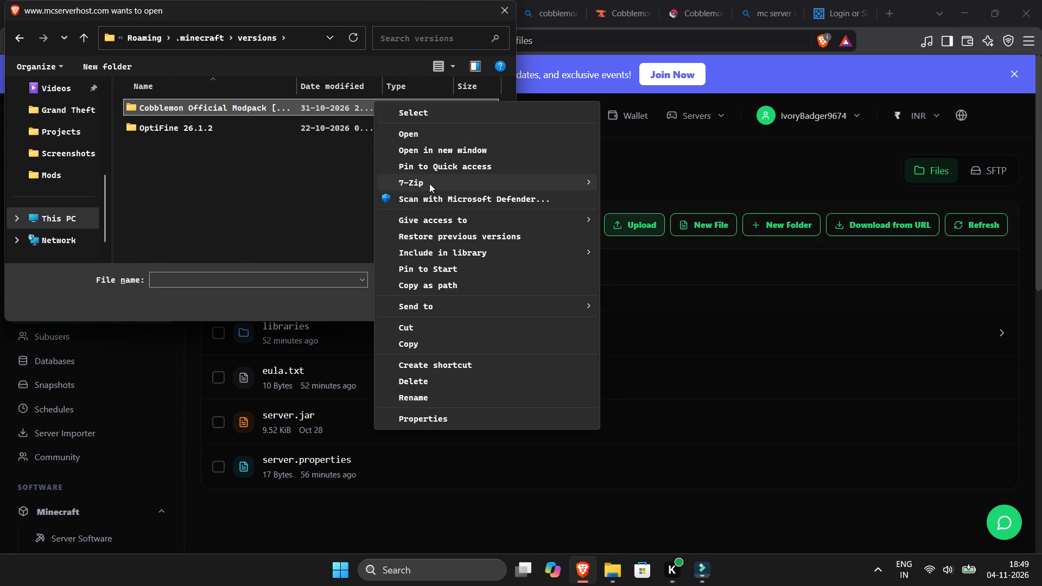
click(430, 183)
click(541, 448)
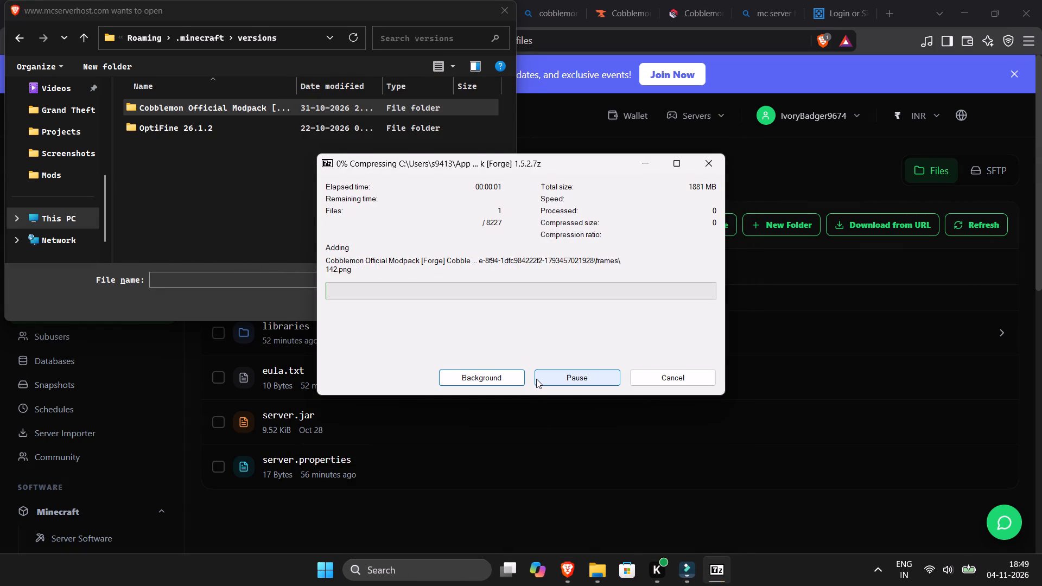
click(646, 160)
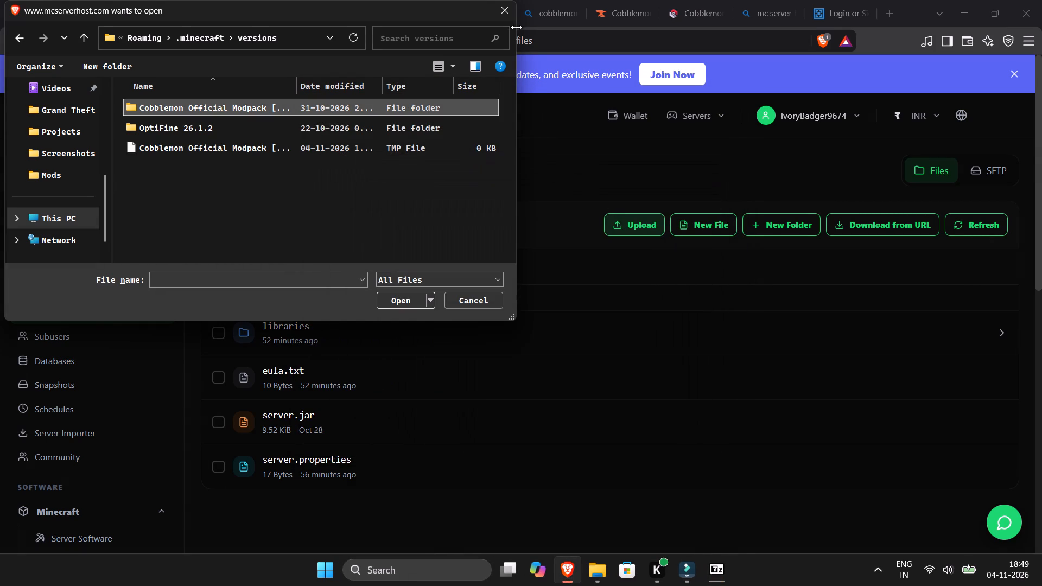
click(505, 16)
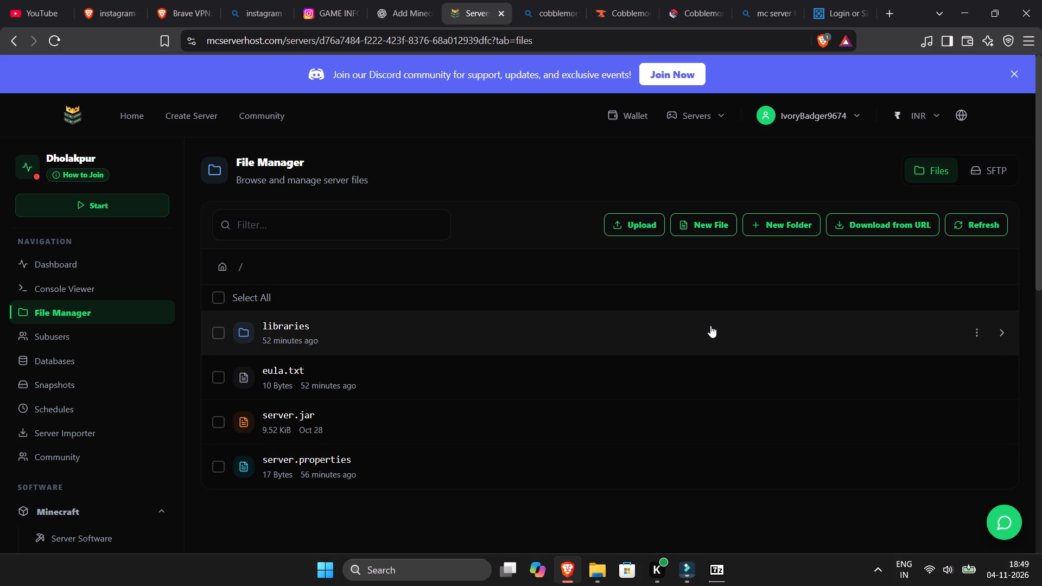
Examine the SFTP transfer information and the server's Databases, Snapshots, Schedules, Server Importer and Community pages, ending back in File Manager.
click(999, 168)
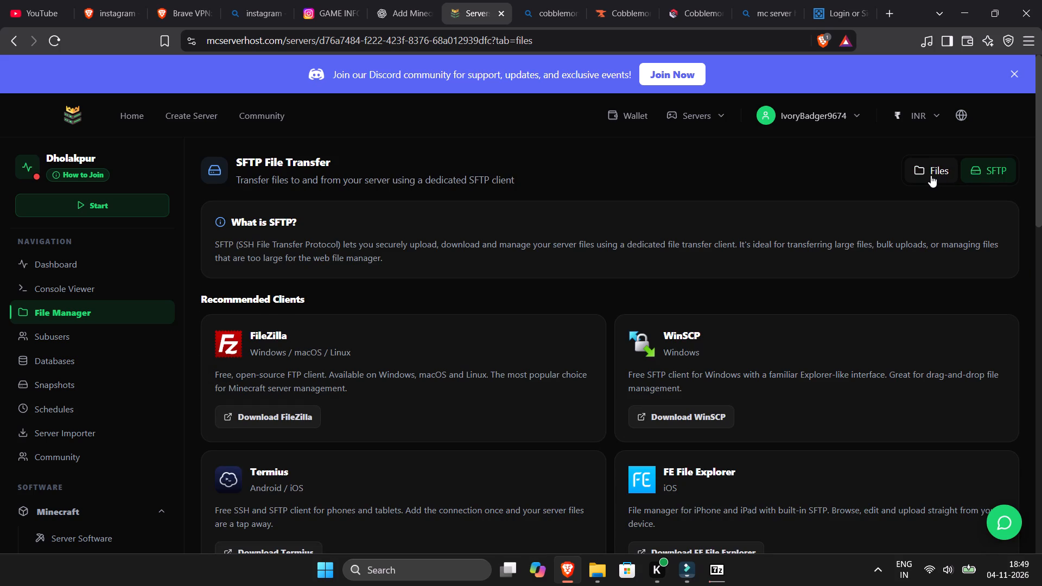
scroll(870, 276, down, 5)
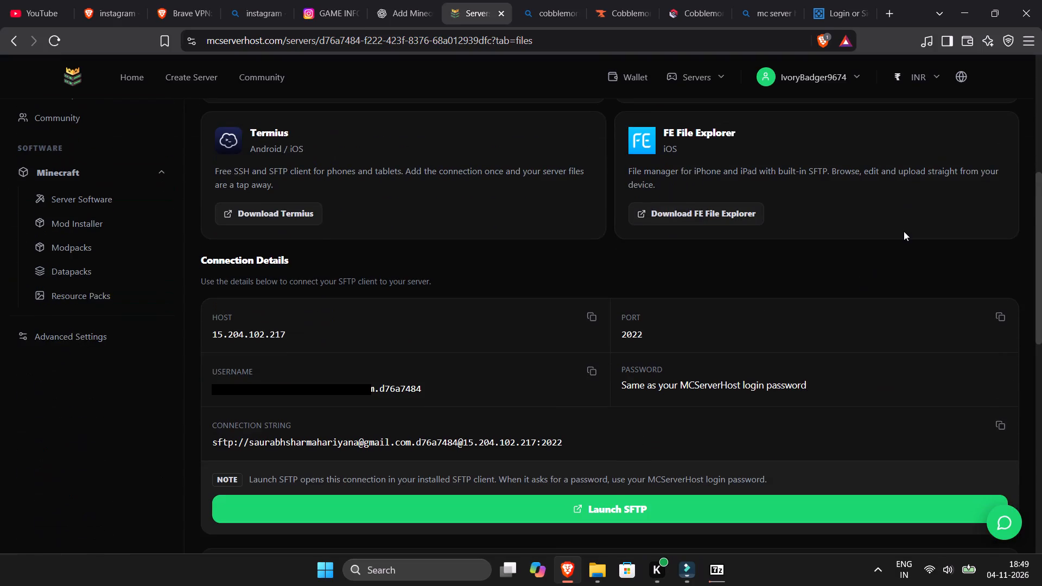
scroll(908, 213, up, 5)
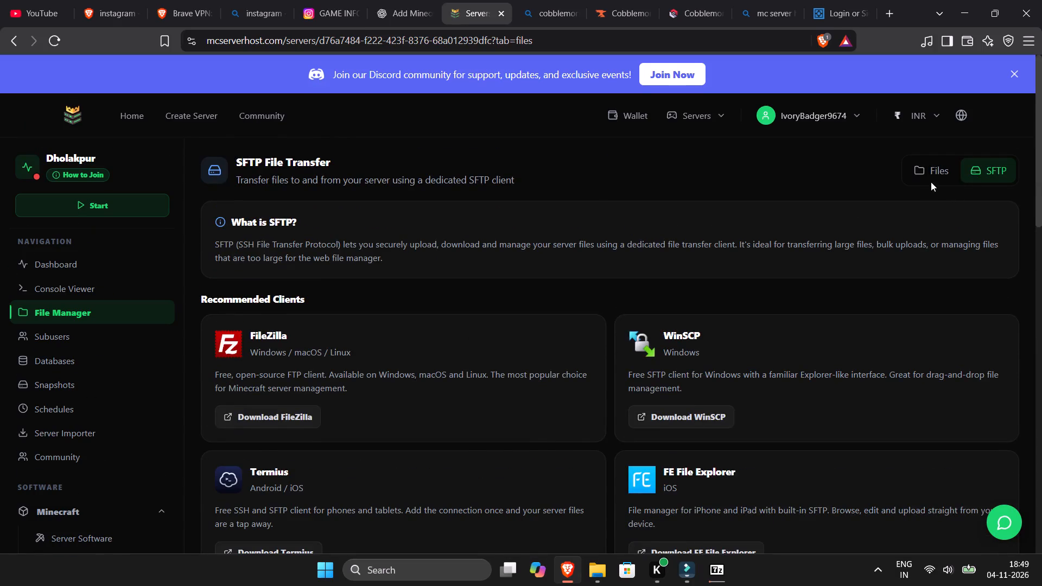
click(929, 178)
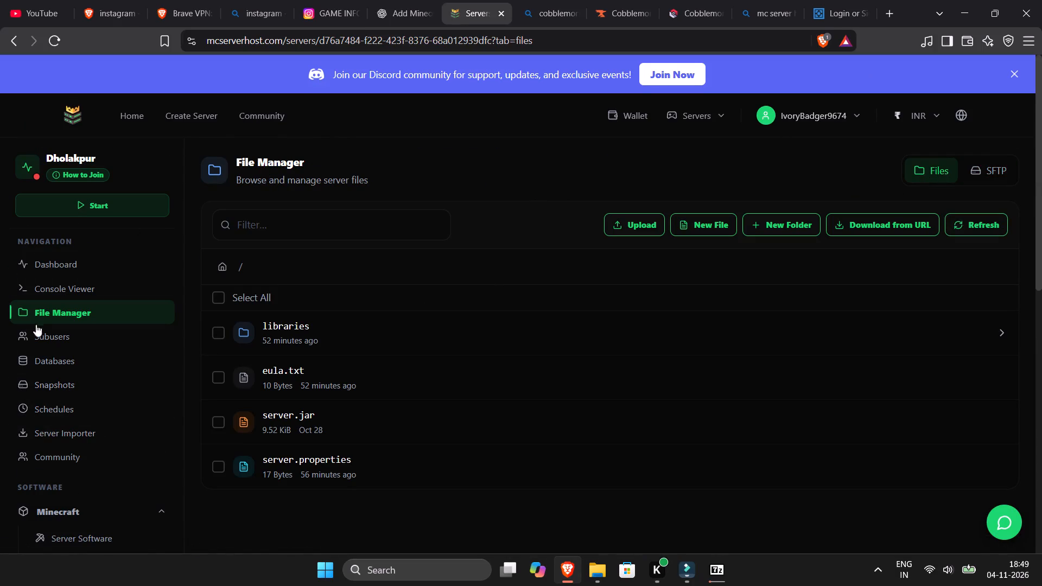
click(58, 328)
click(65, 364)
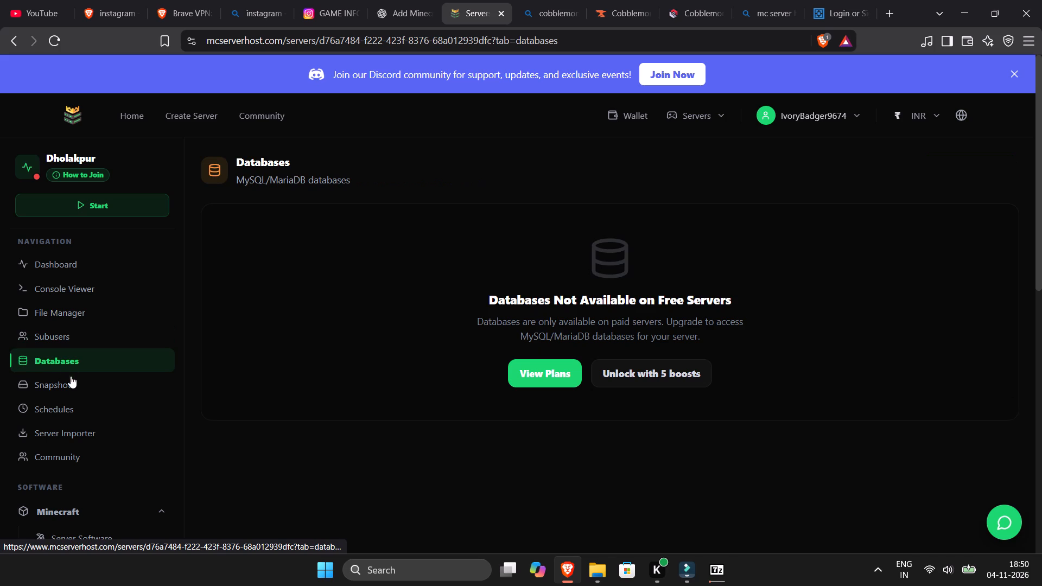
click(72, 385)
click(76, 416)
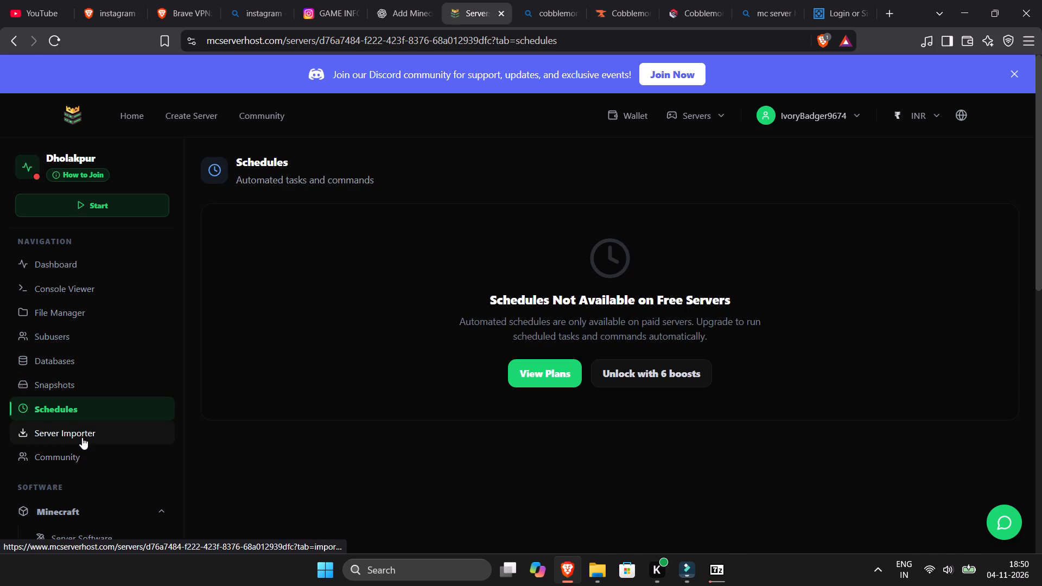
click(82, 437)
click(82, 450)
click(138, 308)
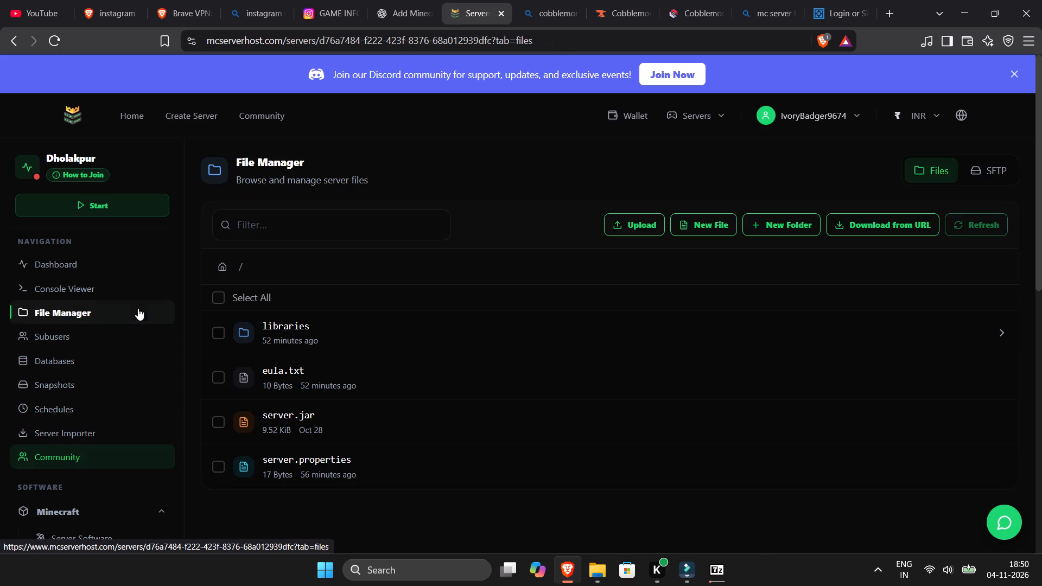
In Filmora, split the spawn-map clip following the ARK PART 2 title at about 00:00:19 and delete the part after the split.
click(682, 574)
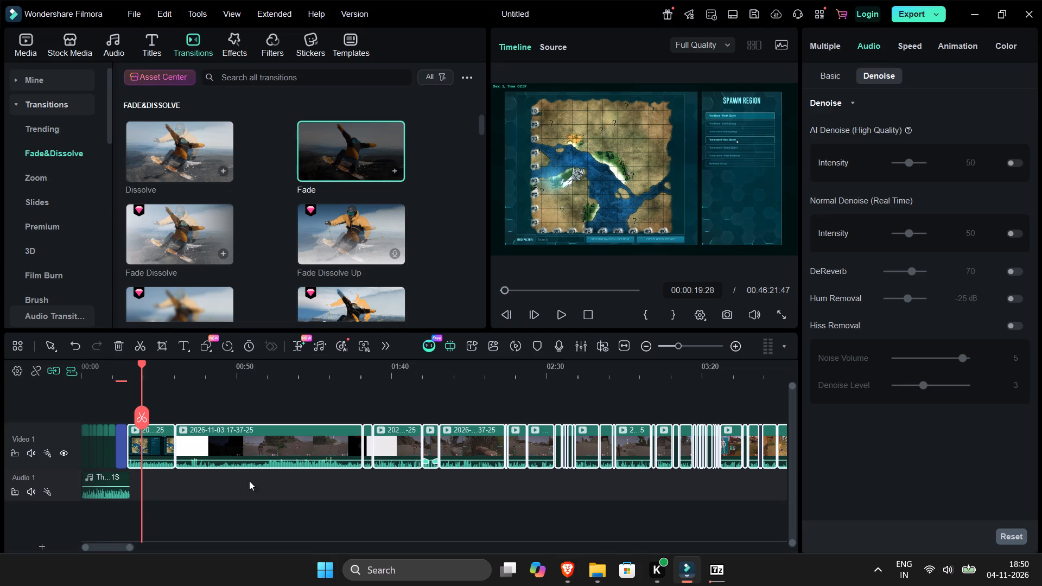
click(252, 400)
key(space)
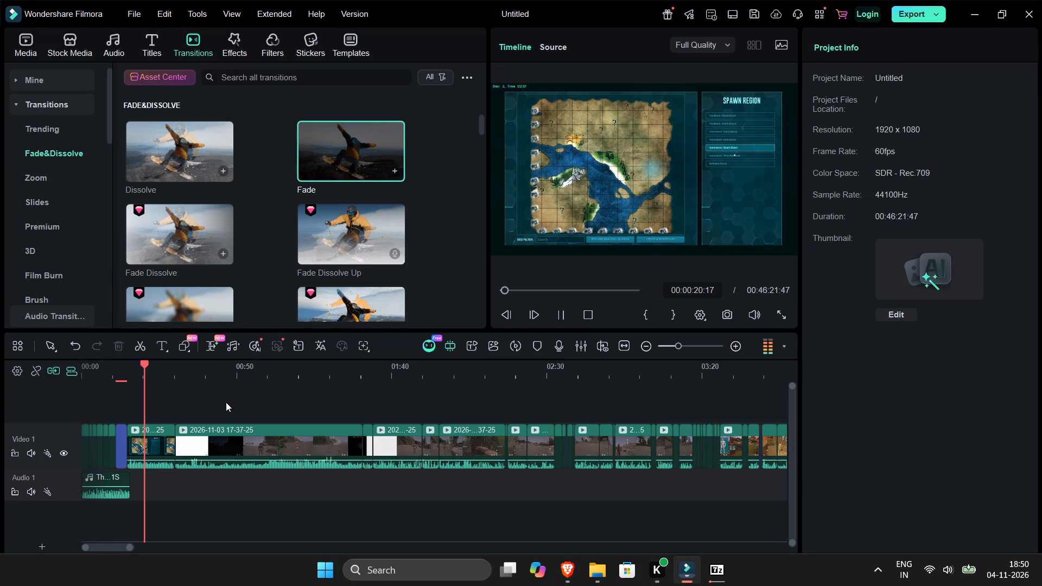
click(124, 368)
double_click(737, 343)
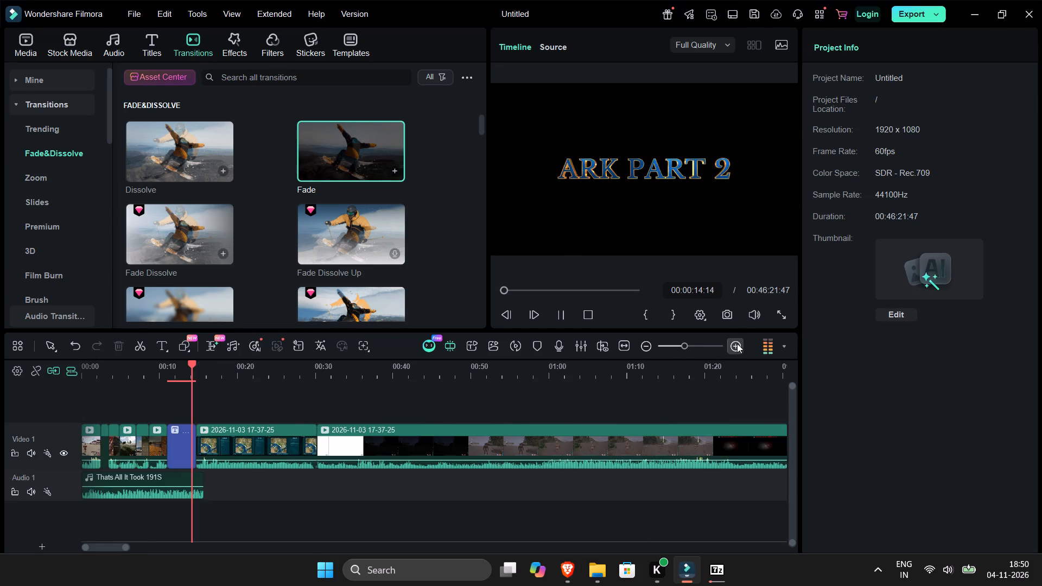
click(639, 343)
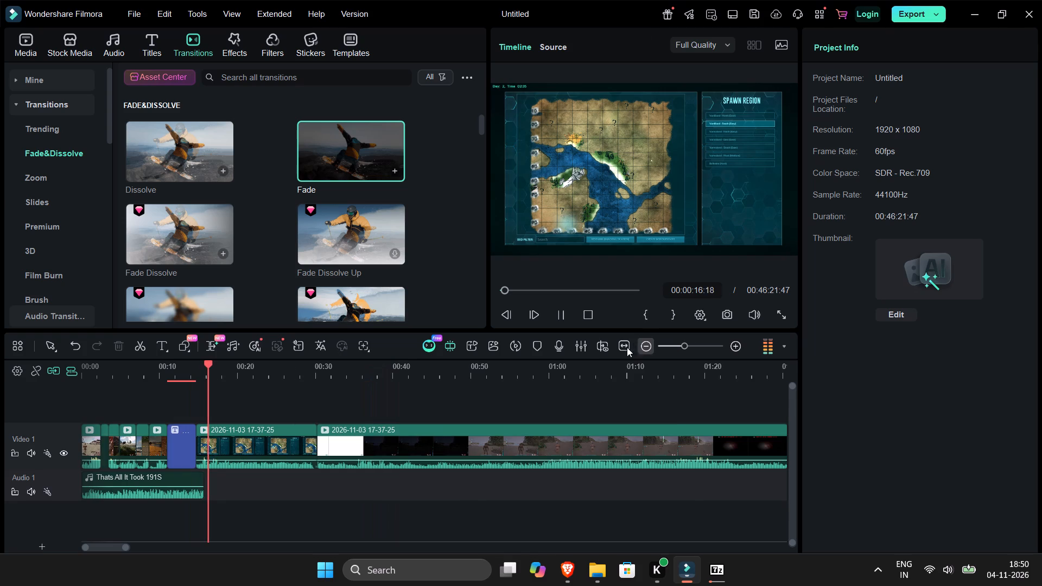
click(303, 404)
click(233, 441)
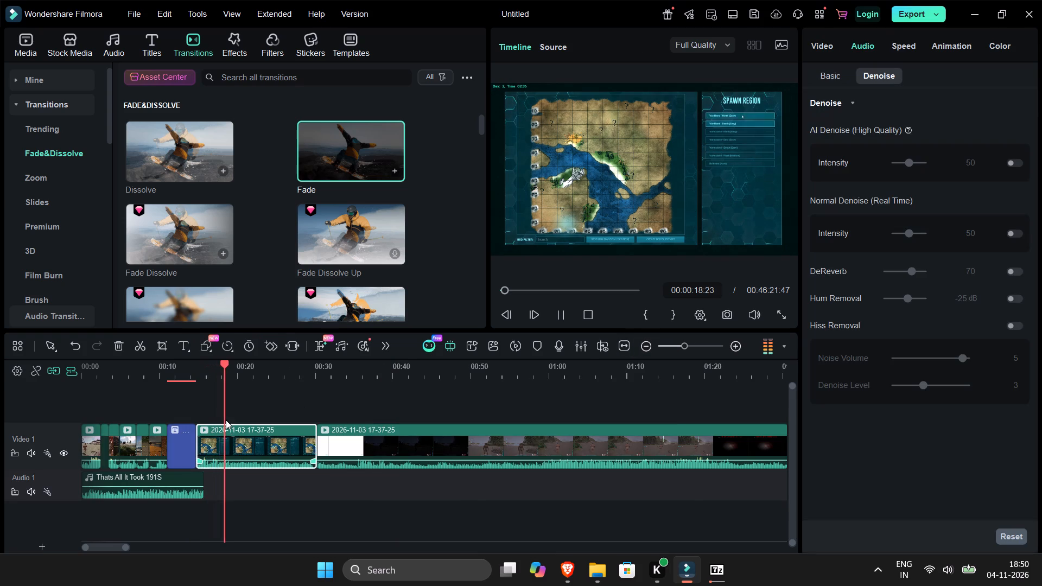
key(space)
key(ctrl+b)
key(Delete)
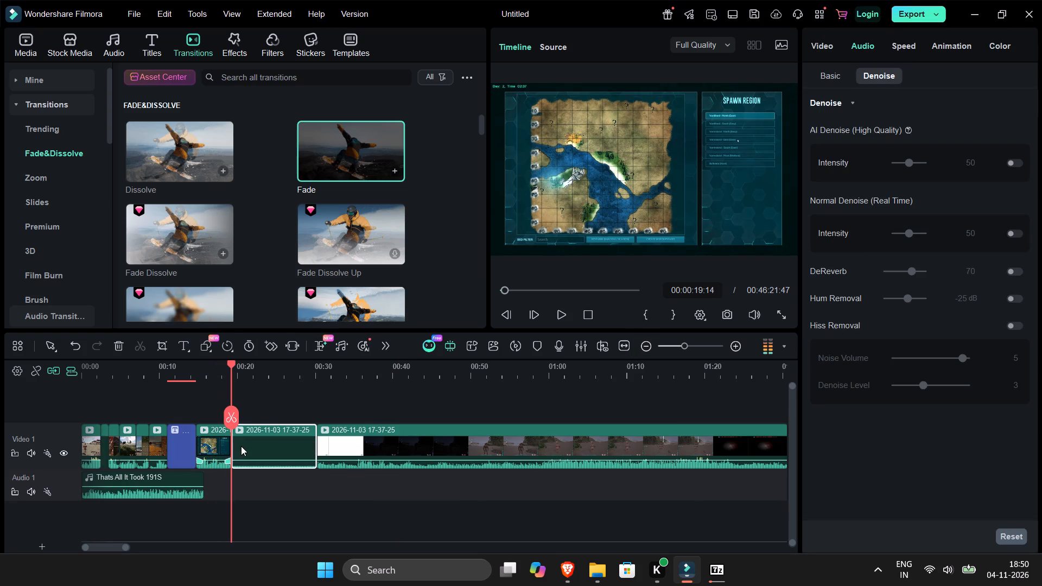
Play through the gameplay footage after the spawn-map clip and split it at about 00:00:31.
click(256, 410)
key(space)
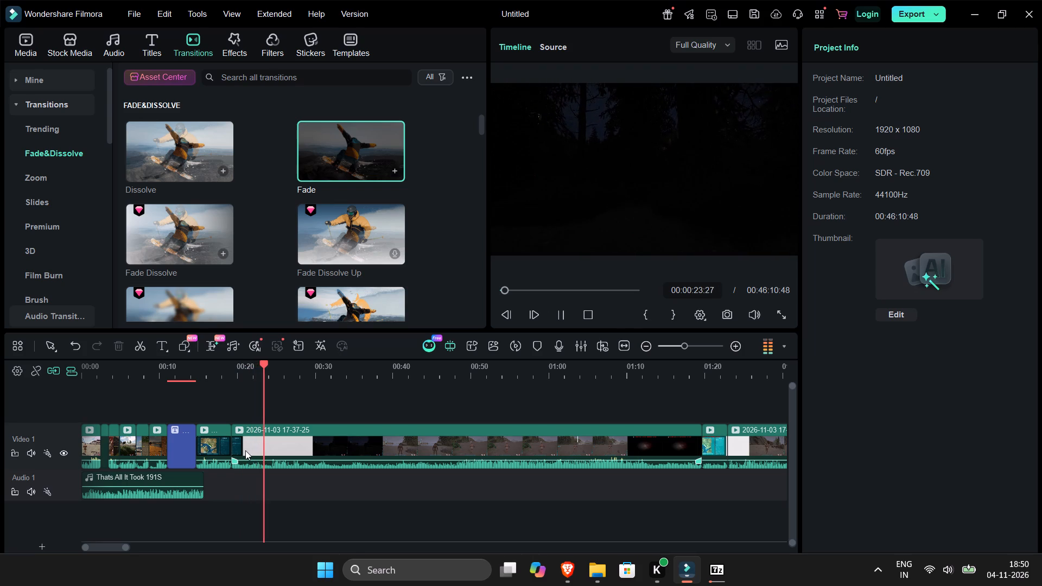
key(space)
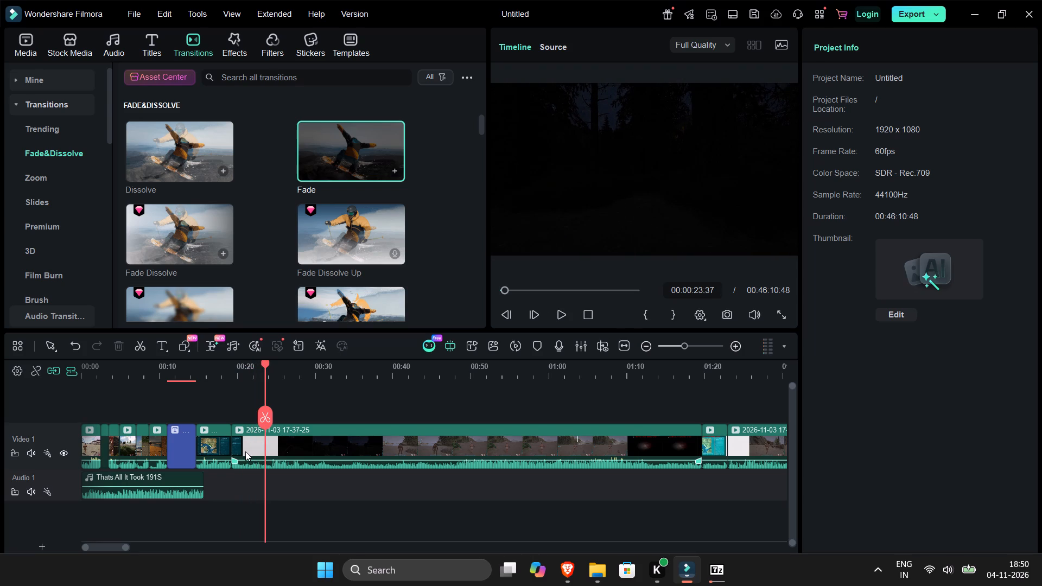
key(space)
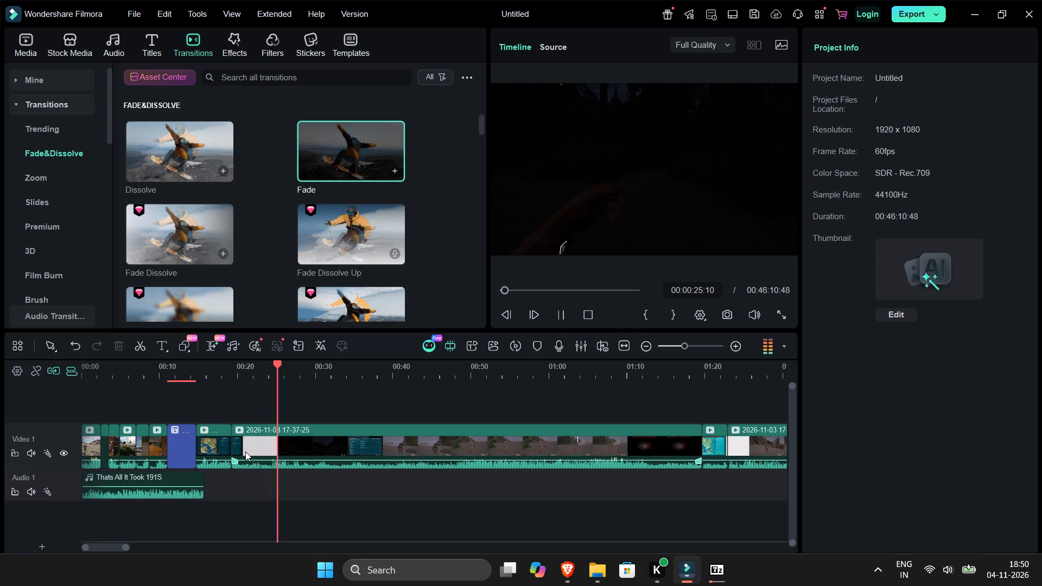
click(303, 448)
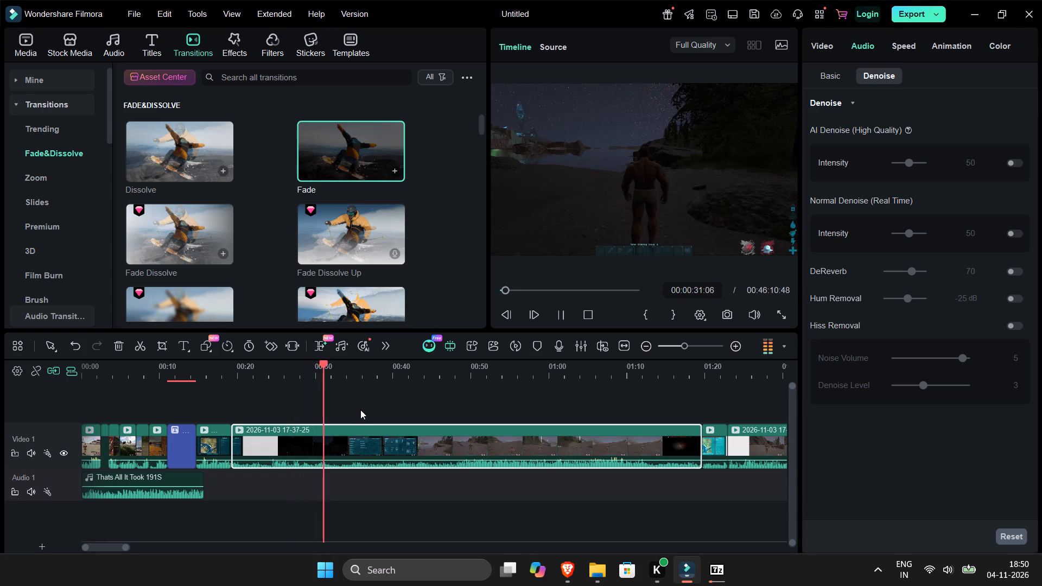
key(space)
key(ctrl+b)
Split the clip again at about 00:01:02 and delete the section between 00:00:31 and this new cut.
click(453, 370)
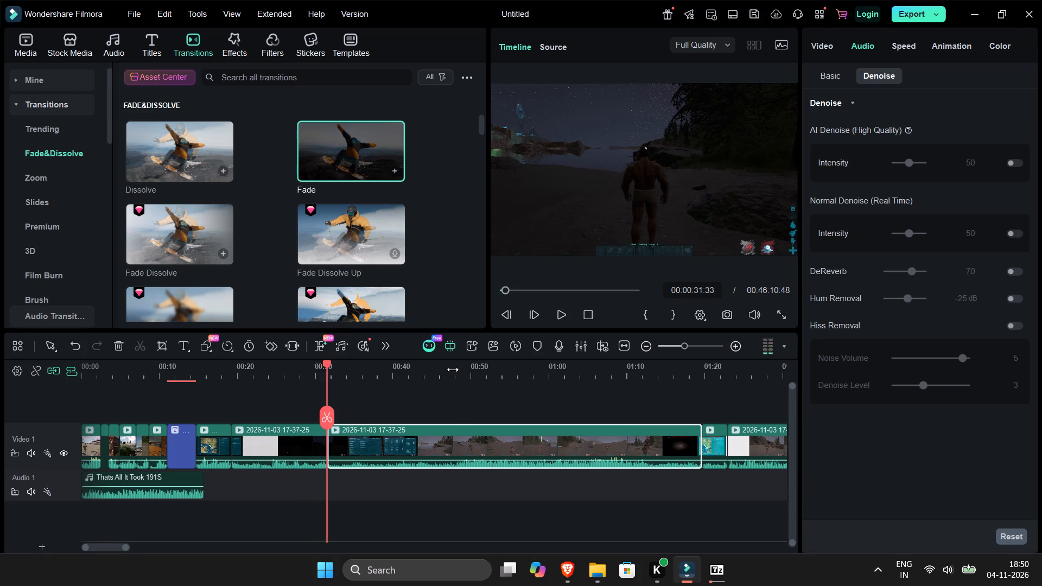
key(space)
click(607, 373)
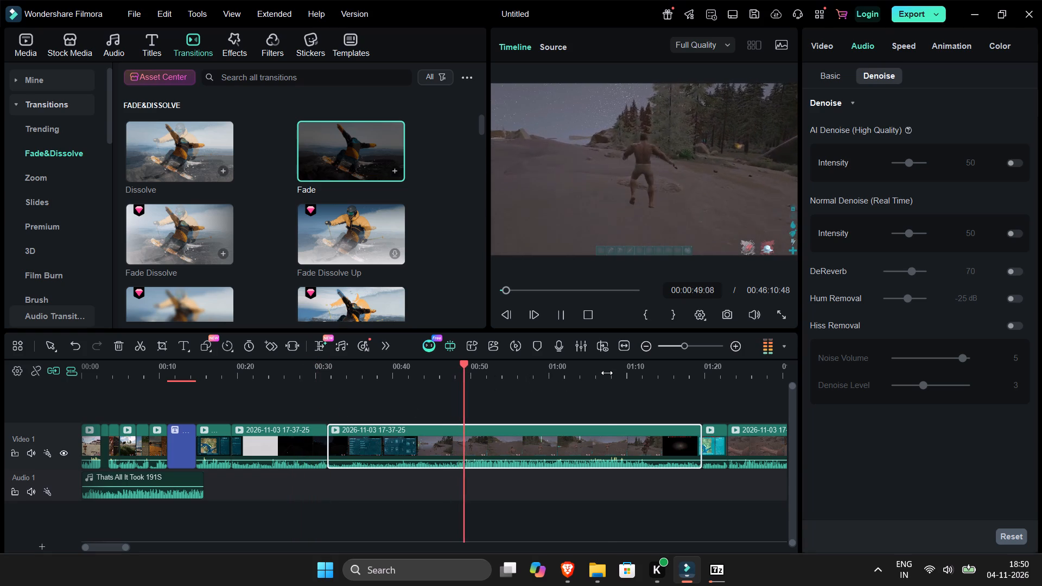
key(space)
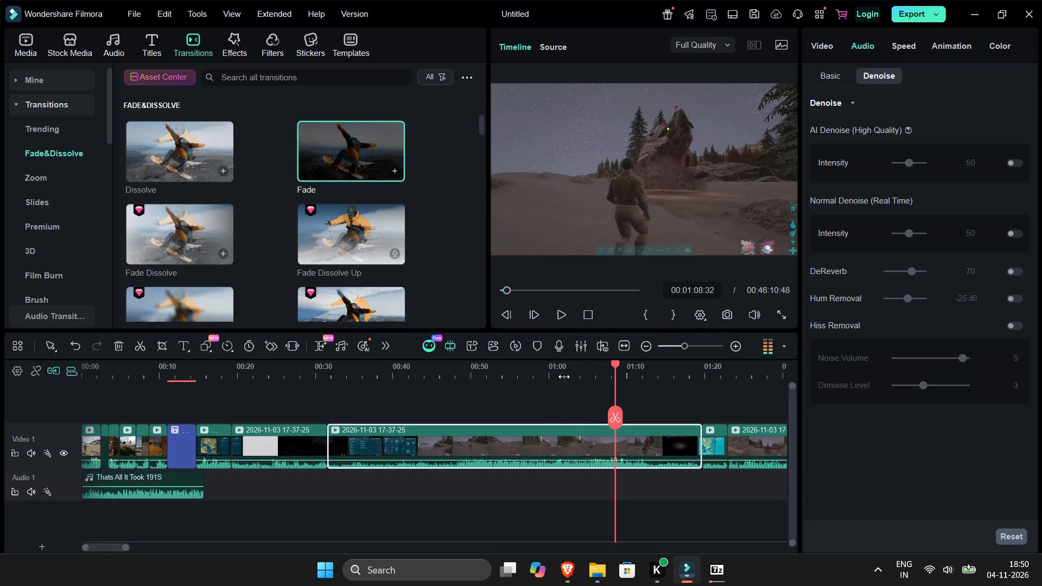
click(564, 377)
key(space)
key(space)
key(ctrl+b)
click(547, 436)
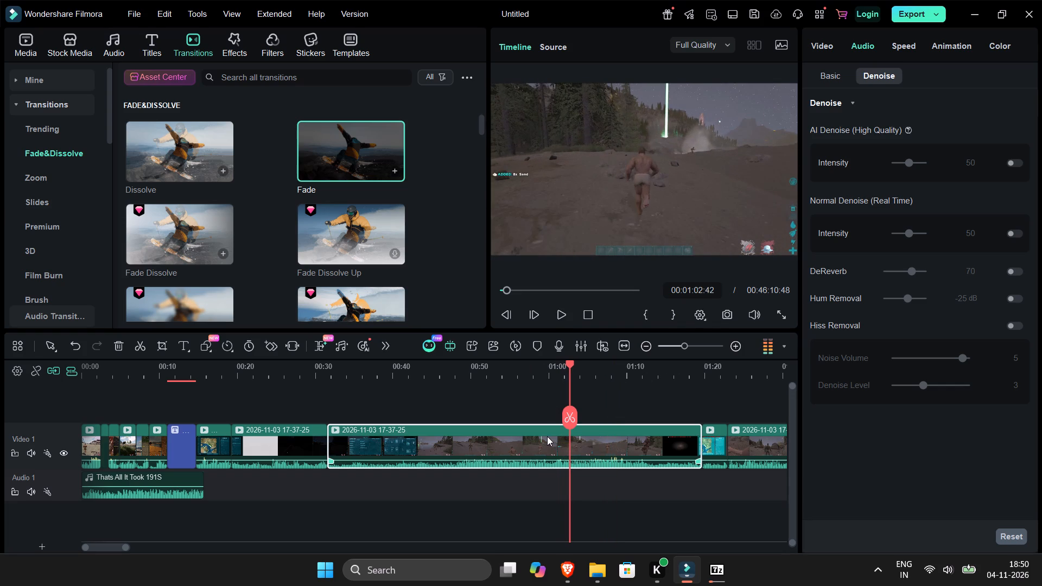
key(Delete)
Isolate a roughly one-second dinosaur snippet by splitting the clip at about 00:00:36 and 00:00:37.
key(Up)
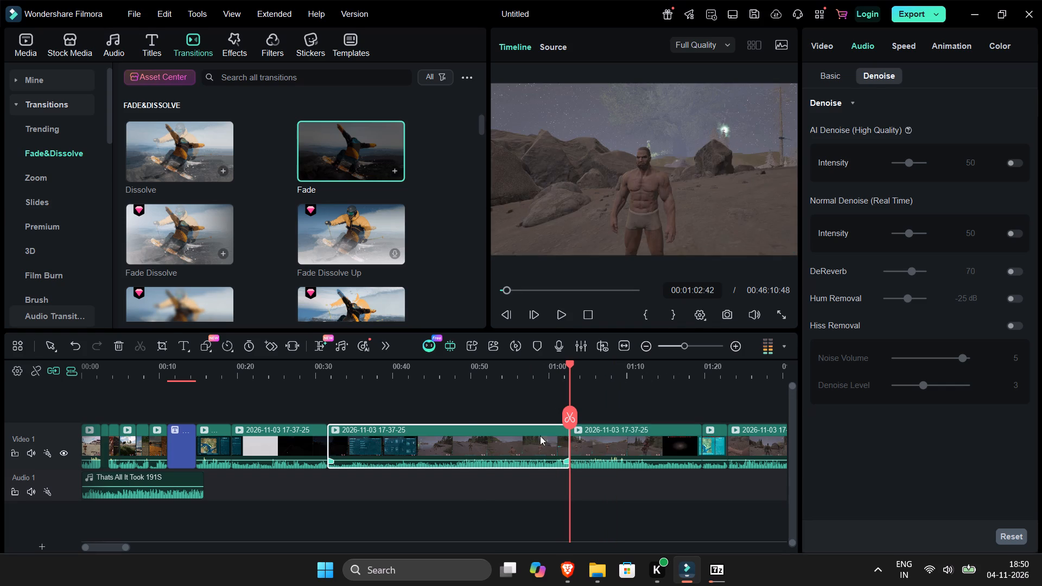
key(Up)
key(Up)
click(304, 362)
key(space)
click(351, 391)
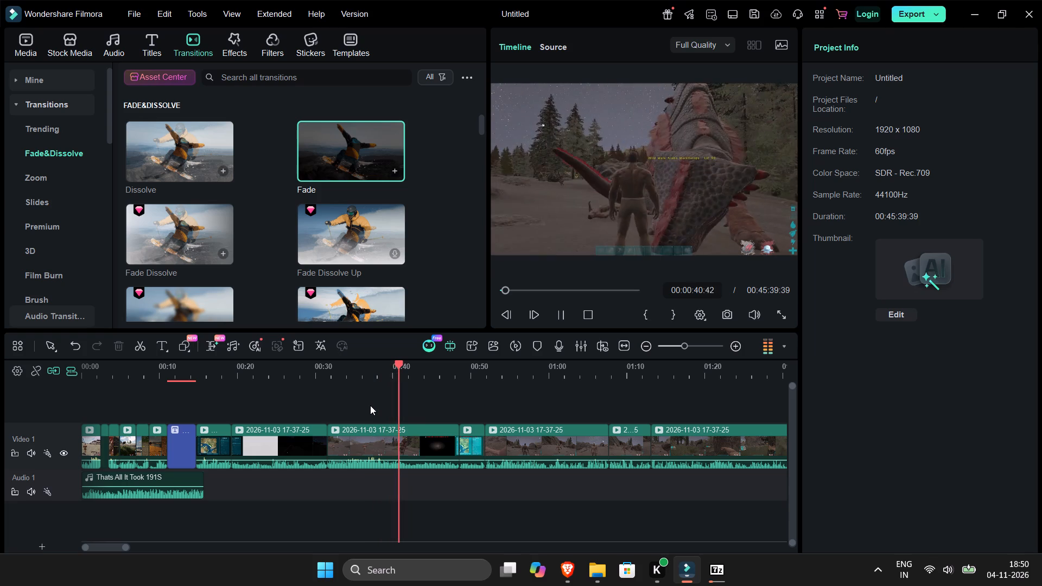
key(space)
click(328, 374)
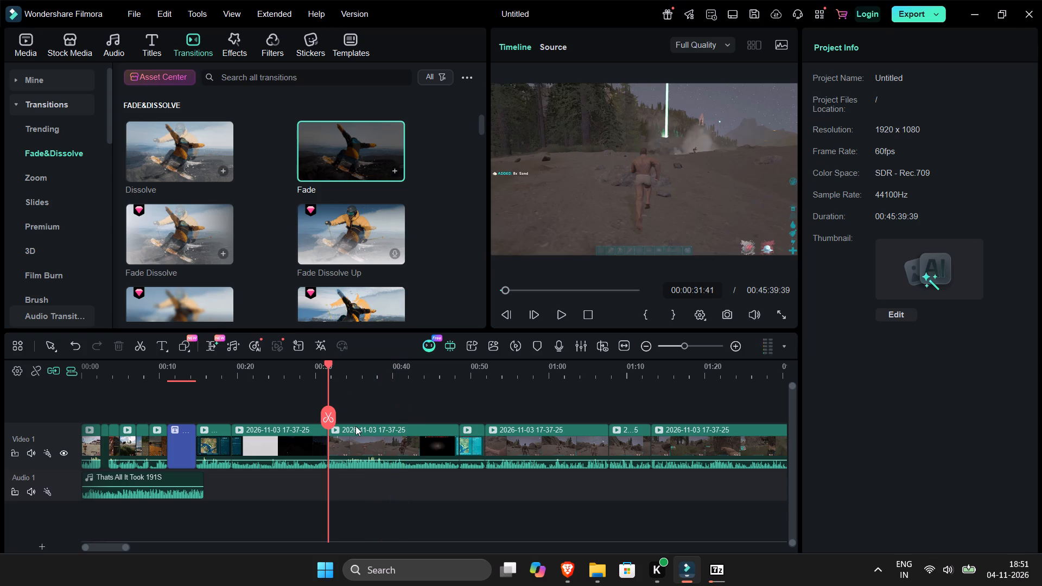
click(361, 370)
key(space)
key(space)
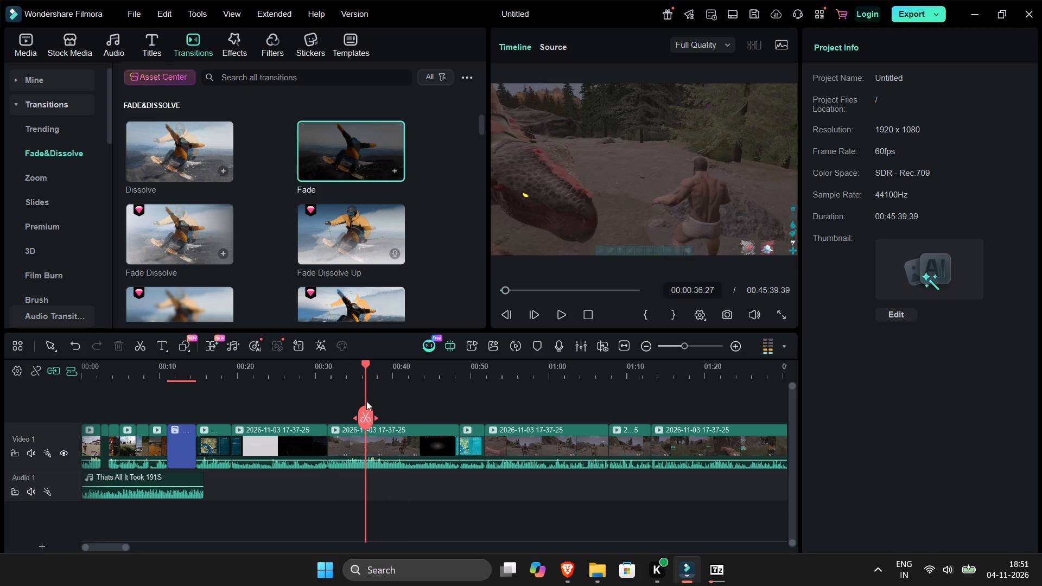
key(ctrl+b)
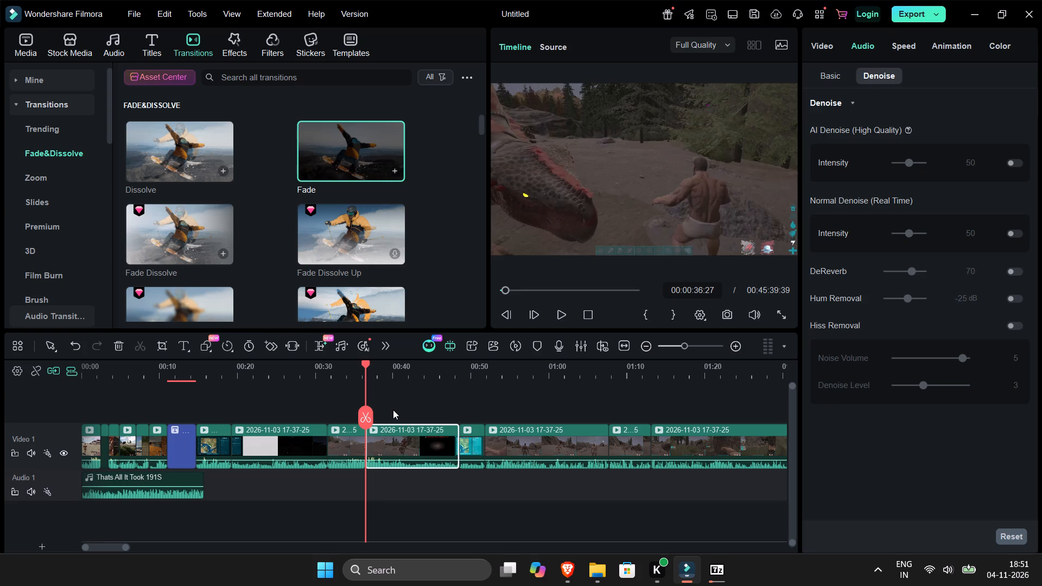
key(space)
click(396, 396)
key(space)
key(ctrl+b)
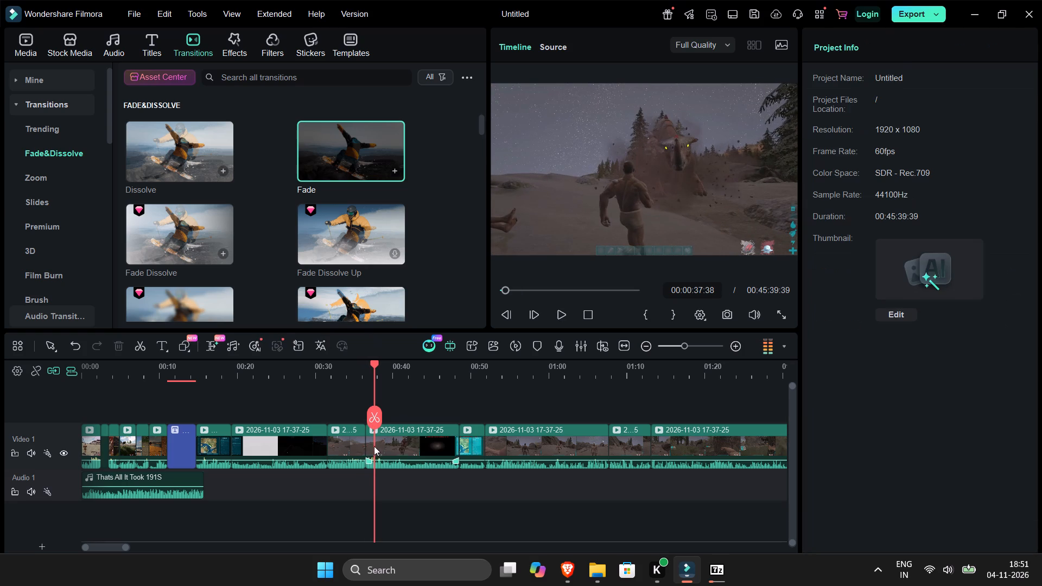
Move the isolated dinosaur snippet to the very start of the Video 1 track, ahead of the intro clips.
click(371, 444)
alt+drag(371, 444, 143, 462)
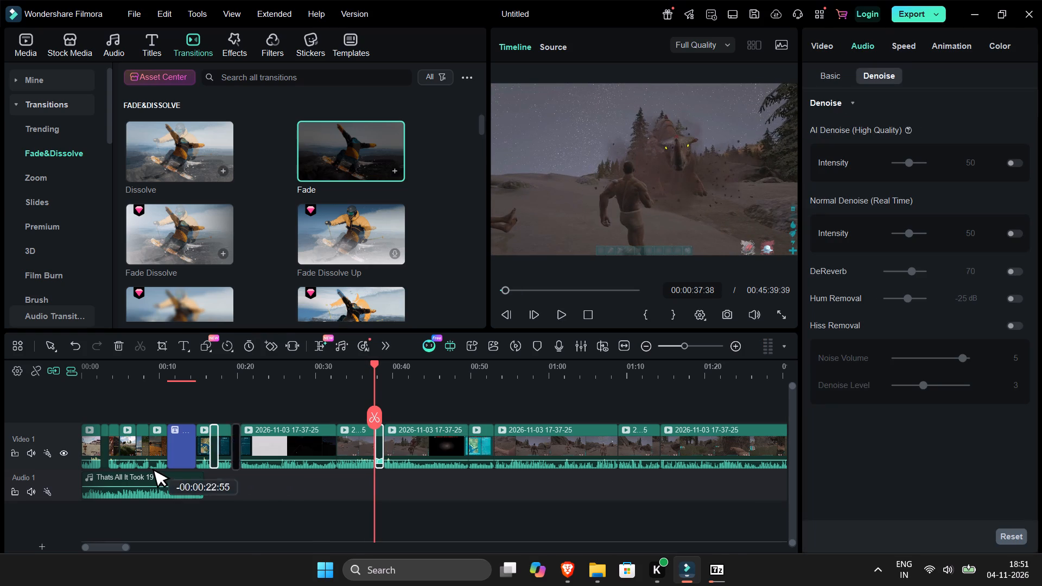
alt+drag(143, 462, 153, 450)
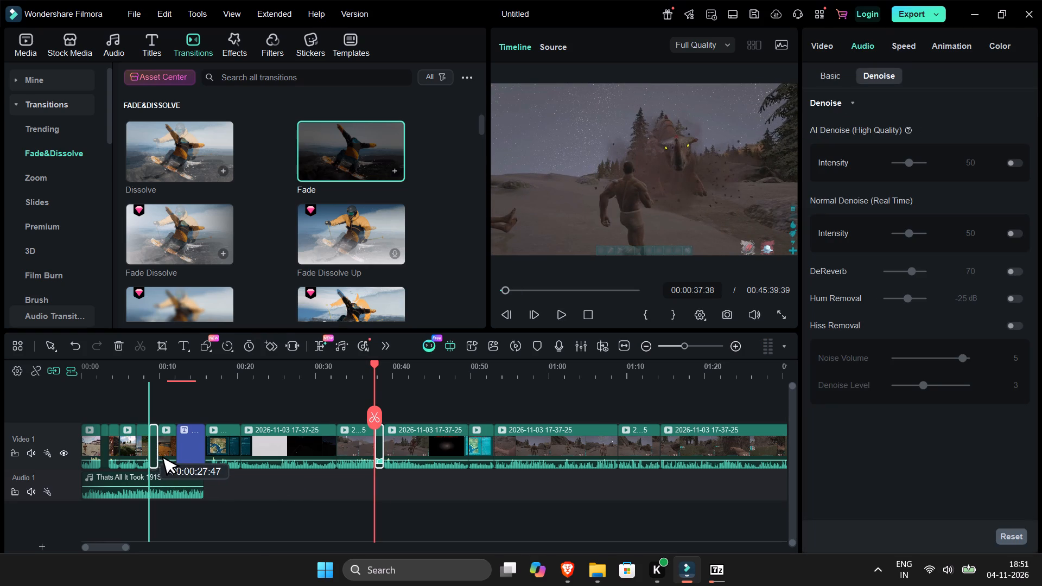
alt+drag(153, 450, 66, 442)
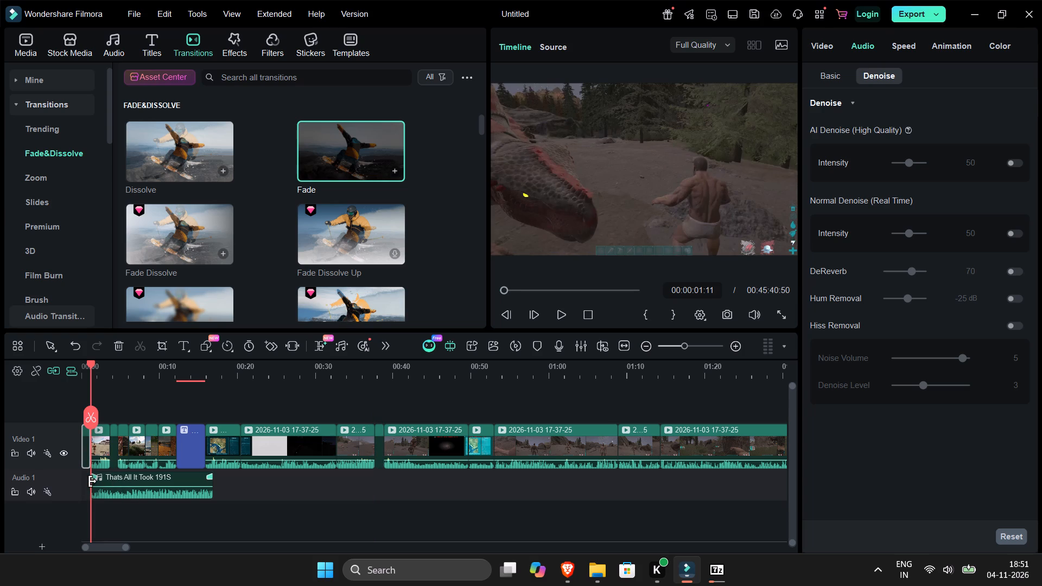
Move the Thats All It Took 191S music clip back to 00:00 and play the timeline from the beginning.
drag(93, 481, 48, 473)
drag(119, 480, 105, 479)
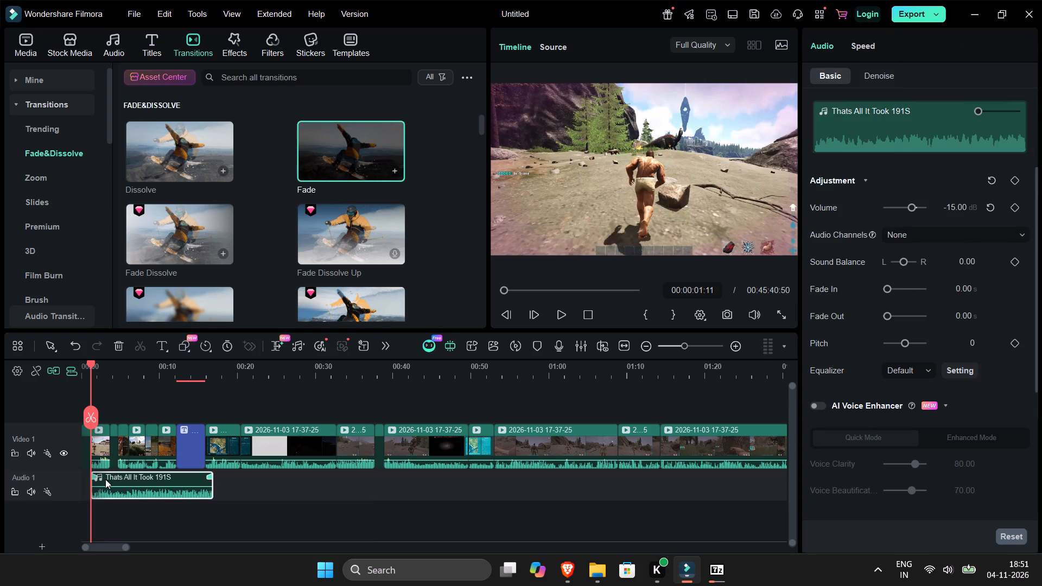
drag(105, 479, 84, 479)
click(115, 416)
key(Up)
key(Up)
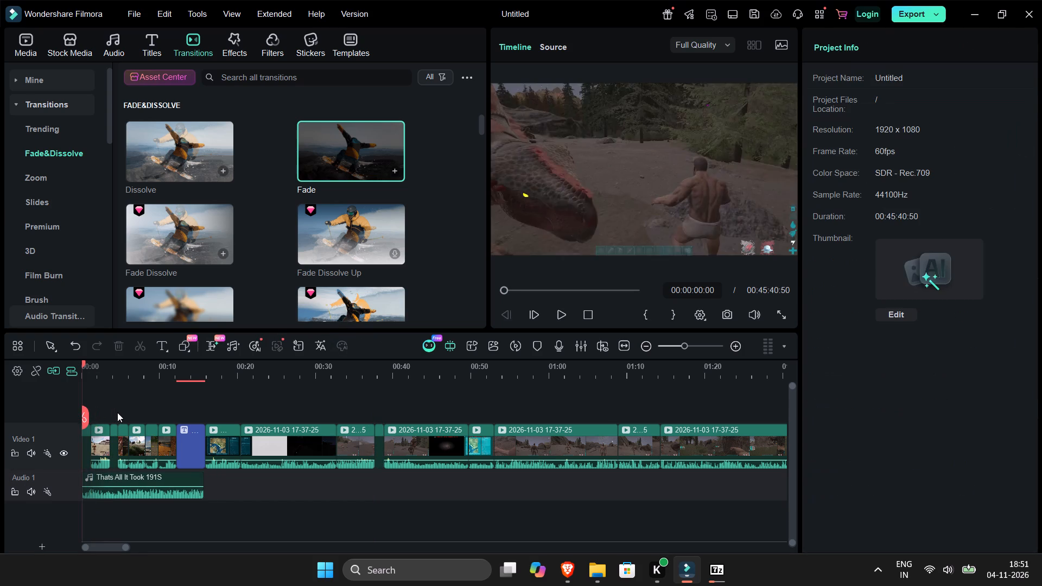
key(space)
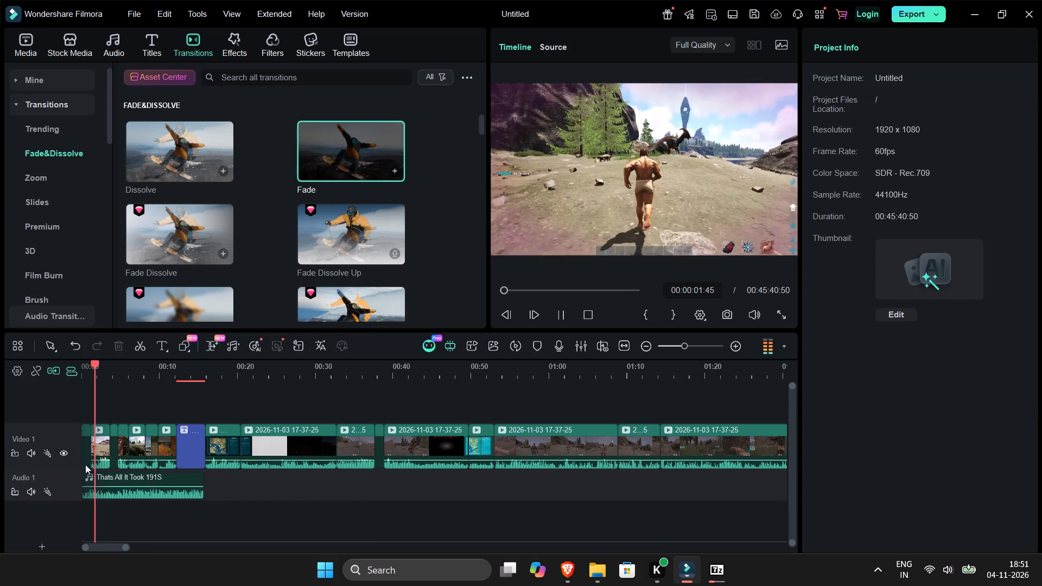
Extend the end of the music clip to about 00:00:17 and replay the section from about 00:00:10.
drag(203, 485, 208, 485)
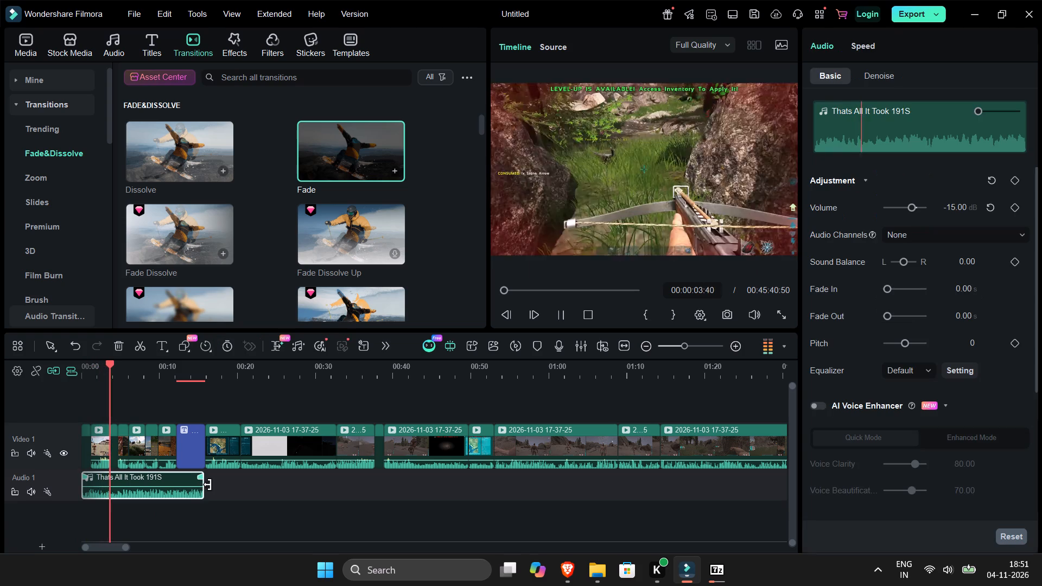
drag(208, 485, 215, 491)
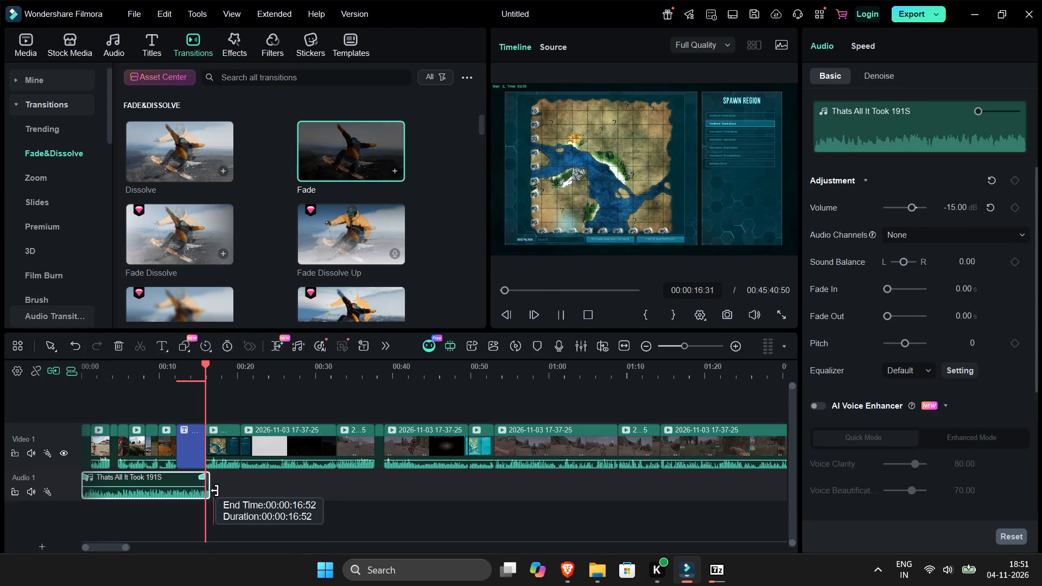
drag(215, 491, 215, 492)
click(231, 496)
click(163, 368)
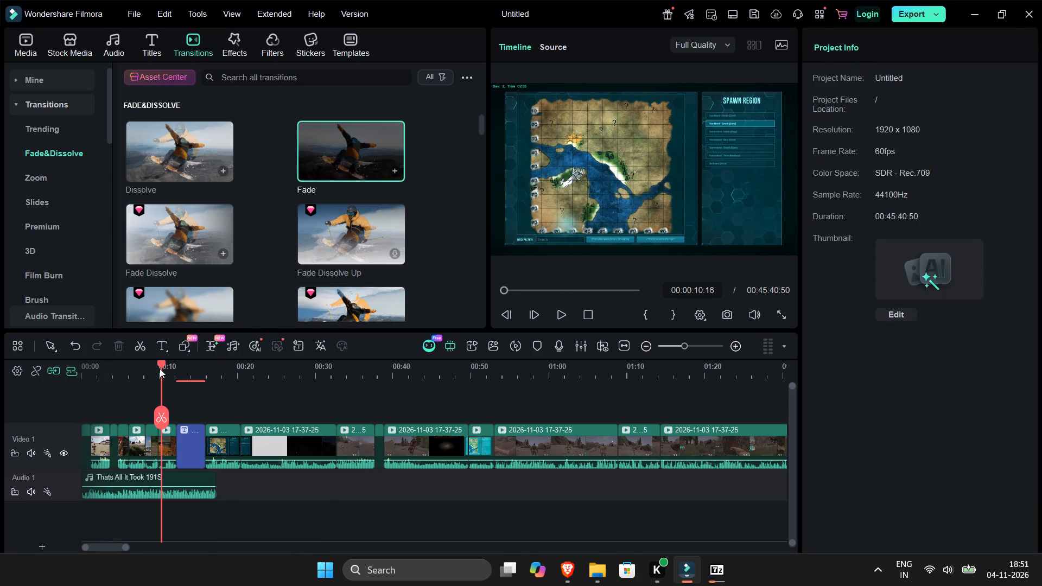
key(space)
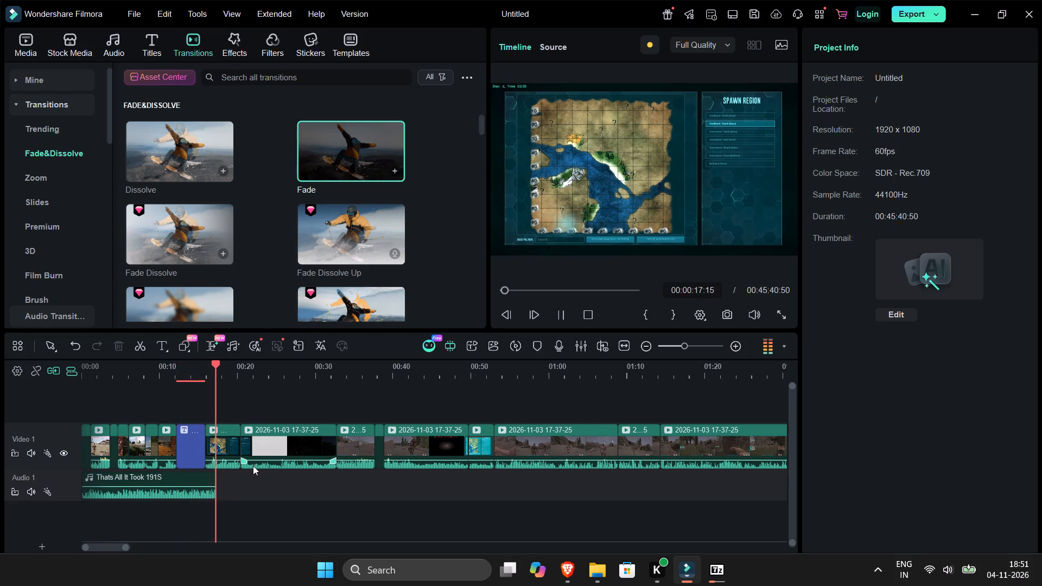
Add the Fade transition to the start of the spawn-map clip following the title.
drag(345, 168, 243, 434)
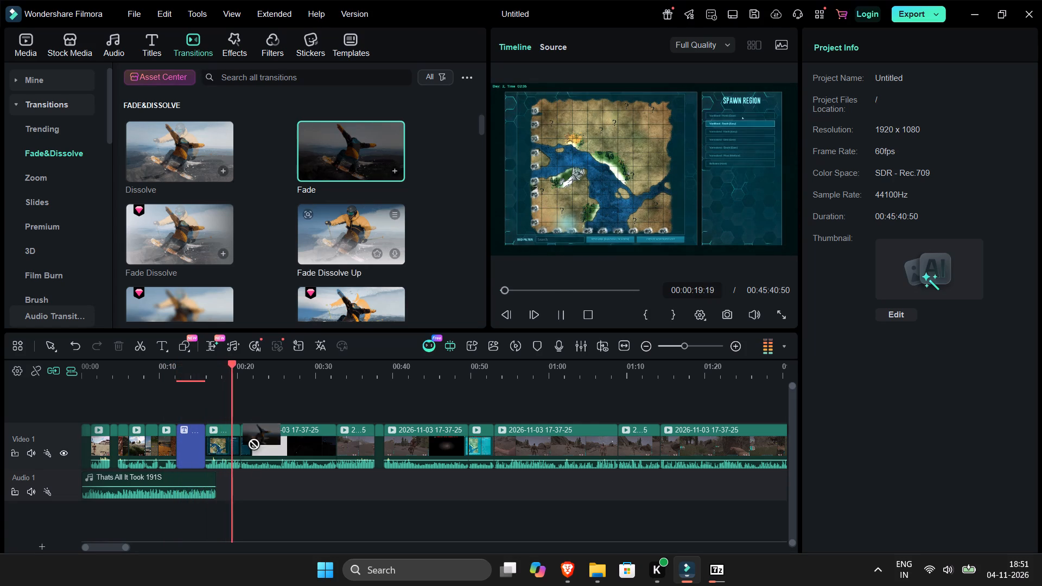
drag(243, 434, 219, 446)
click(330, 515)
Split the dark gameplay clip after the spawn map at about 00:00:27 and delete the part after the split.
key(space)
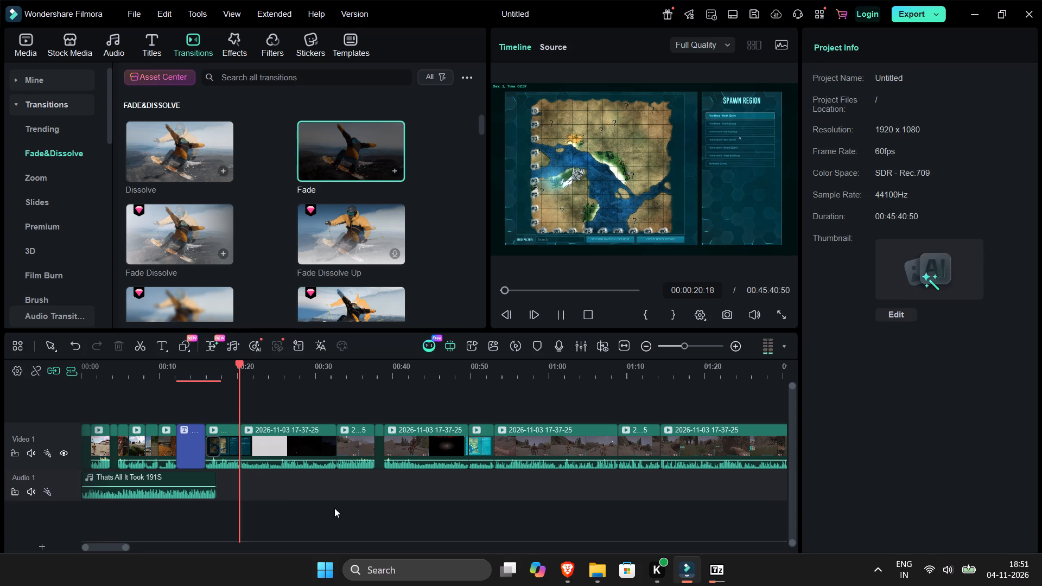
click(285, 439)
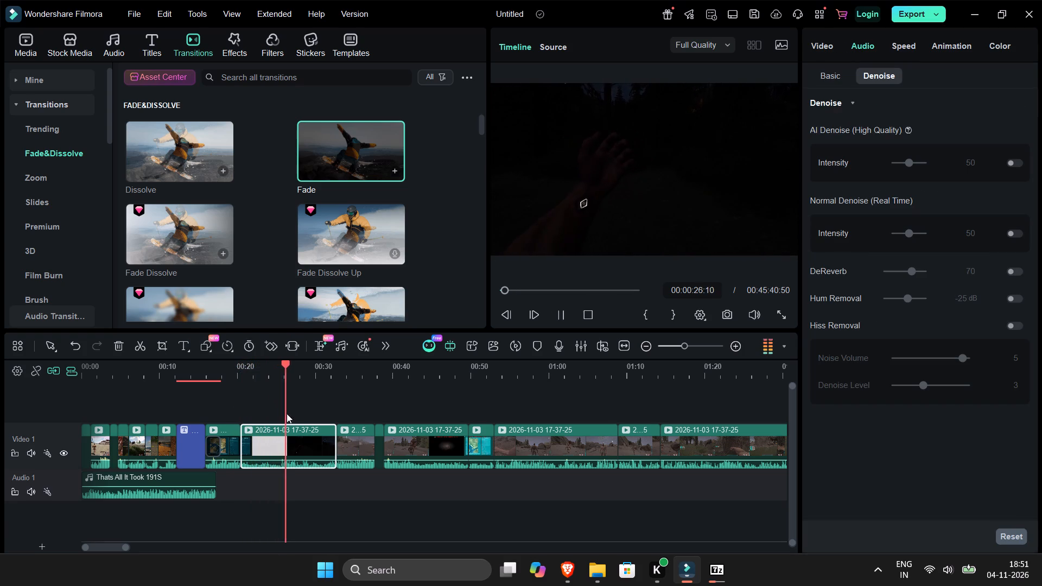
key(space)
key(ctrl+b)
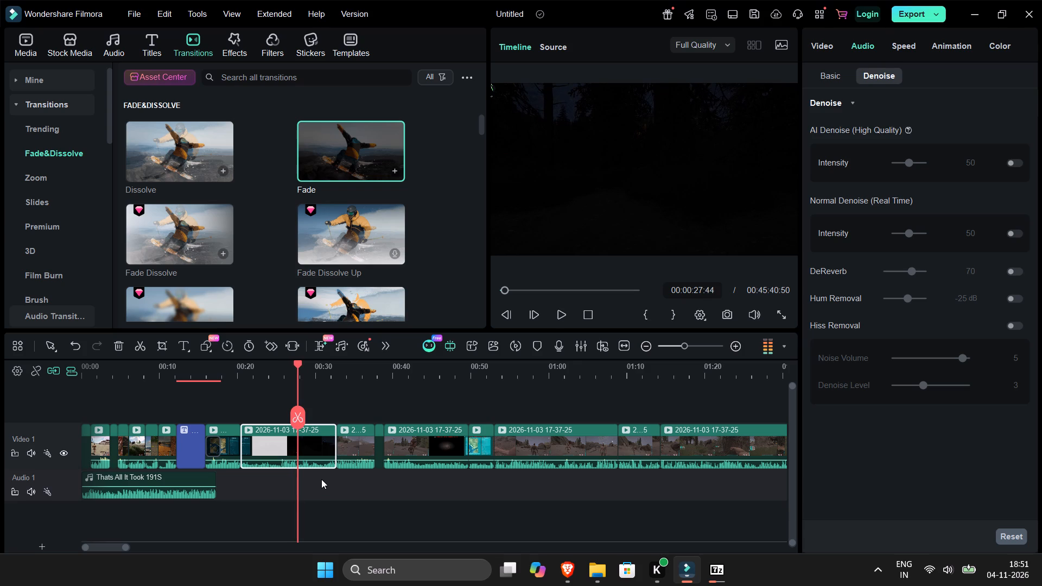
key(Delete)
Review the following footage and delete the dinosaur-encounter clip that spans about 00:00:34 to 00:00:44.
key(space)
click(335, 500)
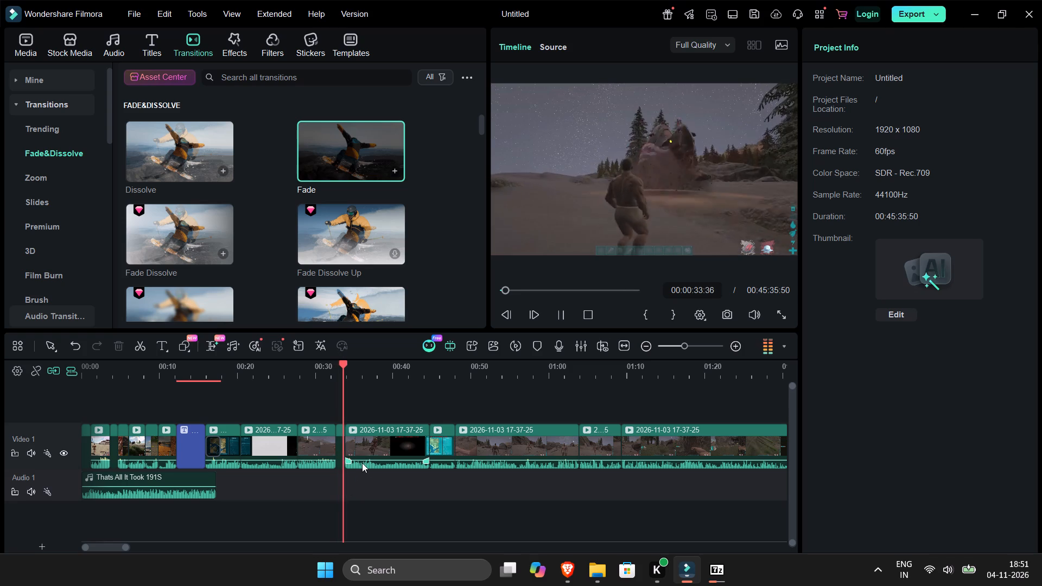
key(space)
key(space)
key(space)
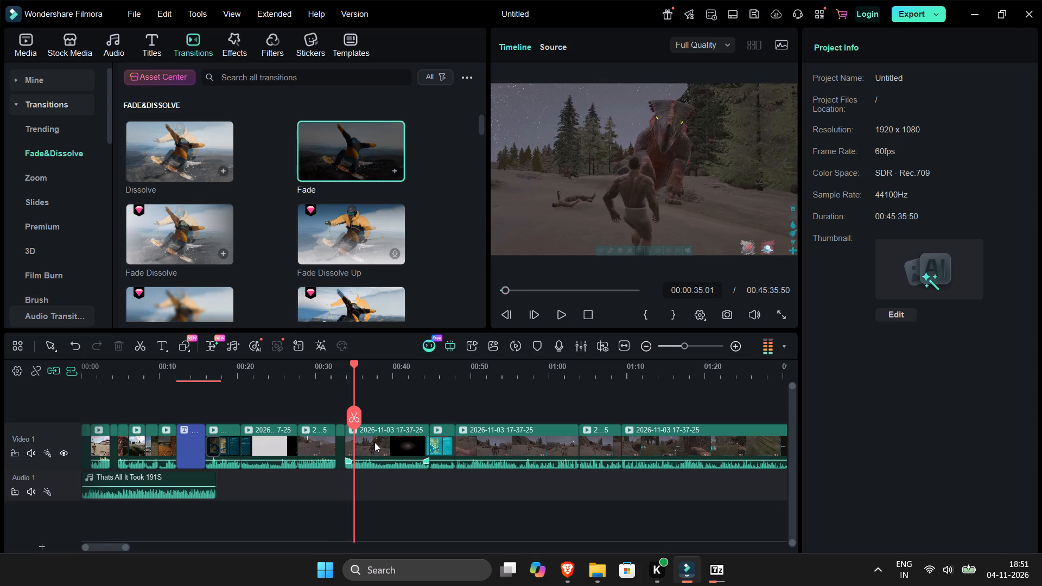
click(374, 442)
key(space)
key(Delete)
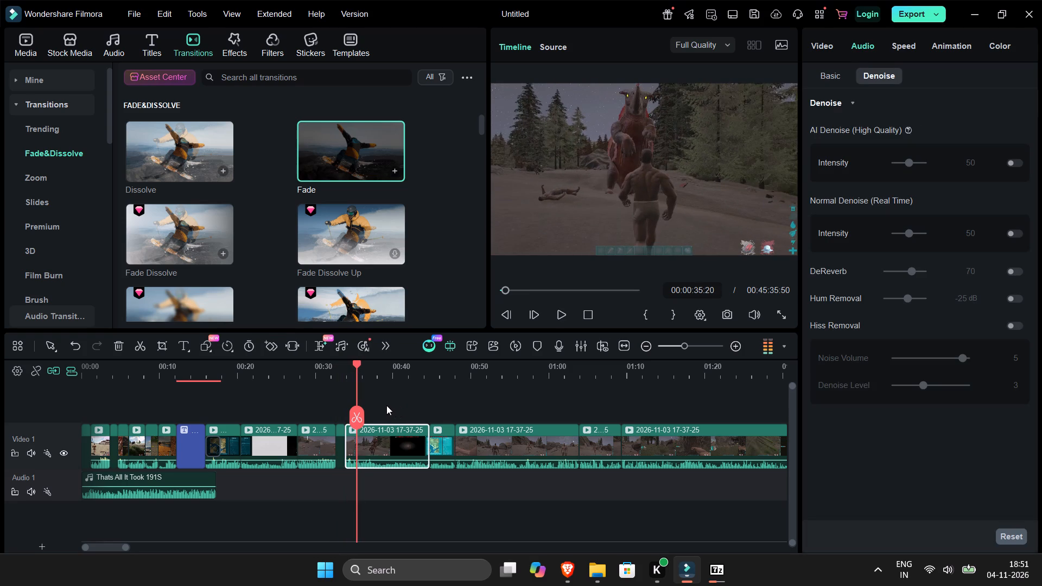
Delete the short map clip at about 00:00:34 and play the footage that follows from the new join.
key(space)
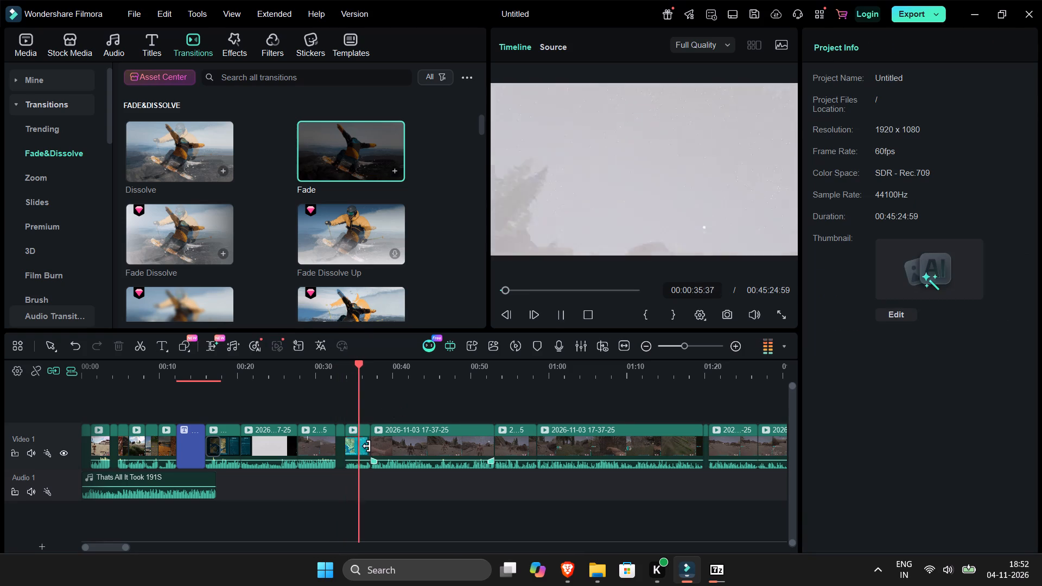
click(365, 445)
key(Delete)
key(Up)
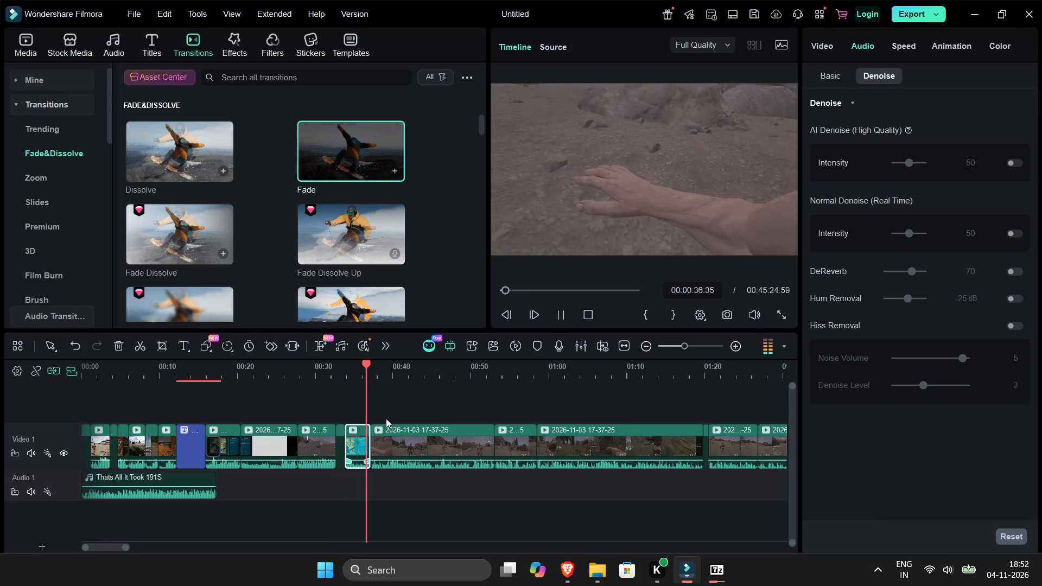
key(space)
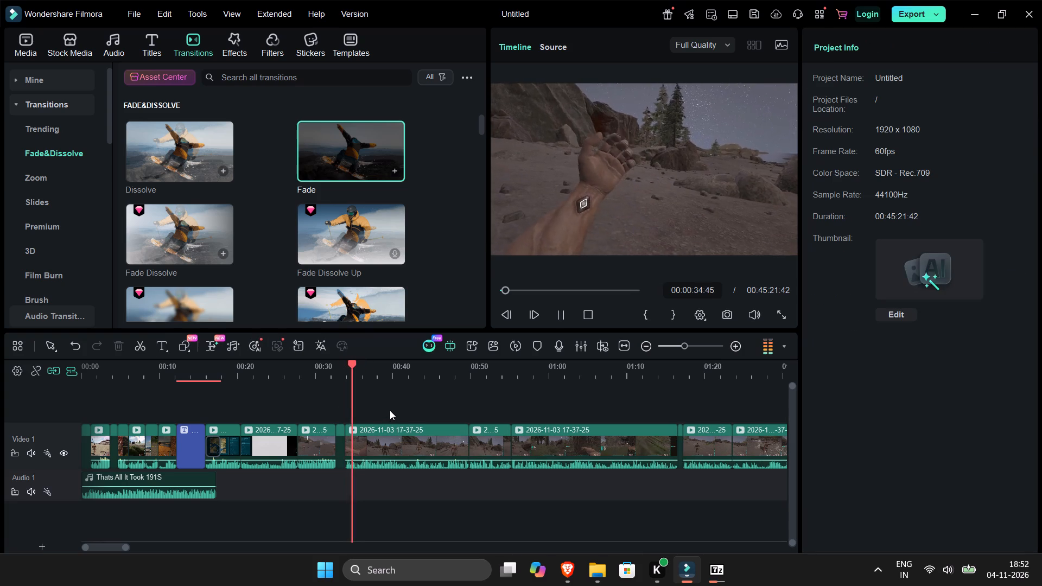
click(390, 410)
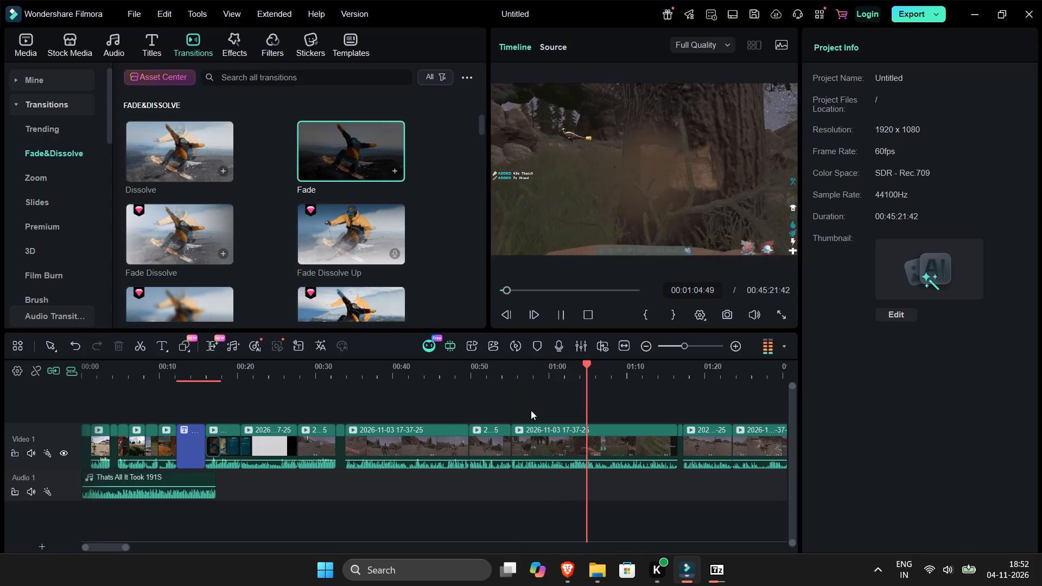
Split the forest-foraging clip at about 00:01:07 and delete the part after the split.
click(637, 434)
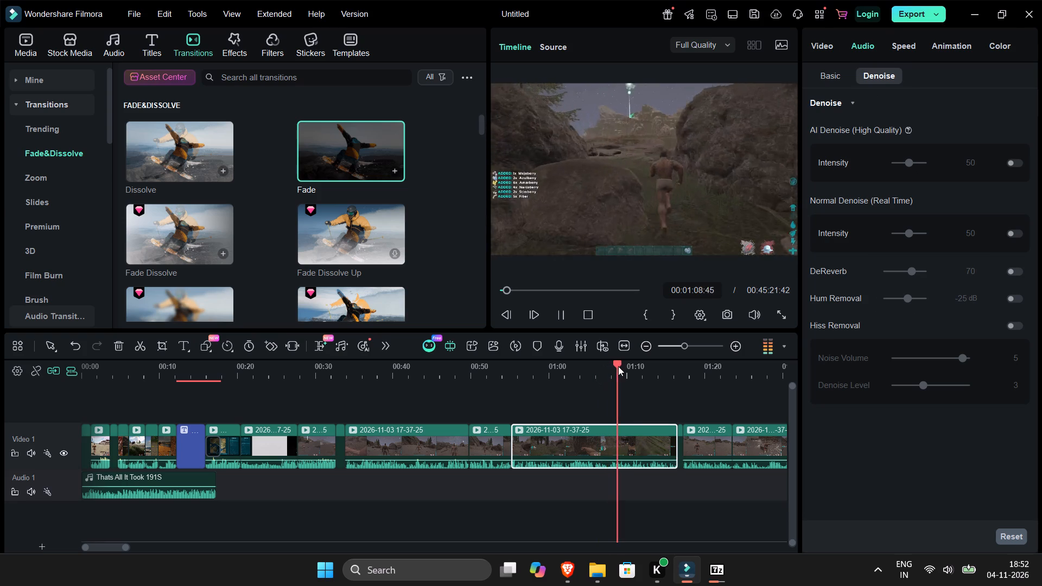
key(space)
click(602, 373)
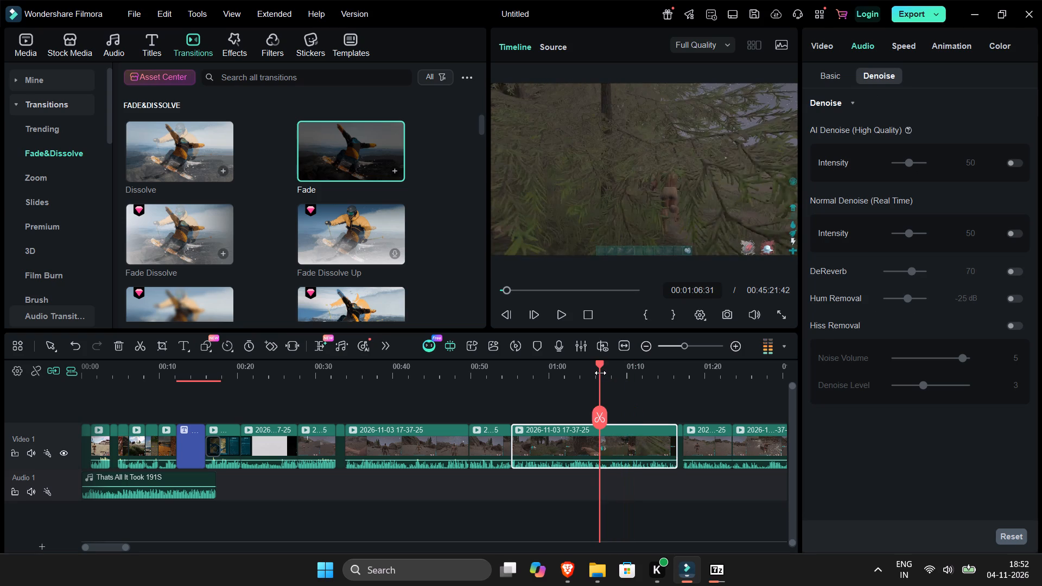
key(space)
key(space)
key(ctrl+b)
key(Delete)
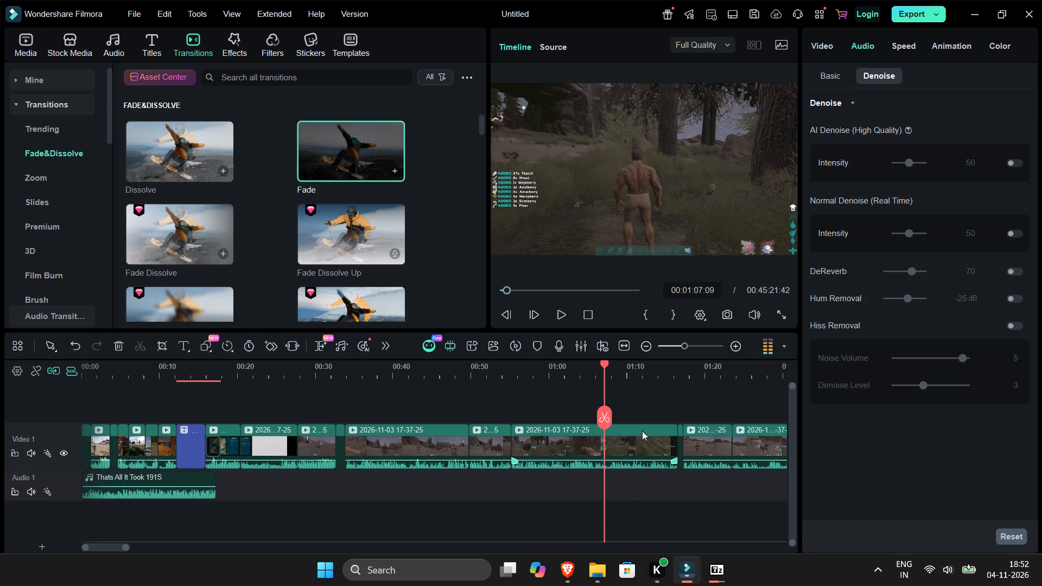
drag(630, 408, 636, 444)
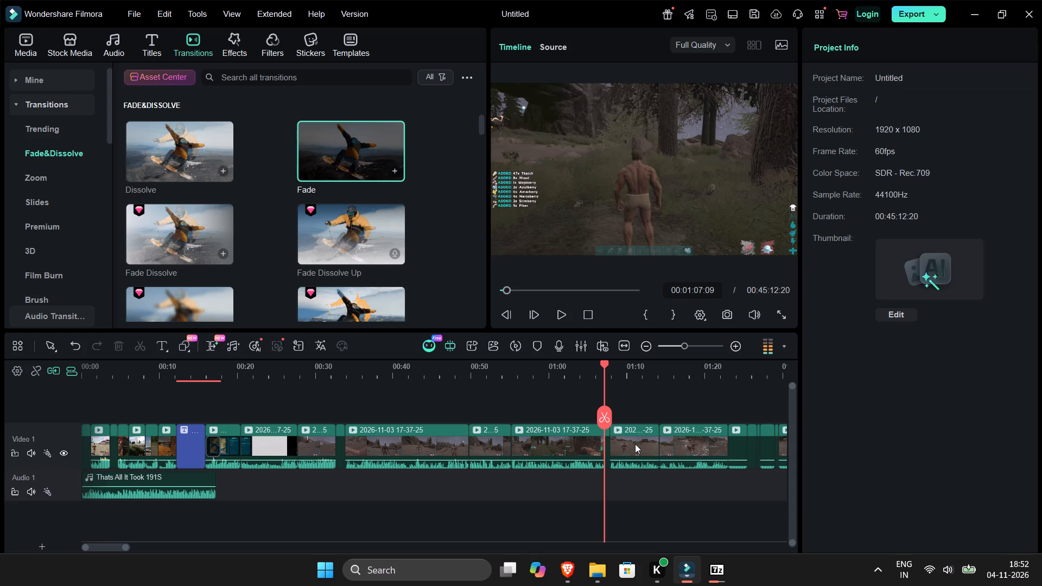
Play on to the beach clip by the wooden structures, split it at about 00:01:17 and delete its remainder.
key(space)
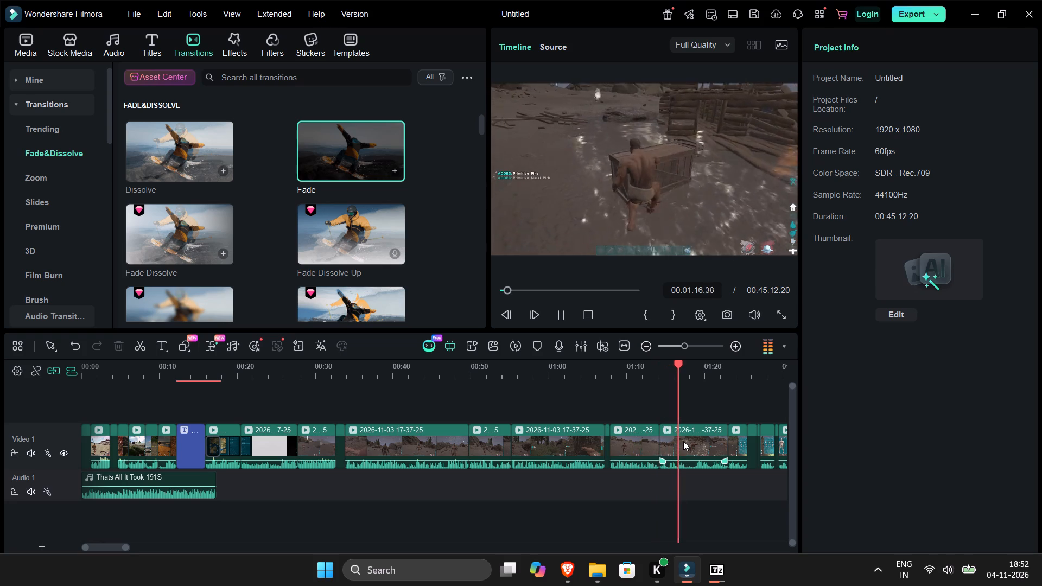
key(space)
key(ctrl+b)
key(Delete)
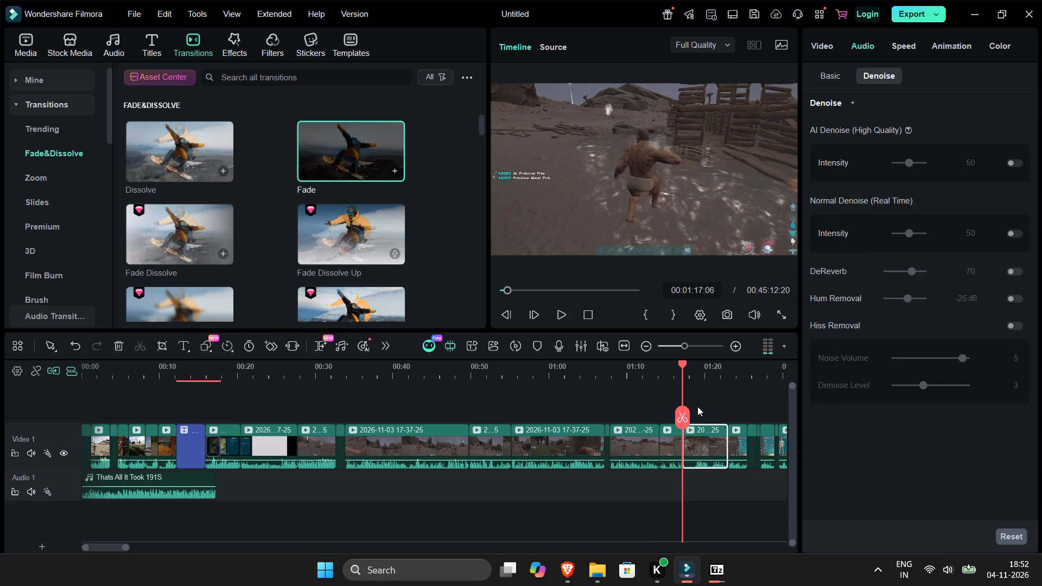
Play the following footage, delete the run of clips from about 00:01:55 to 00:02:10, and play across the new join.
key(space)
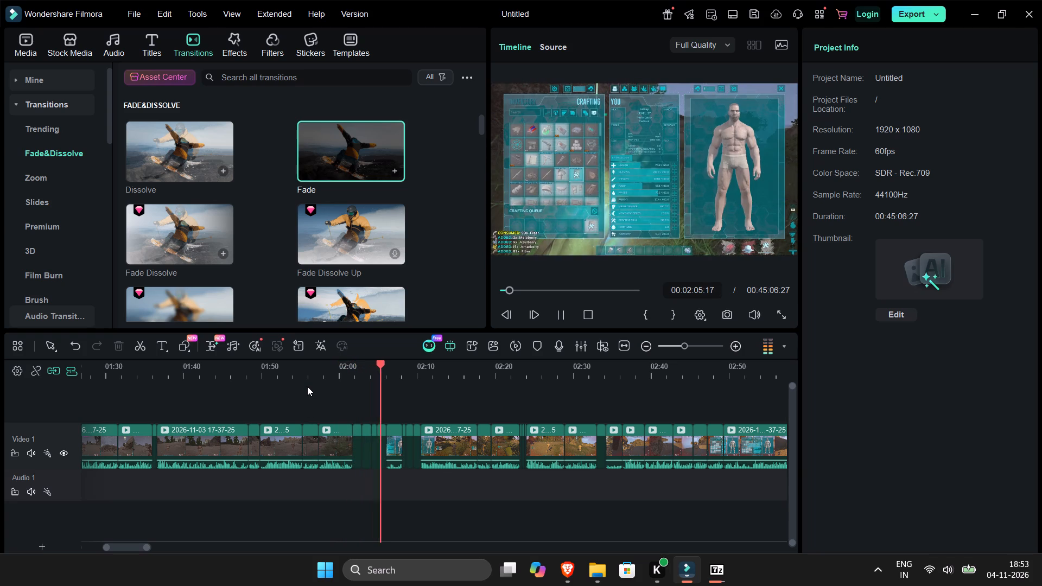
drag(311, 392, 352, 411)
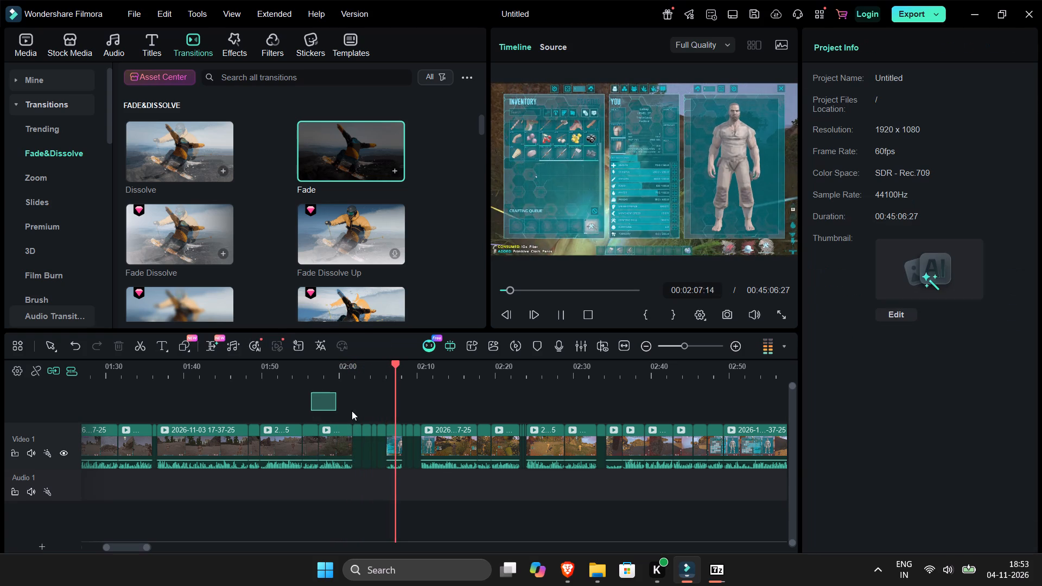
drag(352, 411, 416, 450)
key(Delete)
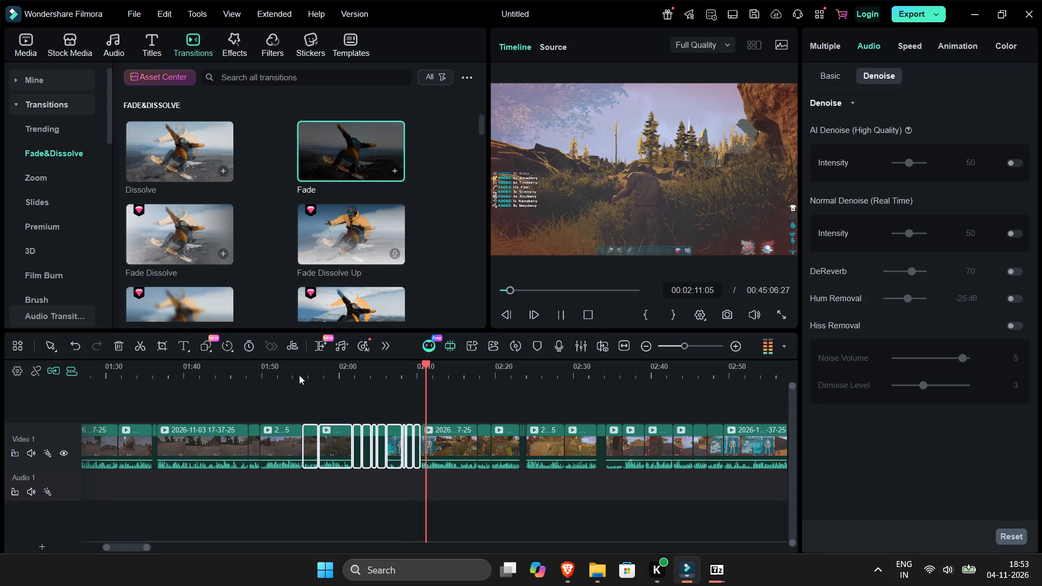
click(299, 370)
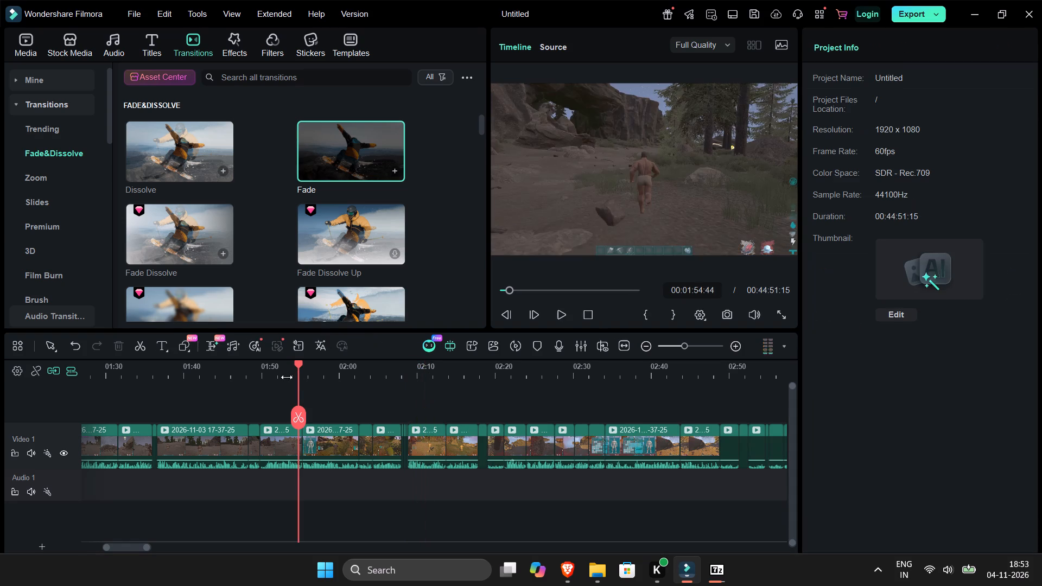
key(space)
key(space)
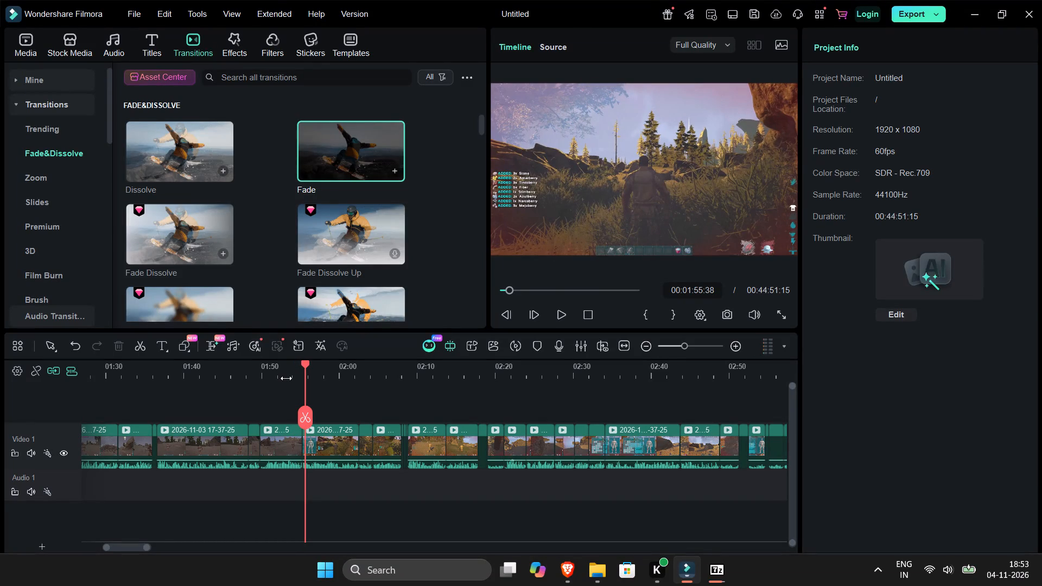
Review the following footage, delete the clips from about 00:02:08 to 00:02:21, and play across the new join.
key(space)
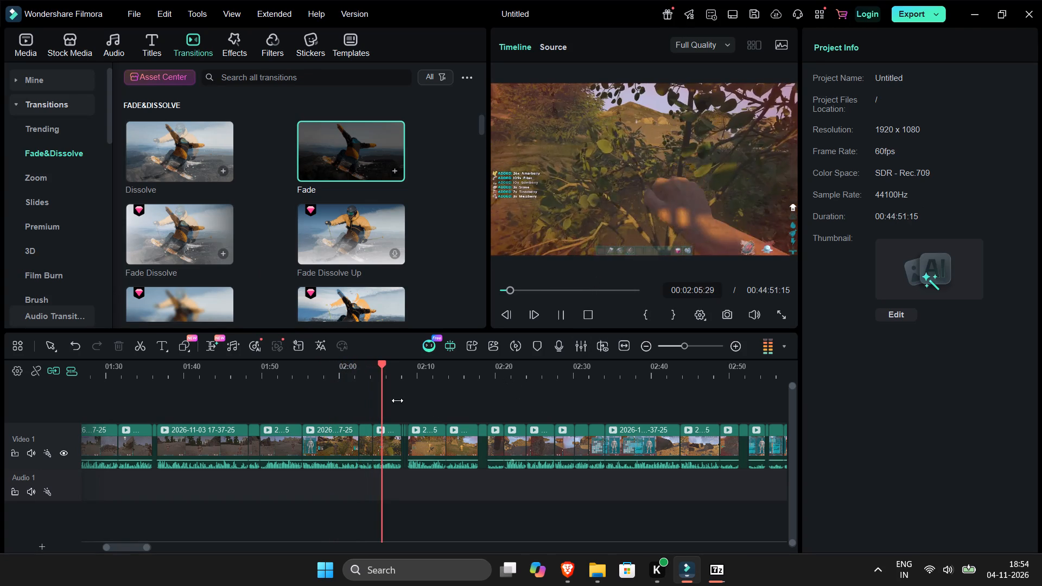
click(738, 343)
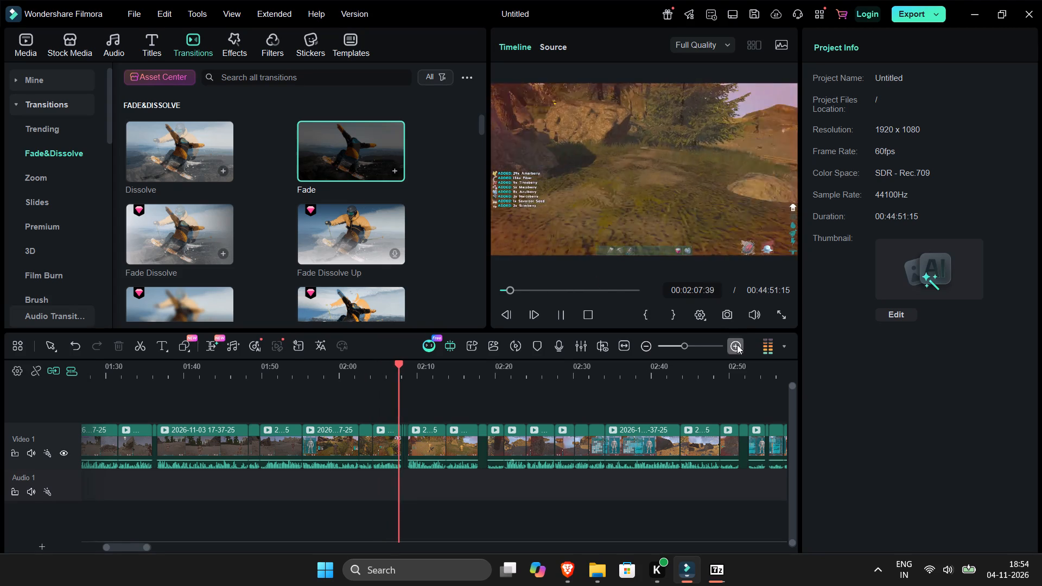
drag(440, 415, 448, 436)
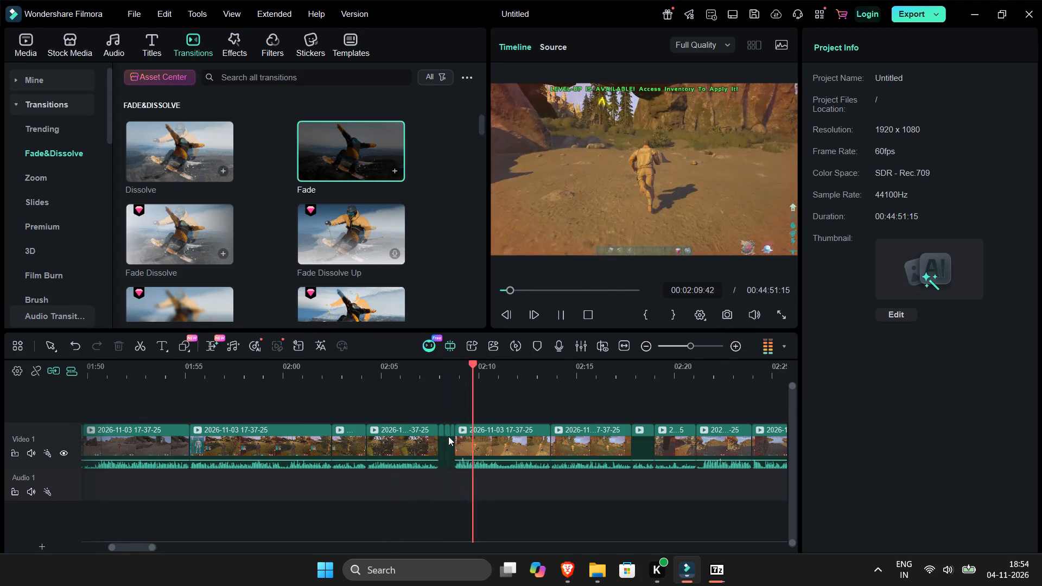
drag(448, 436, 453, 443)
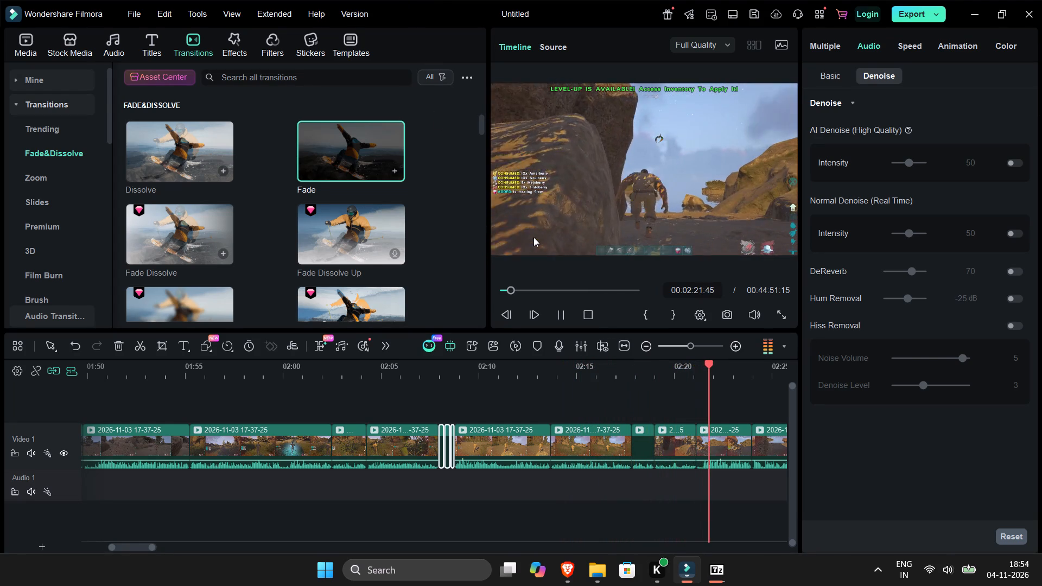
key(space)
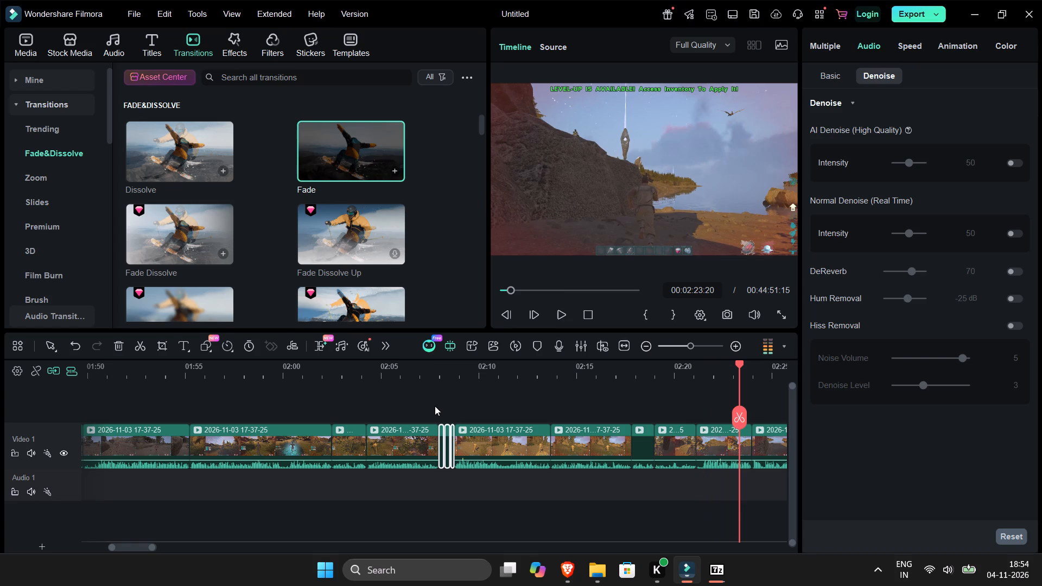
drag(435, 406, 443, 415)
drag(442, 411, 689, 460)
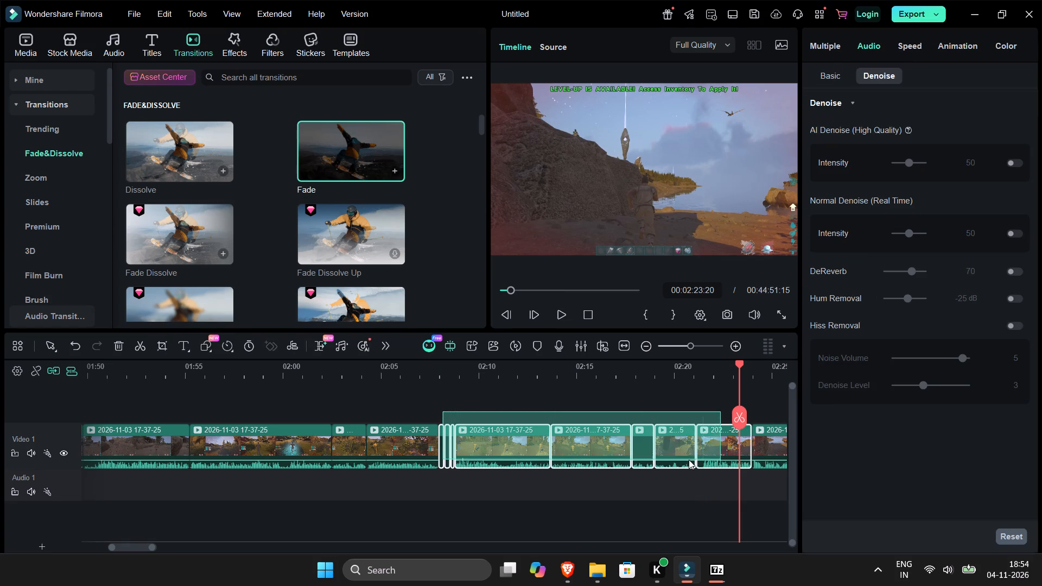
drag(689, 460, 684, 460)
key(Delete)
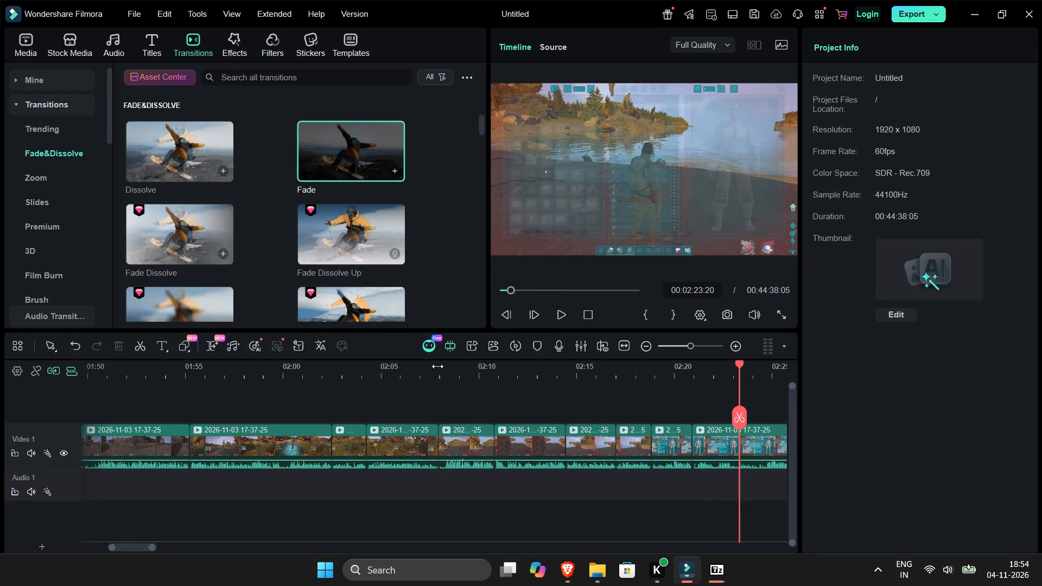
click(437, 366)
key(space)
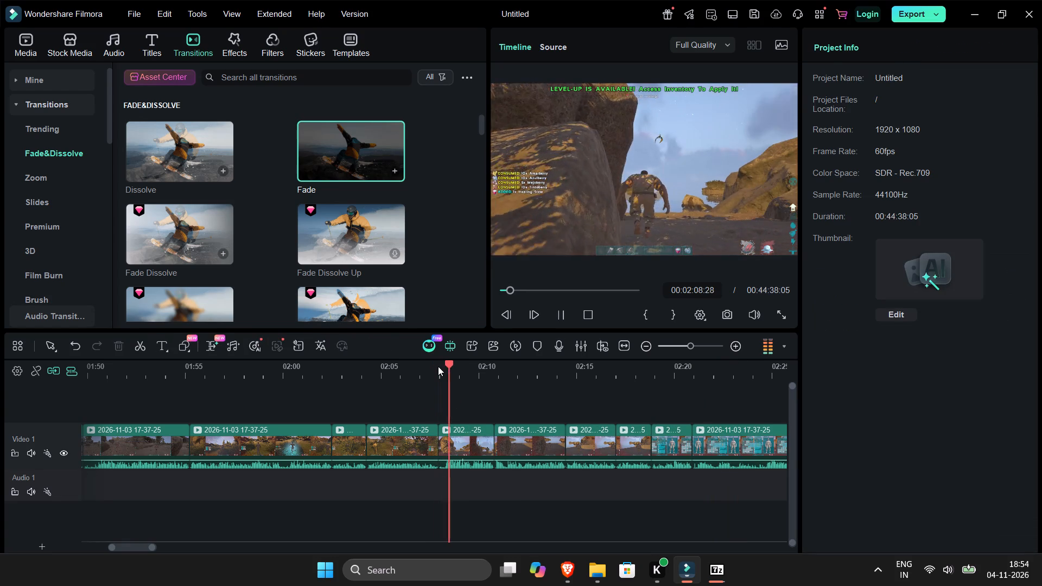
key(space)
Play on to the crafting-screen clip and split it at about 00:02:23.
key(space)
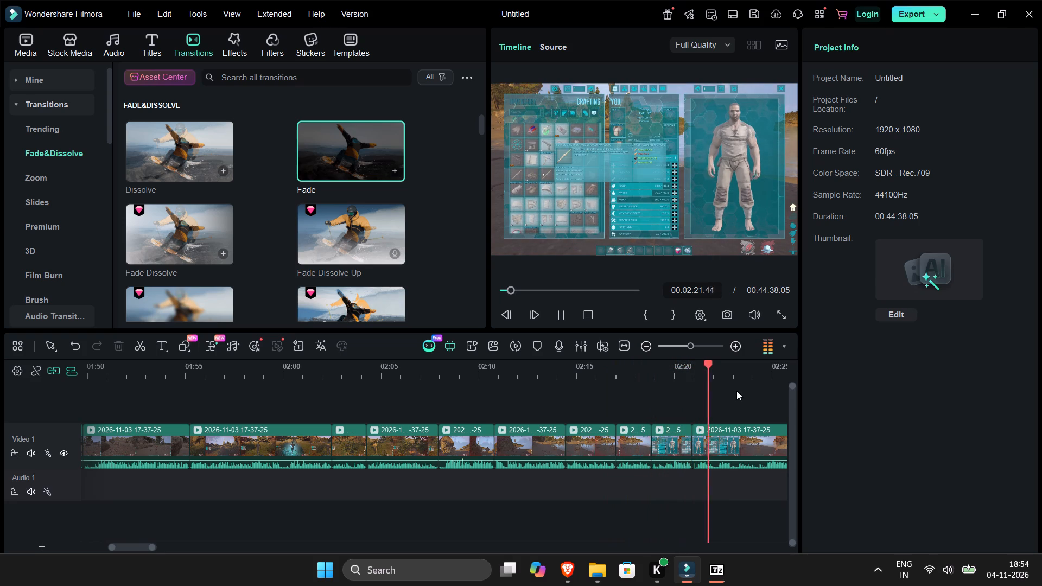
click(729, 429)
key(space)
key(ctrl+b)
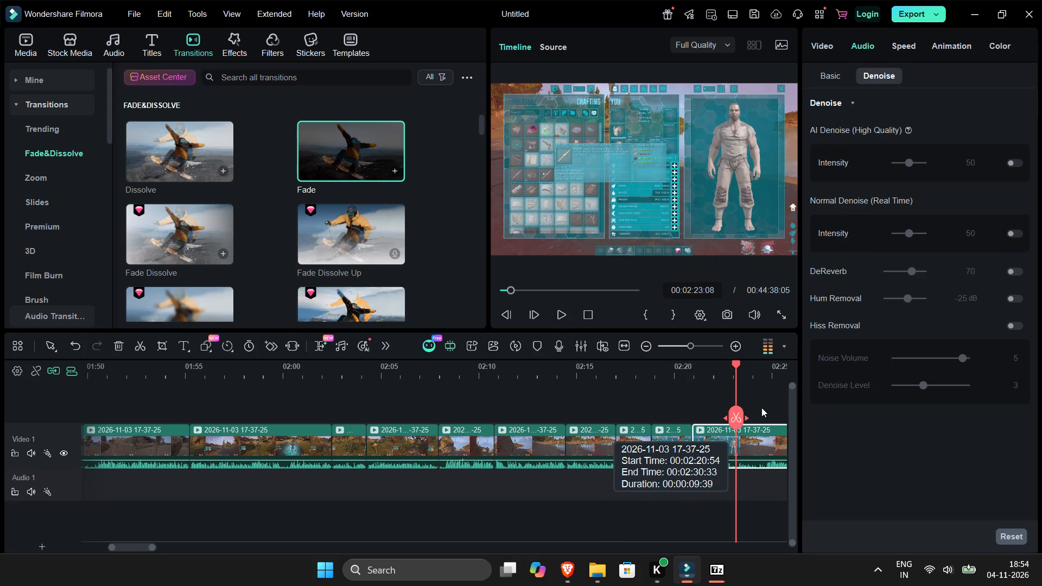
Preview the footage ahead and split the dinosaur-encounter clip at about 00:03:07.
drag(734, 371, 792, 481)
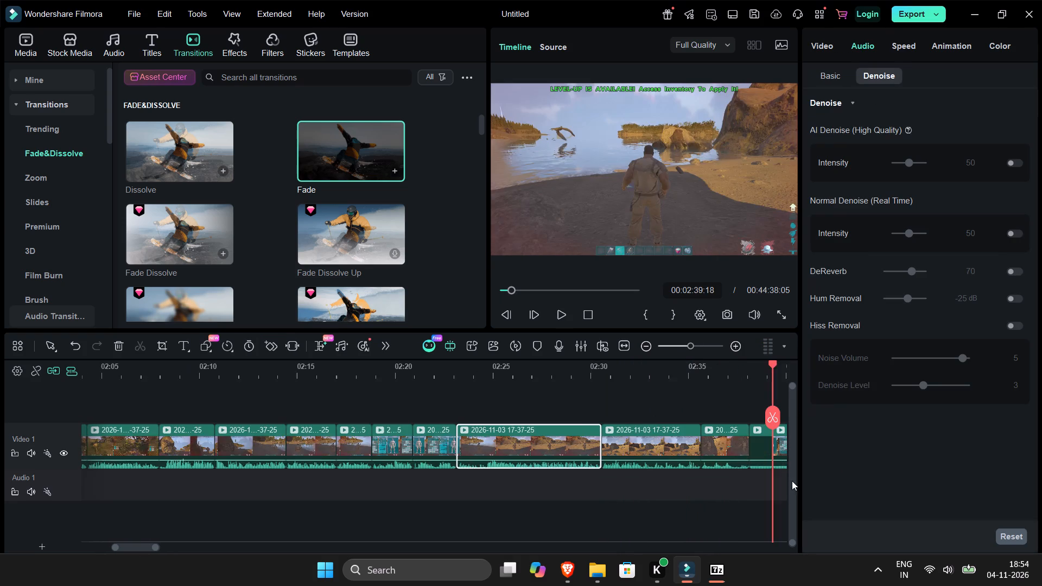
drag(792, 481, 582, 464)
key(space)
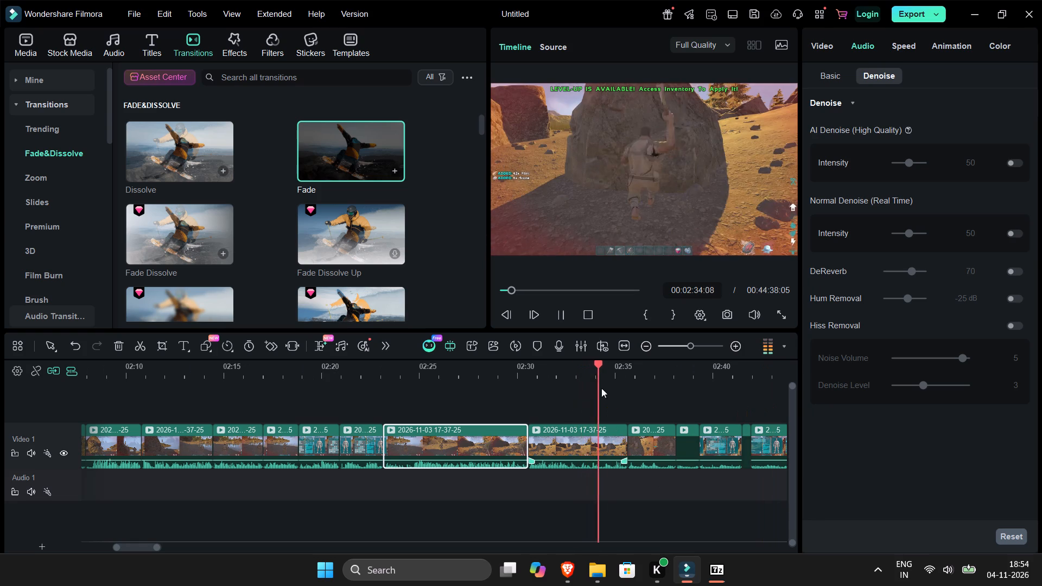
click(648, 346)
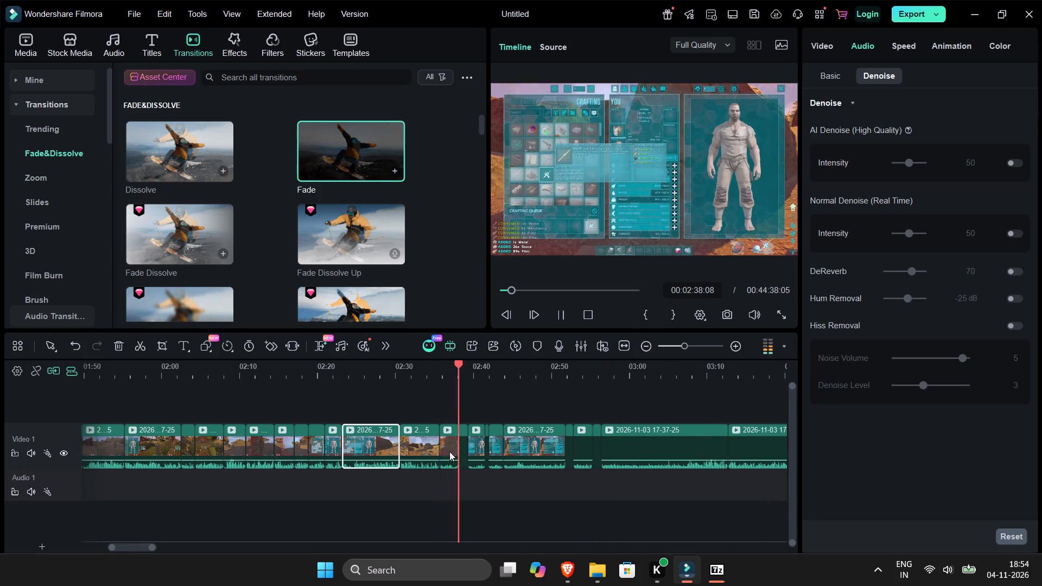
drag(377, 400, 573, 464)
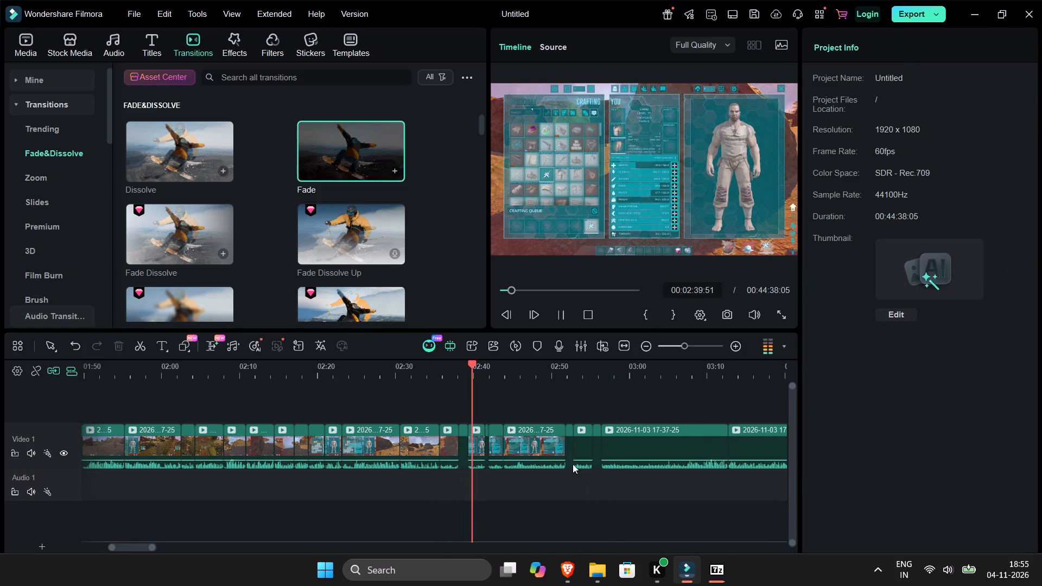
drag(573, 464, 589, 468)
click(587, 374)
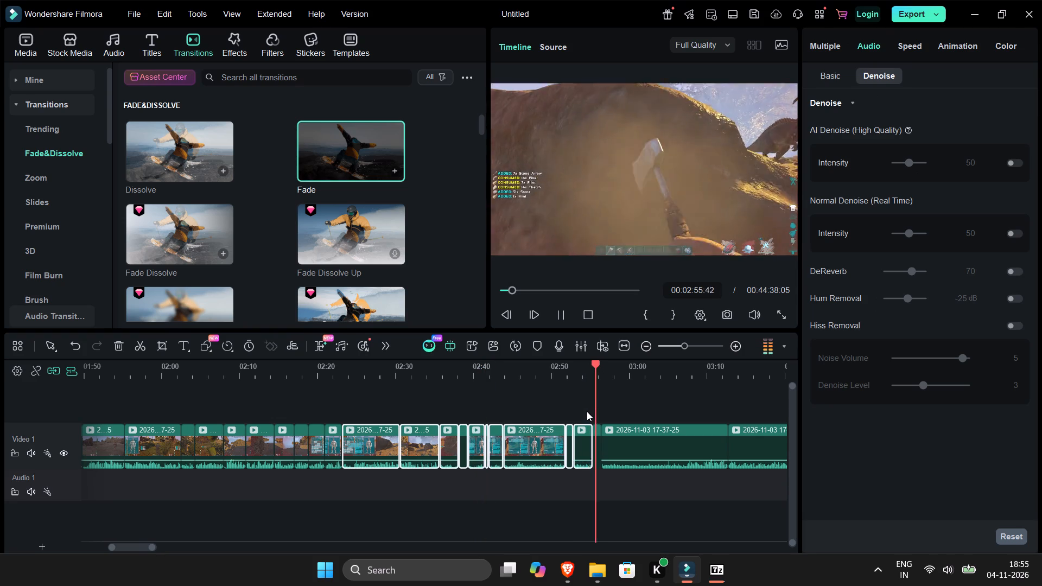
click(678, 373)
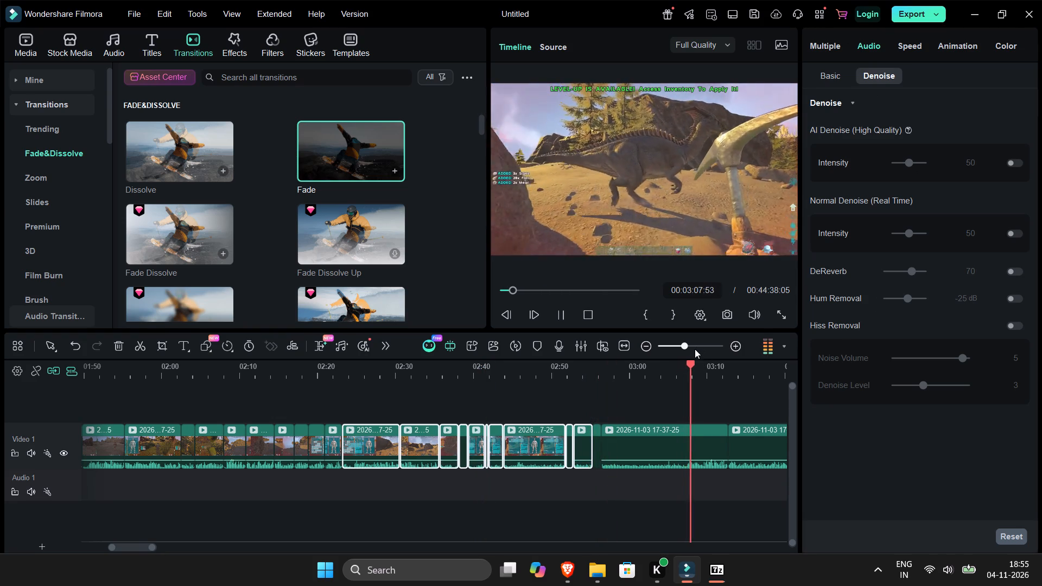
drag(681, 398, 404, 463)
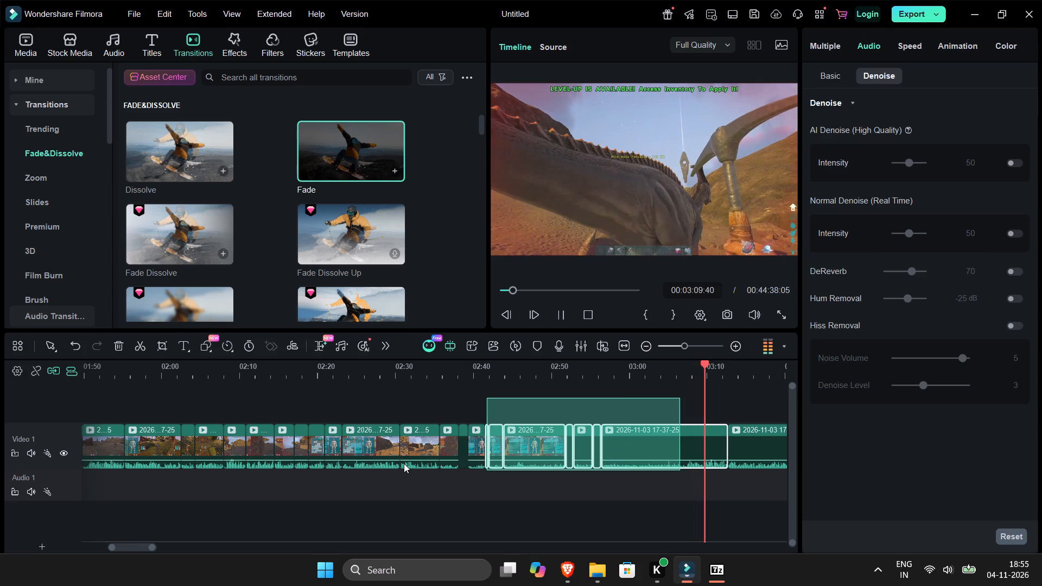
drag(404, 463, 382, 466)
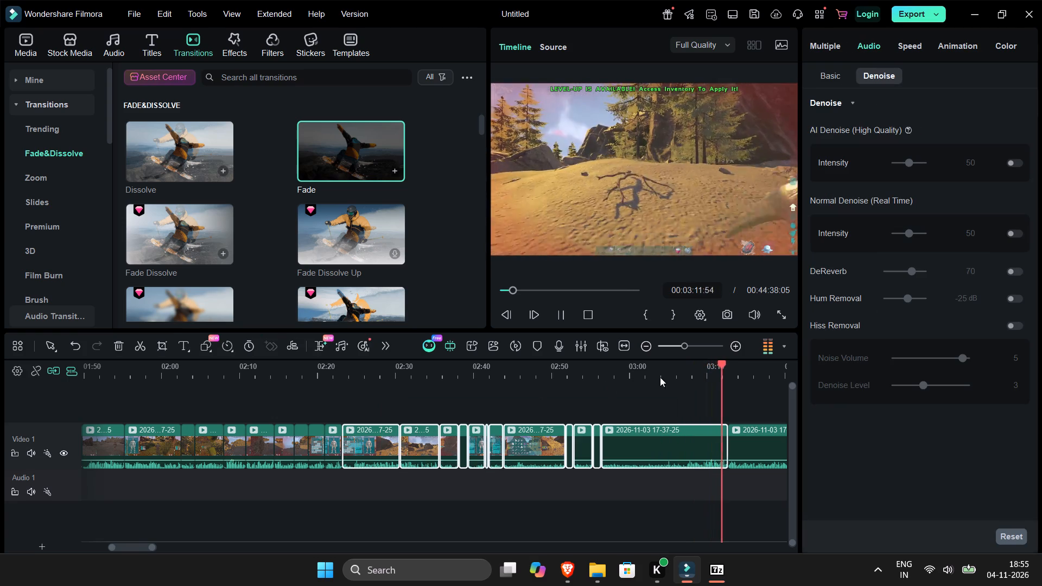
key(space)
drag(729, 370, 685, 382)
key(ctrl+b)
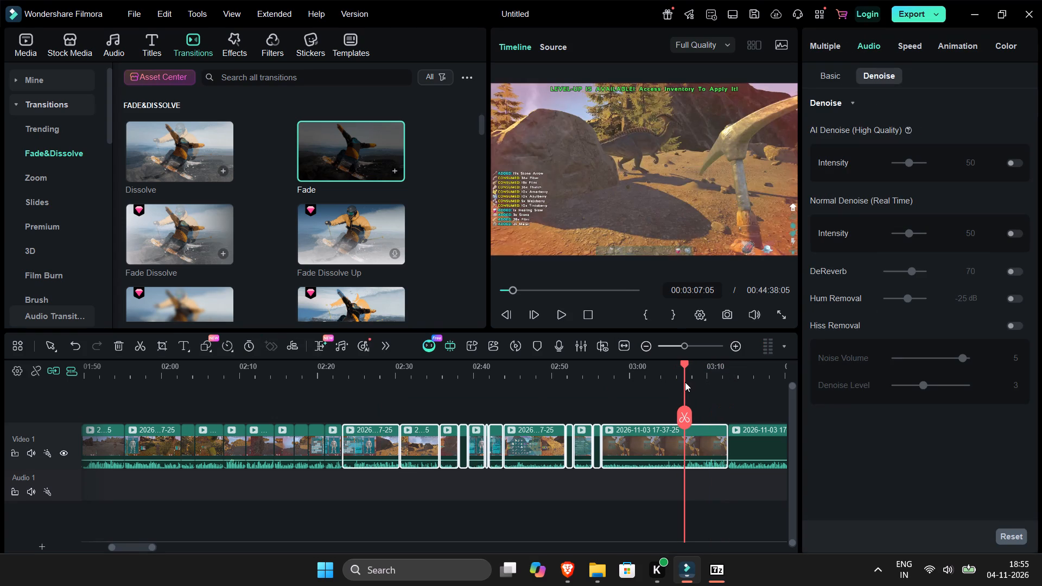
Delete the clips from about 00:02:30 up to the 00:03:07 split and play from just before the new join.
drag(685, 382, 681, 382)
drag(627, 409, 414, 466)
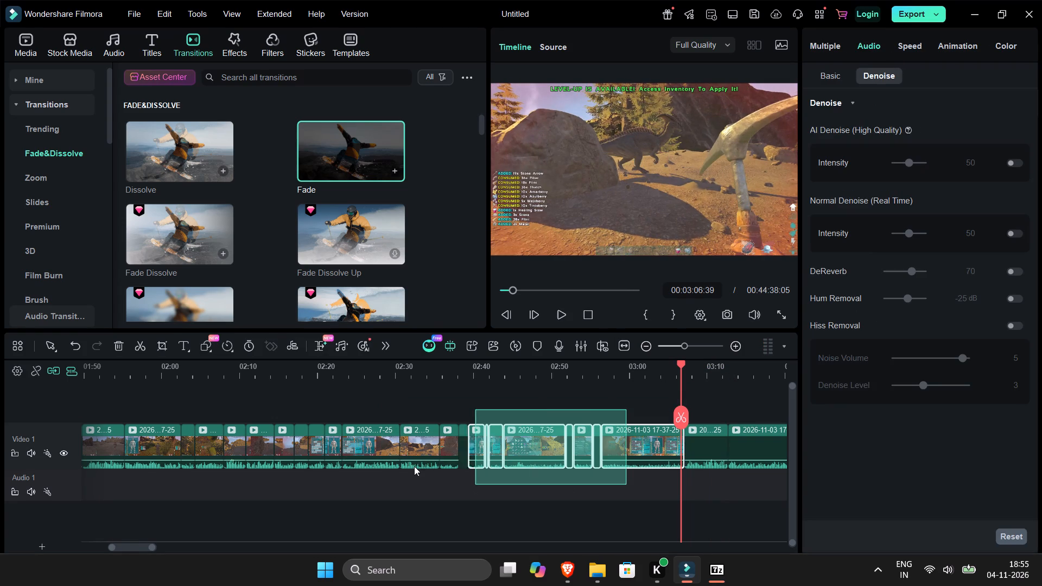
drag(414, 466, 419, 466)
key(Delete)
click(389, 377)
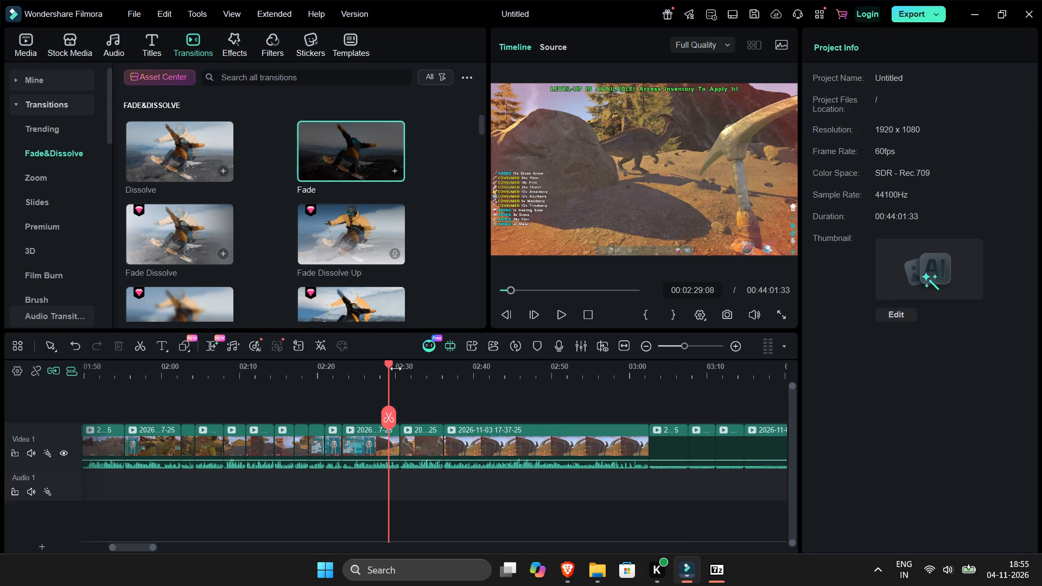
key(space)
Play through the dinosaur fight, split the clip at about 00:02:50:34 and 00:02:52:53, and delete the section between the splits.
click(463, 399)
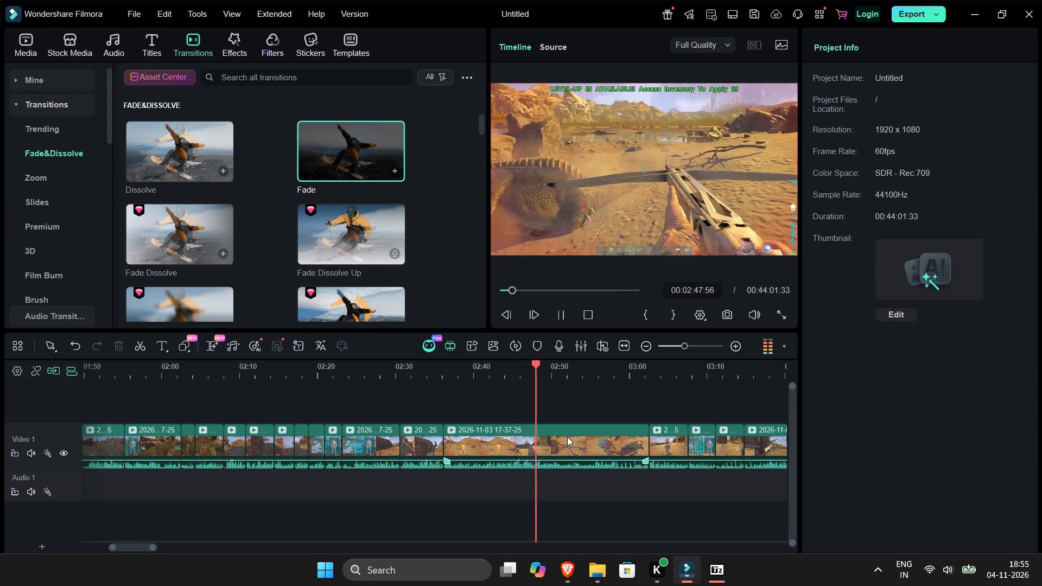
key(space)
double_click(741, 340)
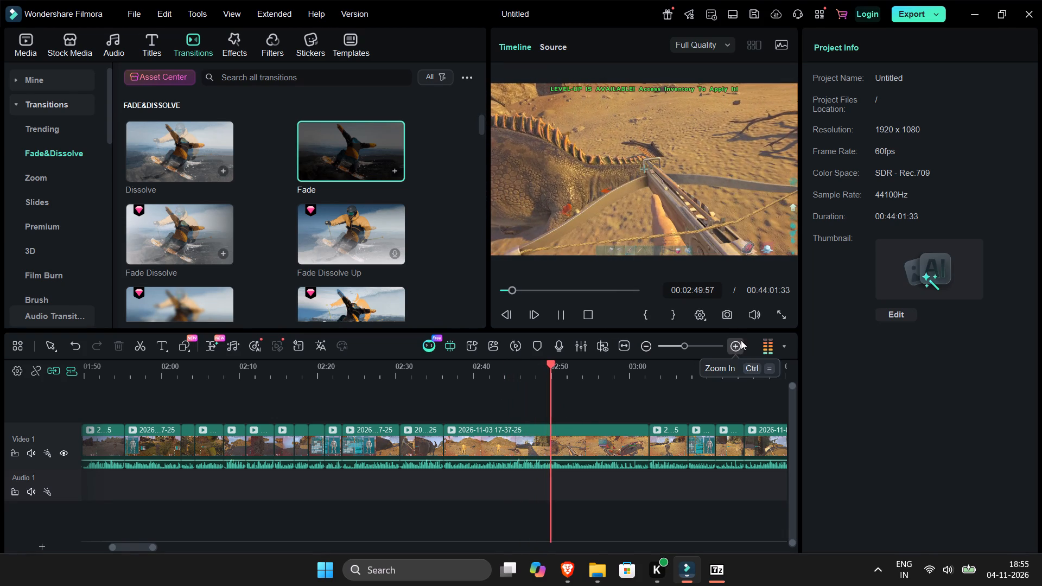
key(space)
key(space)
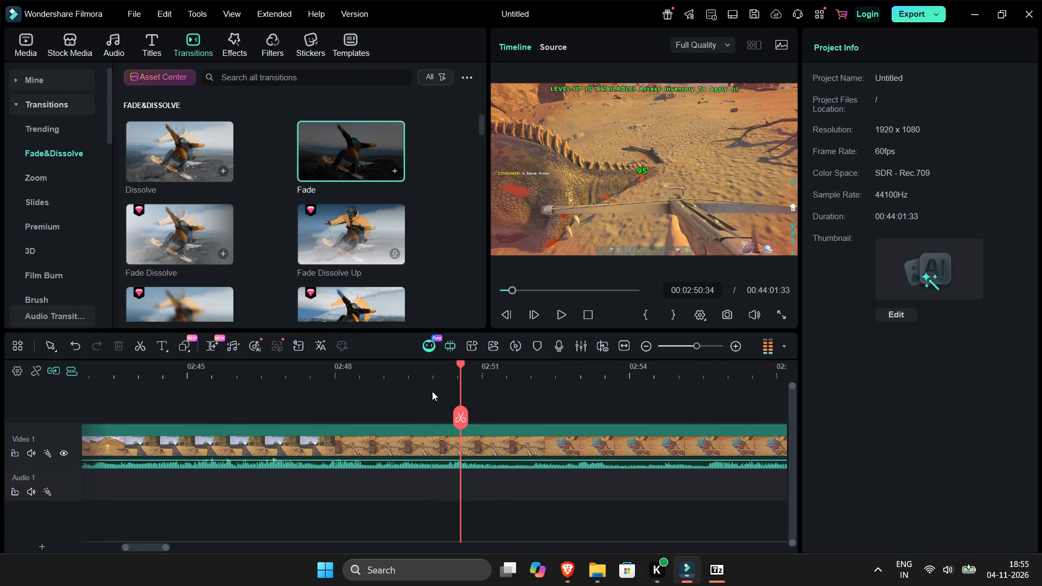
key(ctrl+b)
drag(463, 370, 478, 377)
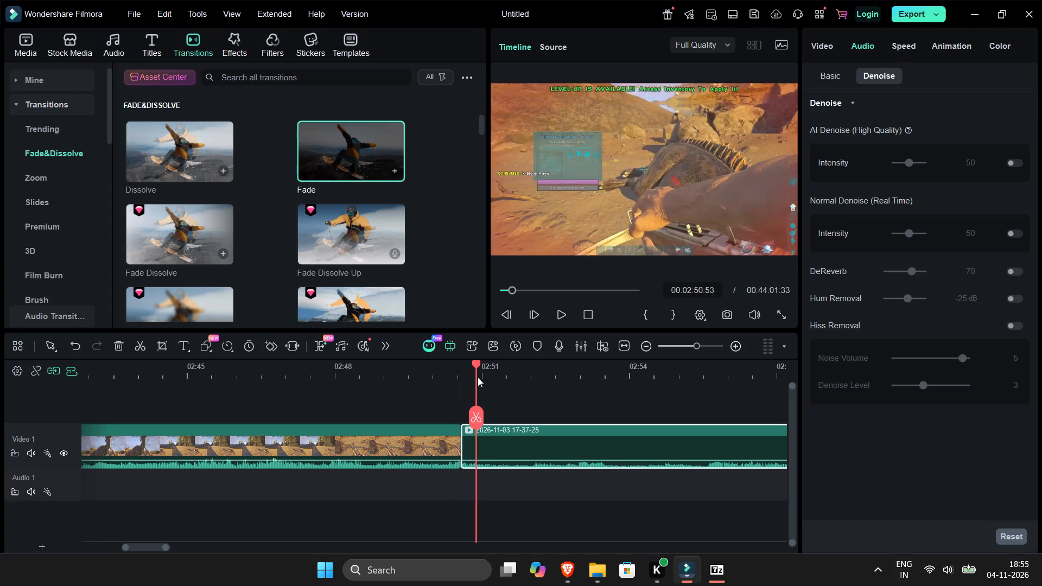
drag(478, 377, 562, 396)
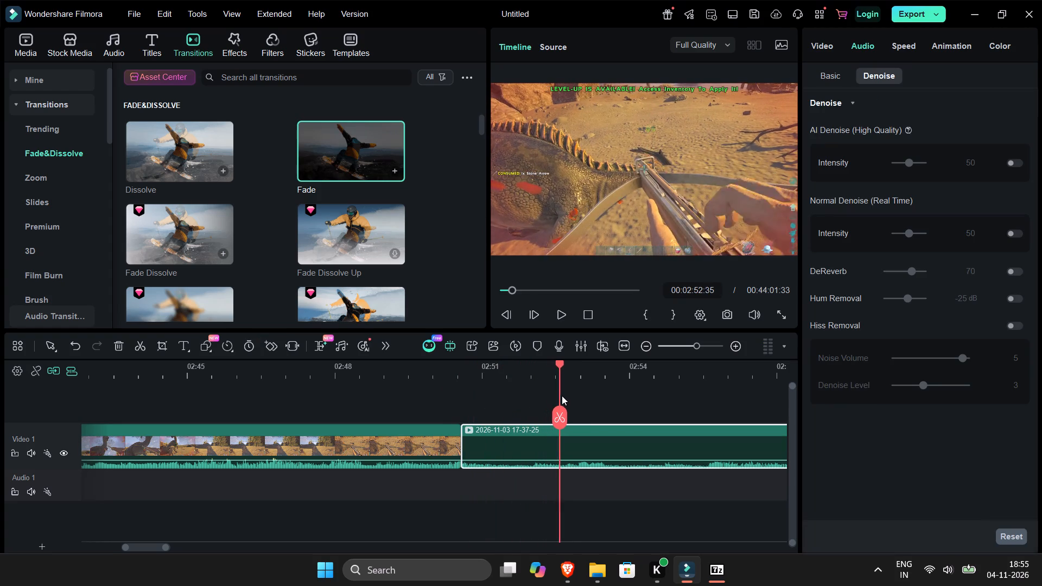
drag(562, 396, 575, 398)
key(ctrl+b)
click(554, 436)
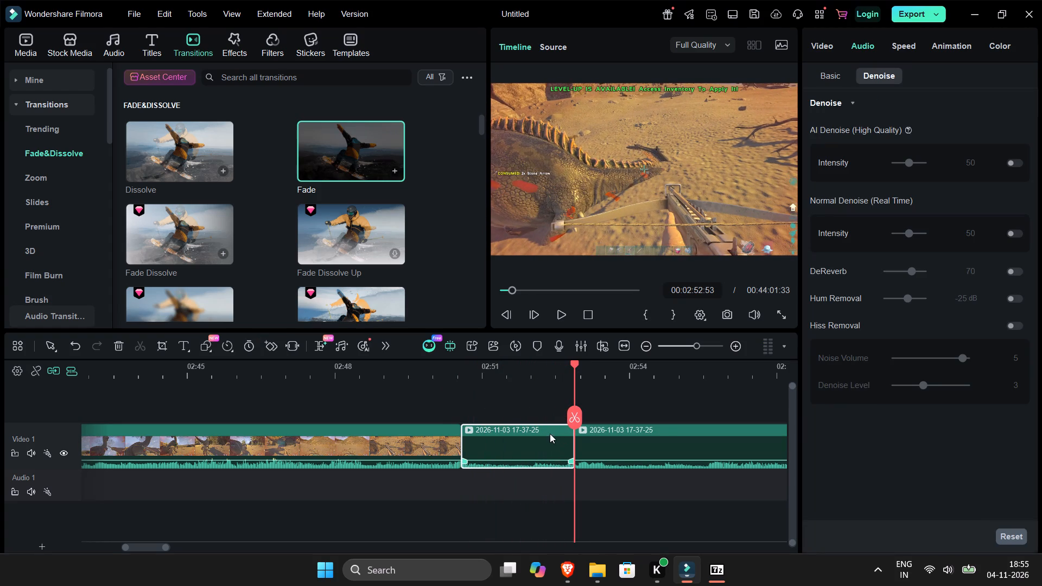
key(Delete)
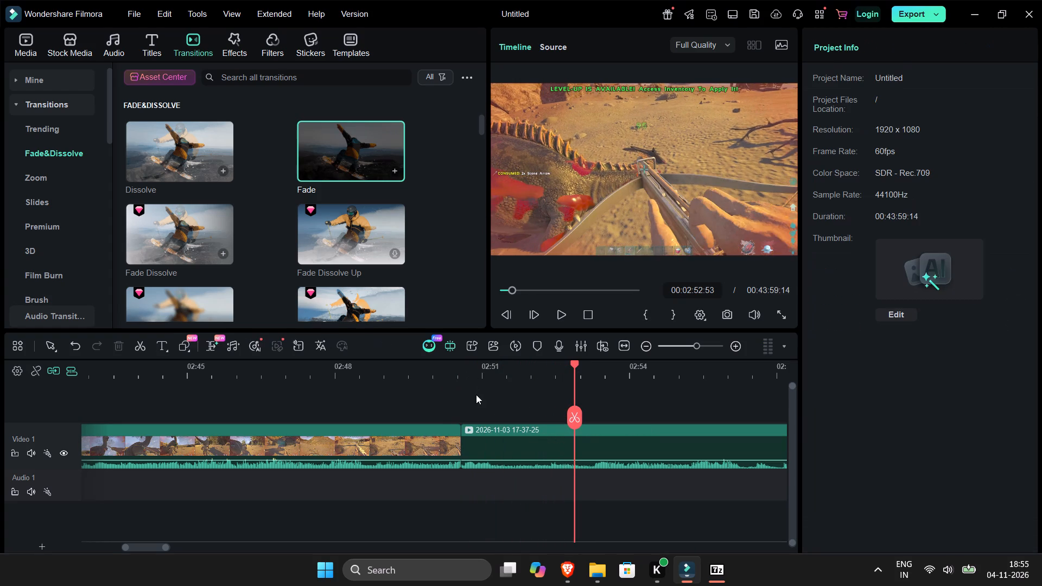
Split the following dinosaur-fight clip at about 00:02:51 and 00:02:53:16 and delete the section between the splits.
click(484, 366)
drag(484, 366, 472, 370)
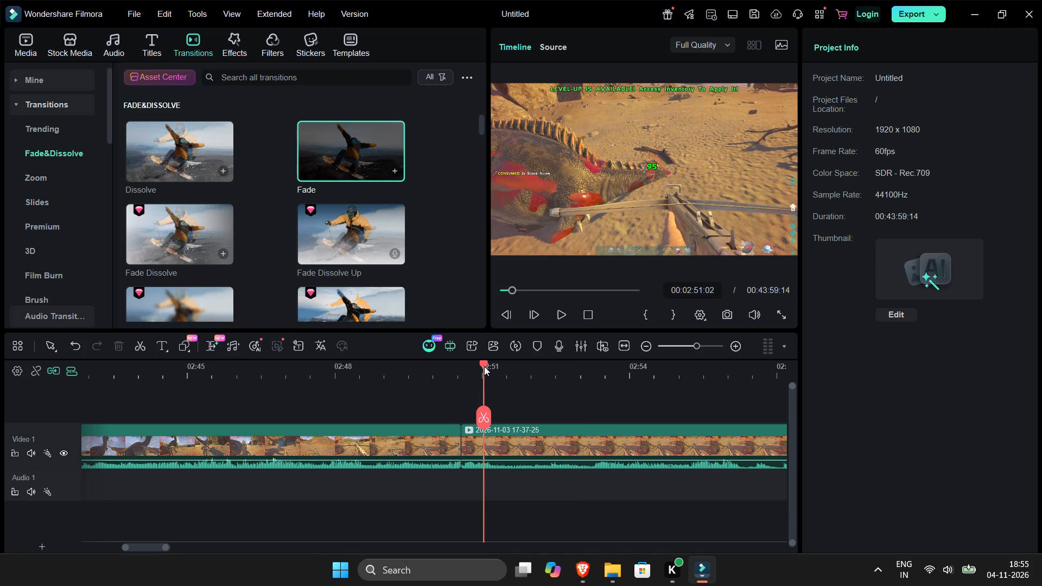
drag(484, 366, 517, 385)
key(ctrl+b)
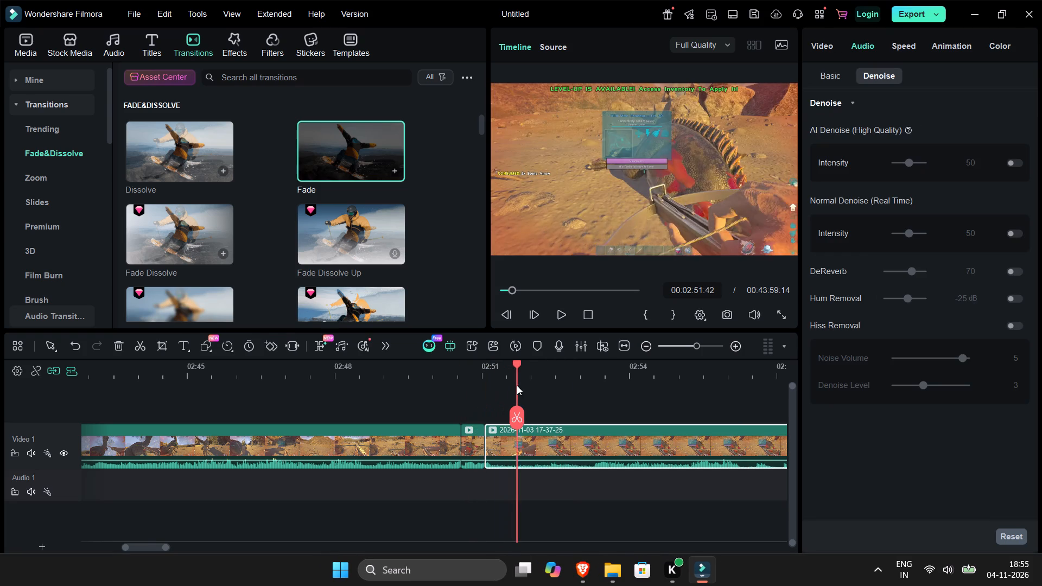
drag(517, 385, 589, 406)
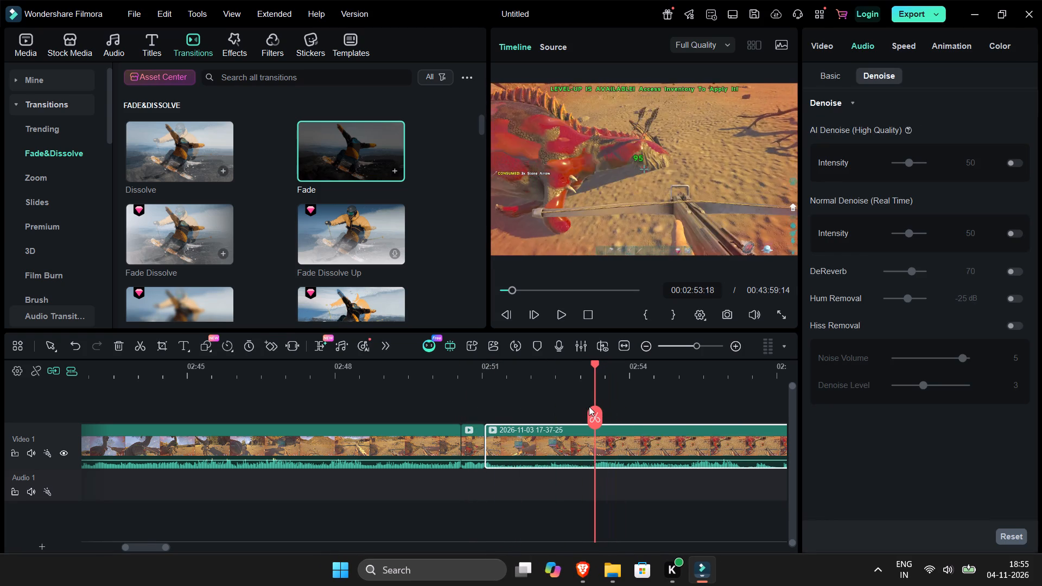
drag(589, 406, 580, 405)
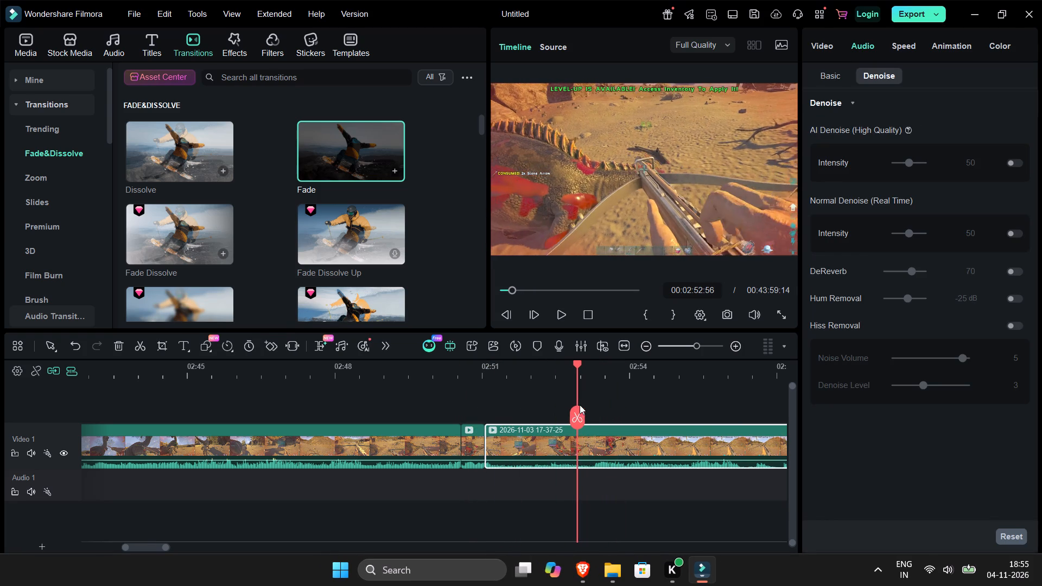
drag(580, 405, 594, 406)
key(ctrl+b)
click(561, 435)
key(Delete)
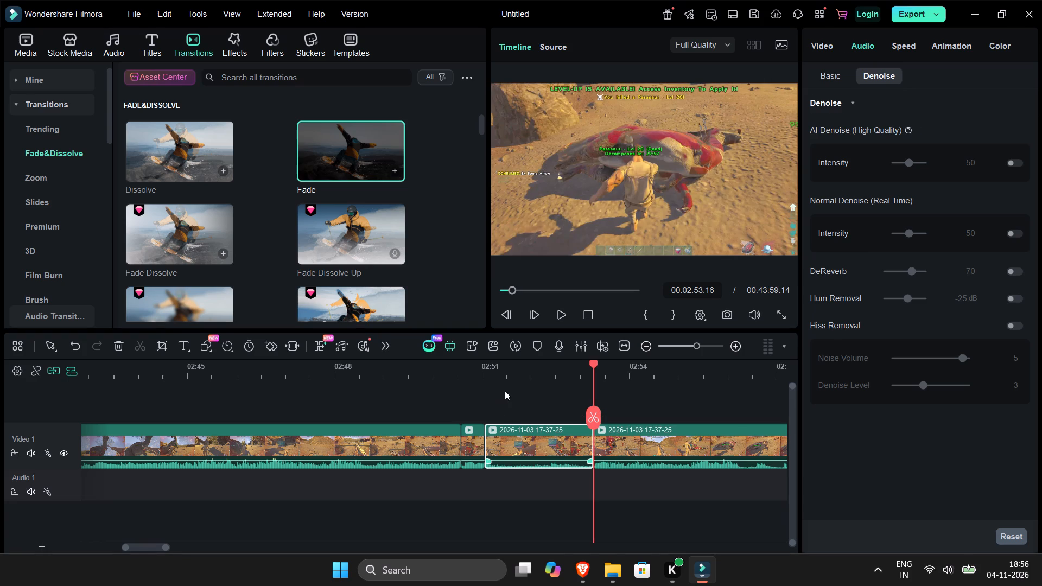
Split the dinosaur-fight clip about half a second after the new join, just past 00:02:51.
drag(596, 368, 500, 396)
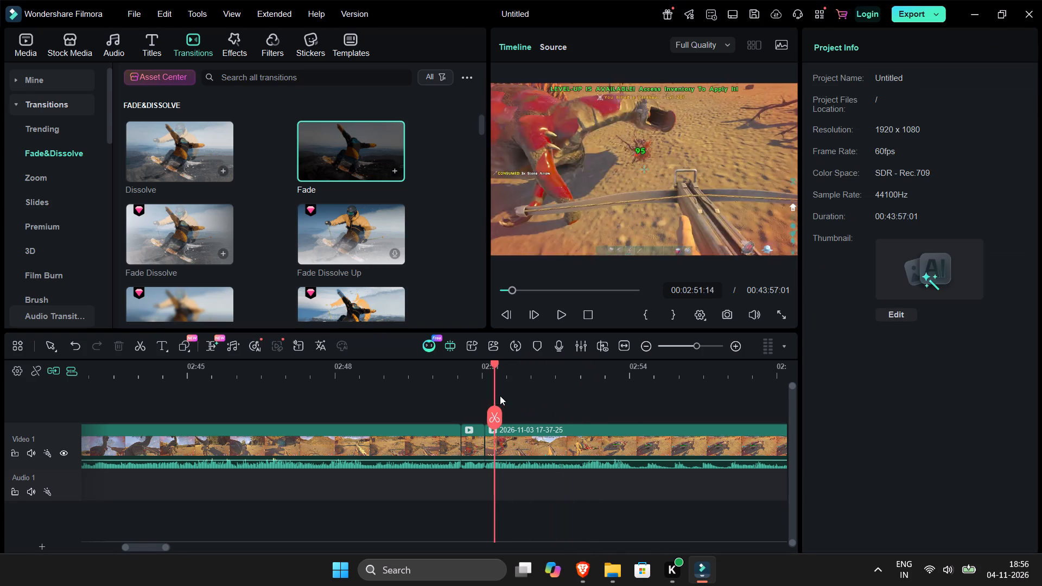
drag(500, 396, 571, 424)
key(ctrl+b)
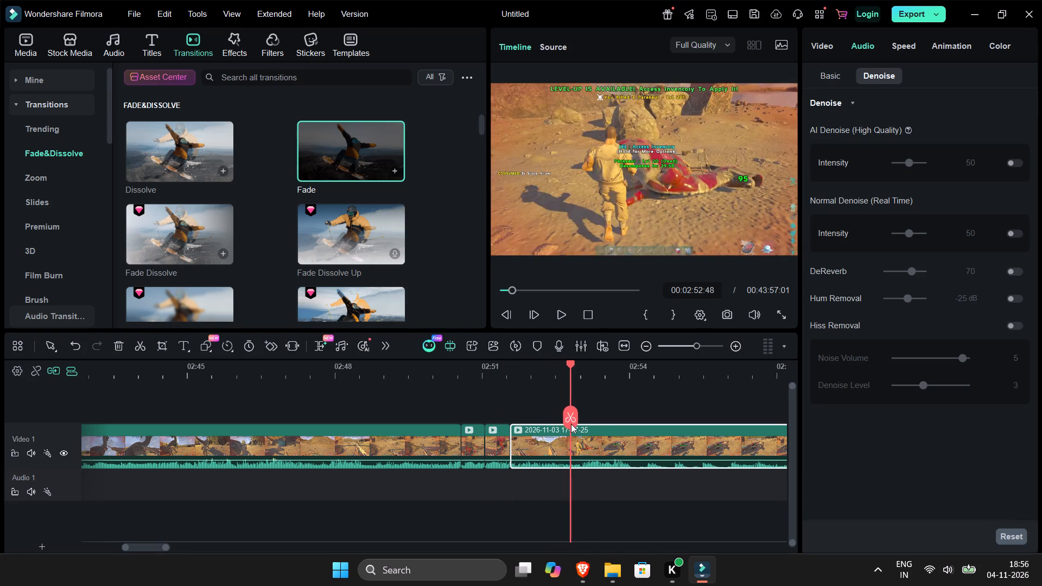
Play the dinosaur-kill footage, split it at about 00:02:54:07, and delete the piece from there to the next cut.
drag(571, 424, 451, 426)
key(space)
click(491, 417)
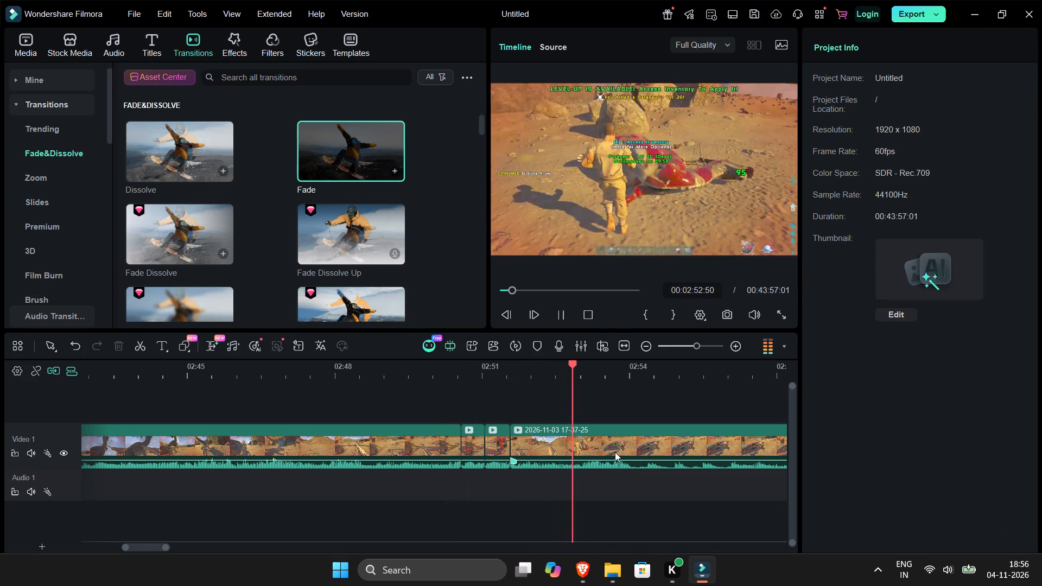
key(space)
key(ctrl+b)
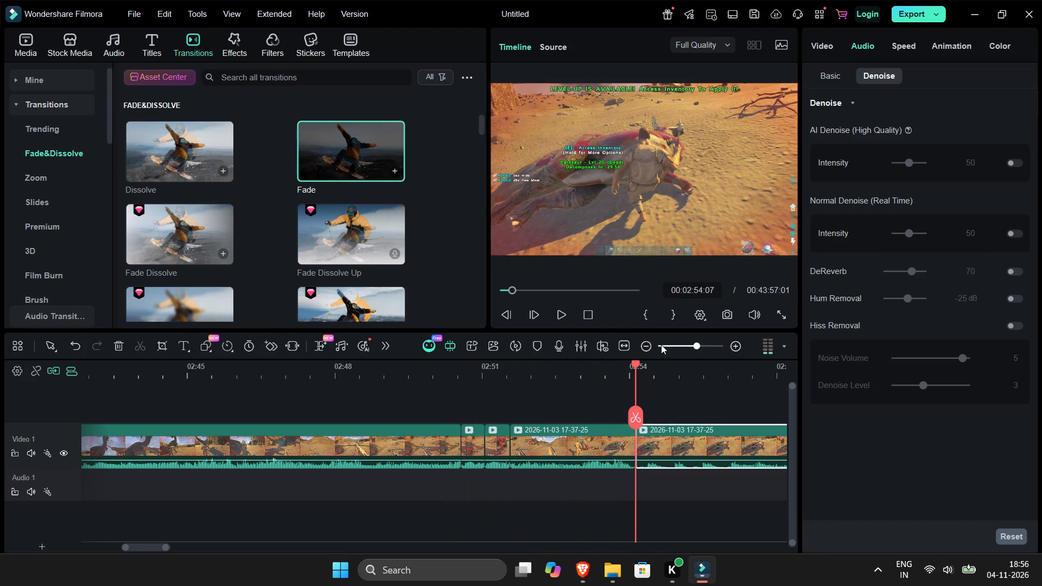
double_click(648, 344)
key(Delete)
Preview the footage ahead up to the engrams screen and delete the short clip from about 00:03:02 to 00:03:05.
key(space)
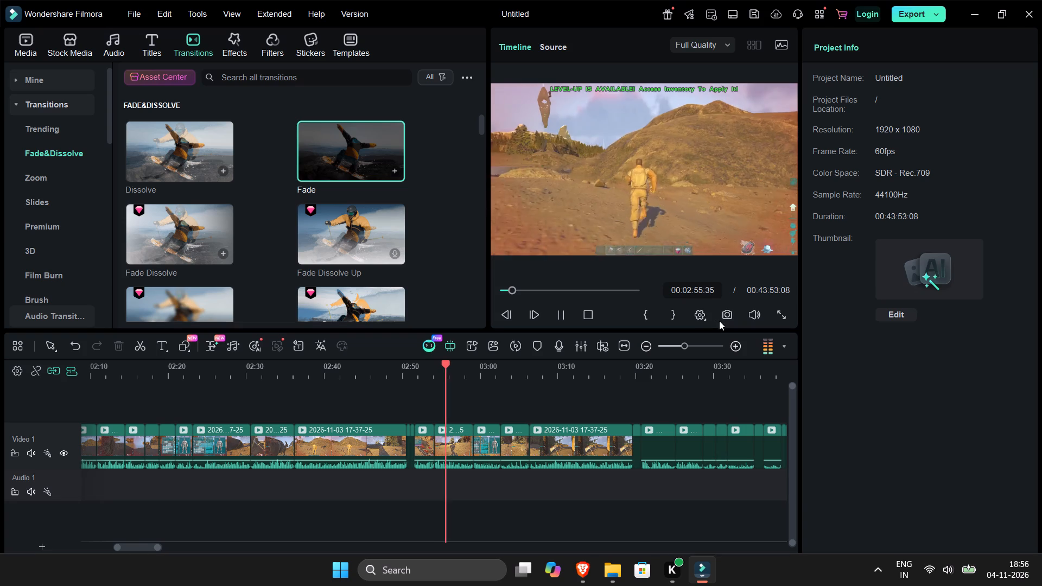
click(738, 353)
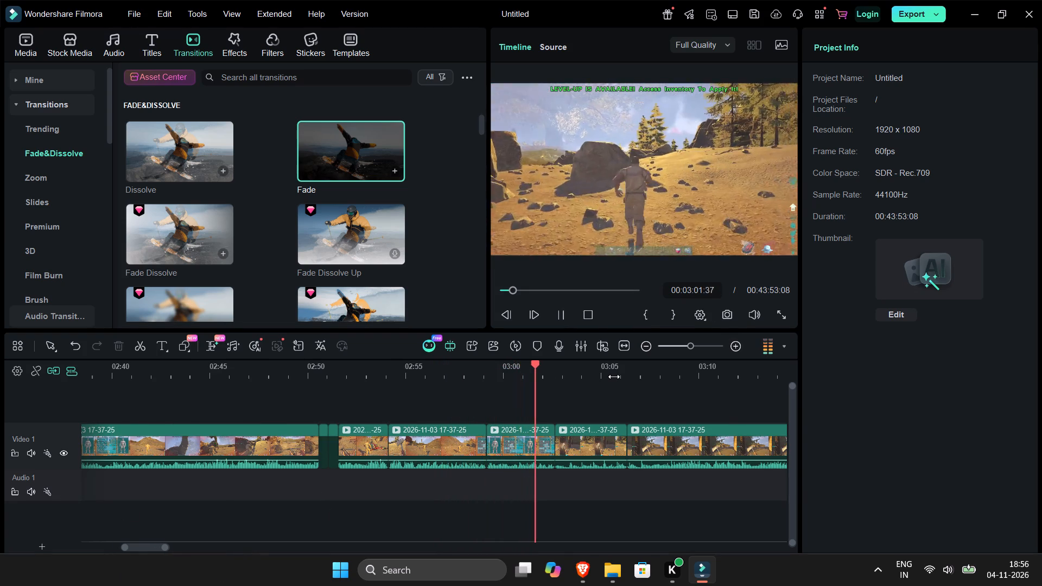
click(647, 349)
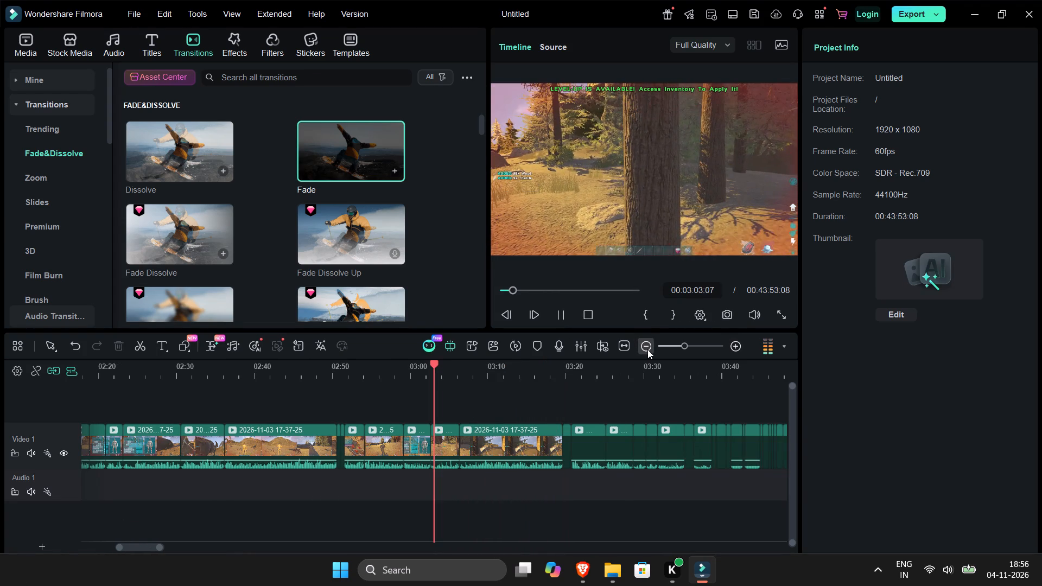
click(491, 366)
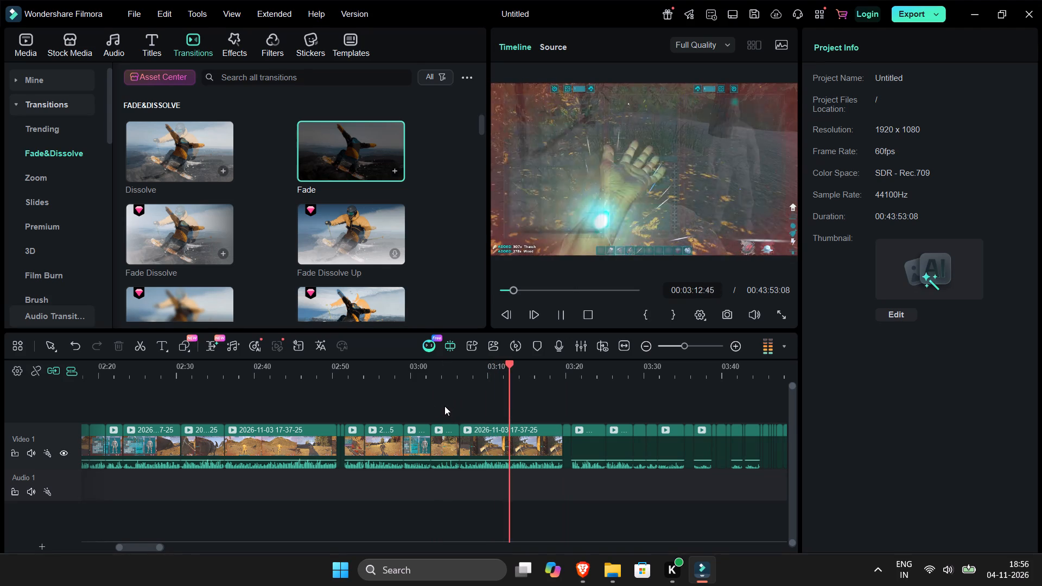
drag(451, 406, 437, 424)
key(space)
key(Delete)
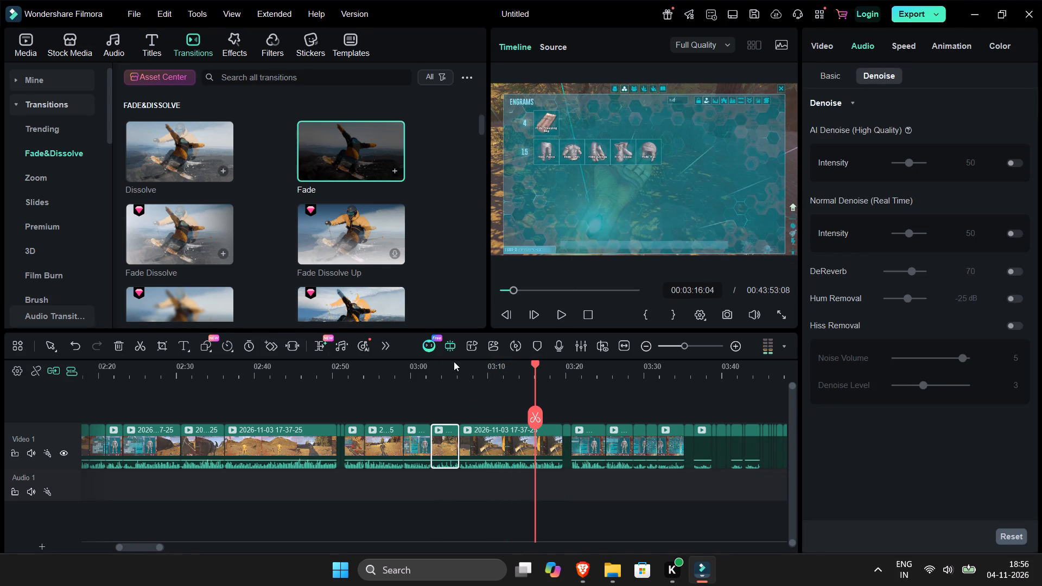
Play across the new join, split at the engrams screen at about 00:03:11, and delete the clips from there to about 00:03:34.
click(435, 361)
key(space)
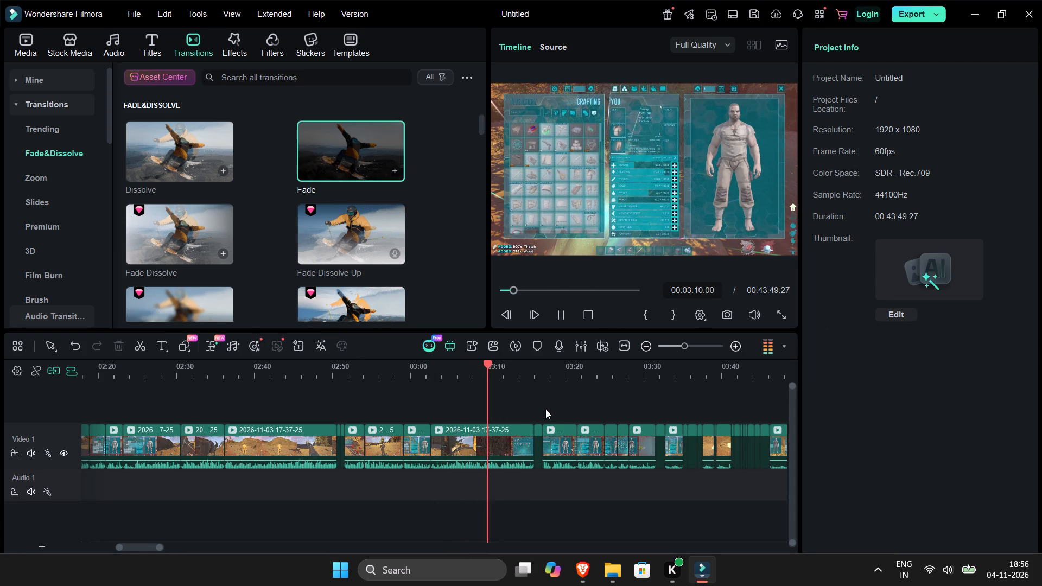
key(space)
key(space)
key(space)
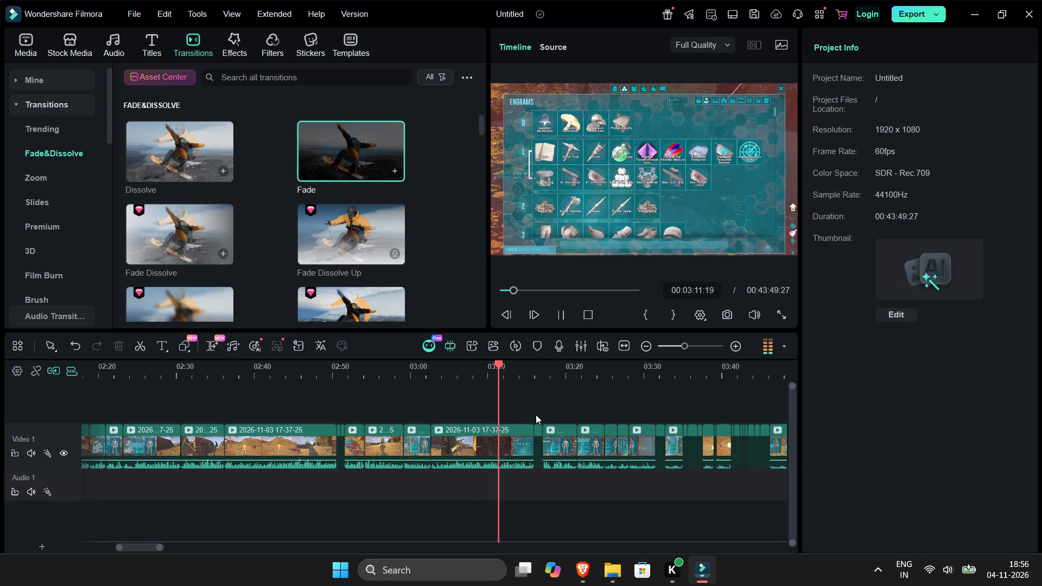
key(ctrl+b)
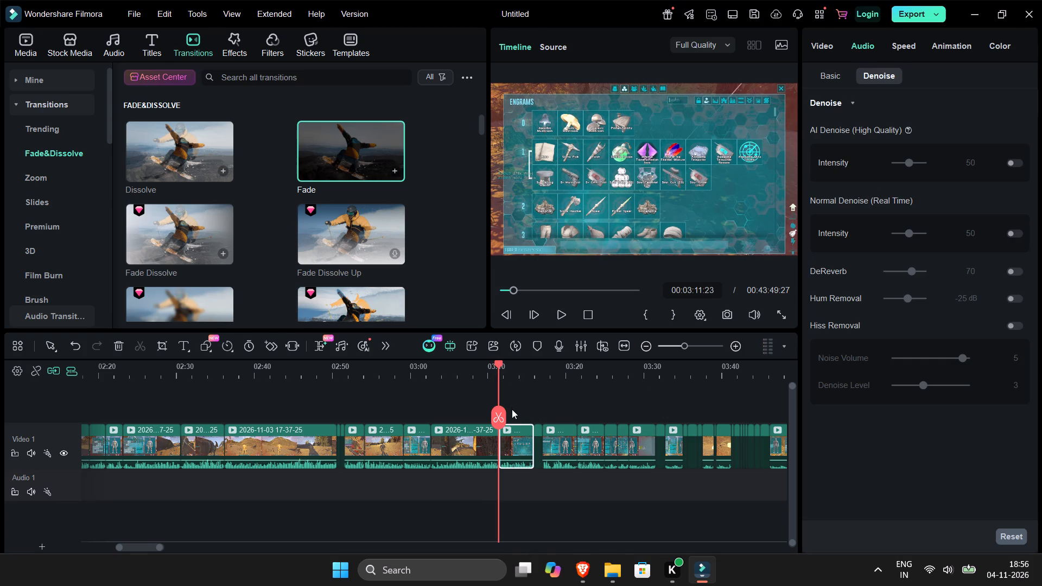
drag(514, 410, 679, 463)
key(Delete)
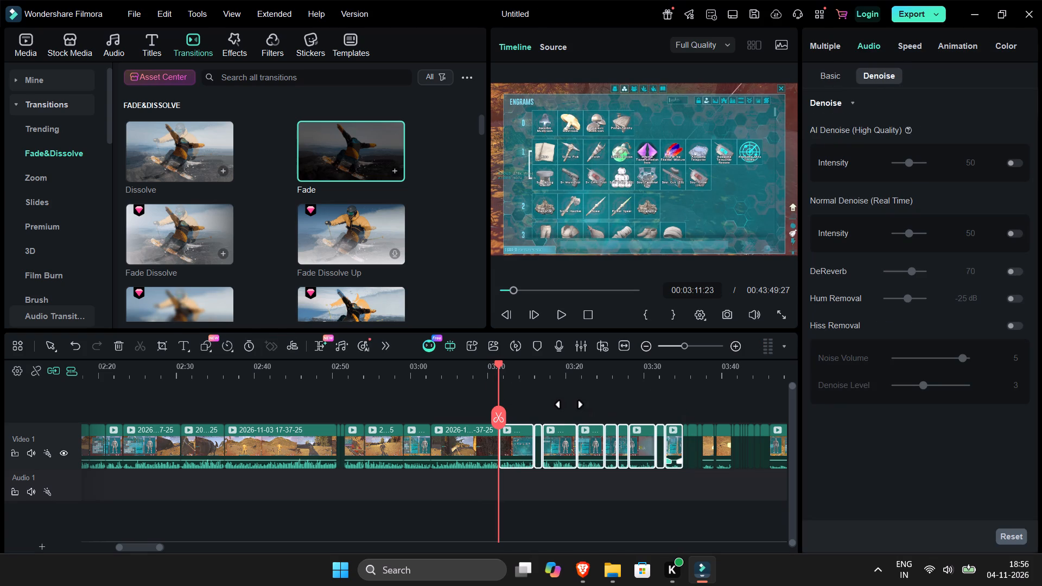
Preview the thatch-foundation building footage and select the short clips from about 00:03:11 to 00:03:27.
key(space)
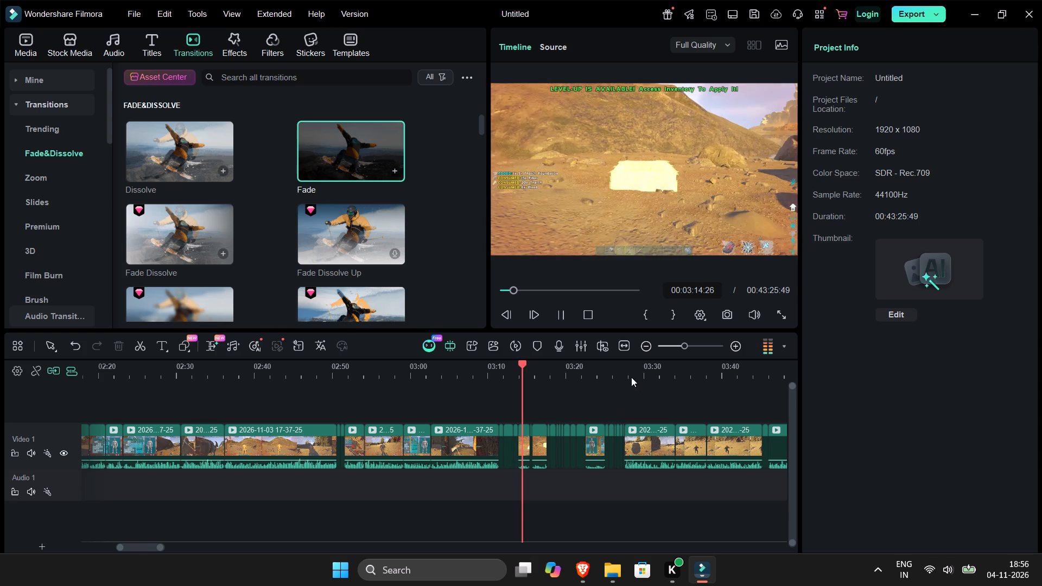
click(614, 368)
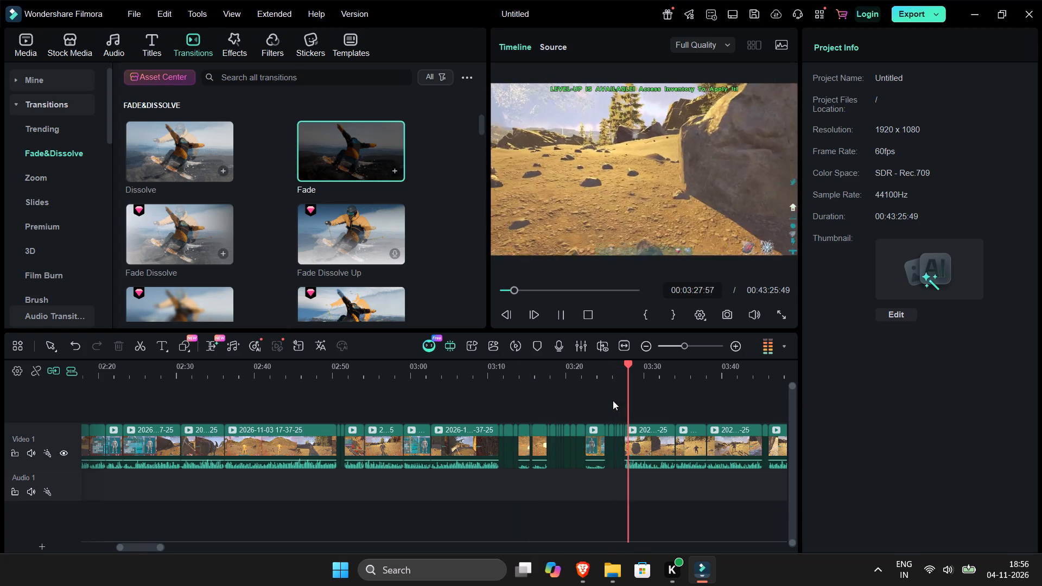
key(space)
click(551, 370)
key(space)
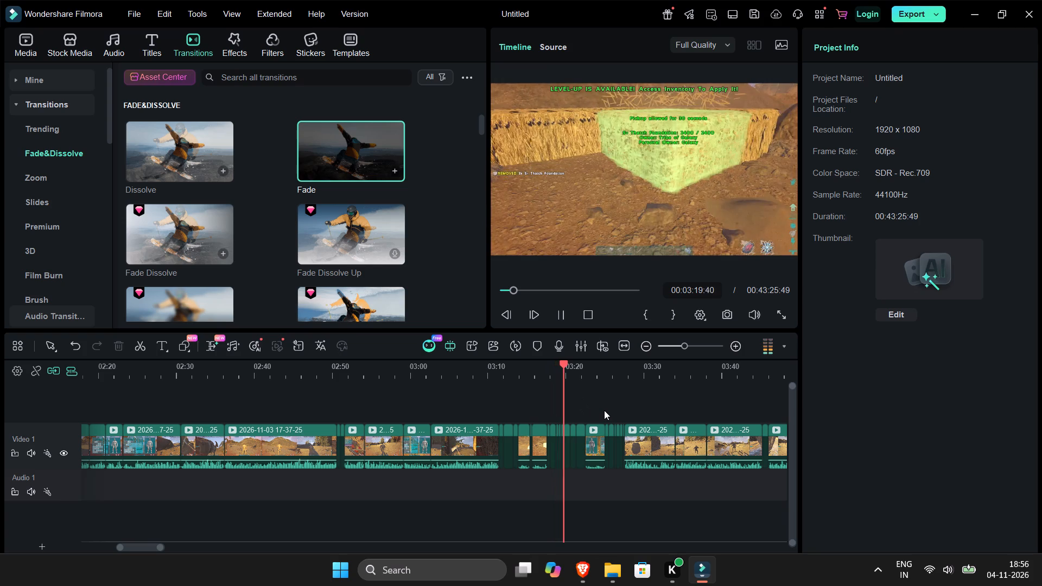
key(space)
drag(623, 403, 539, 470)
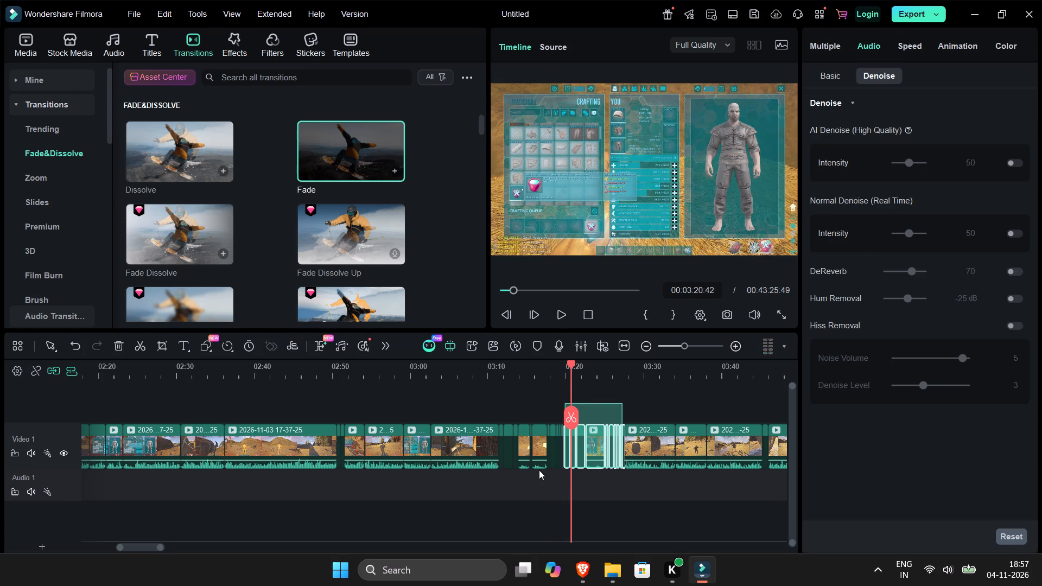
drag(539, 470, 502, 462)
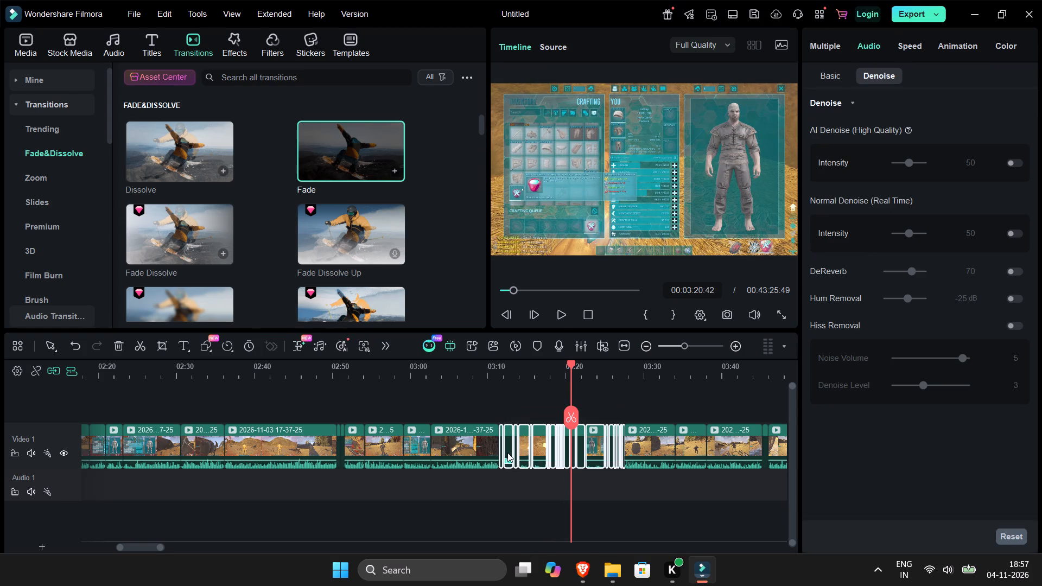
Delete the selected thatch-foundation clips from about 00:03:11 to 00:03:27 and return the playhead to the join.
right_click(507, 453)
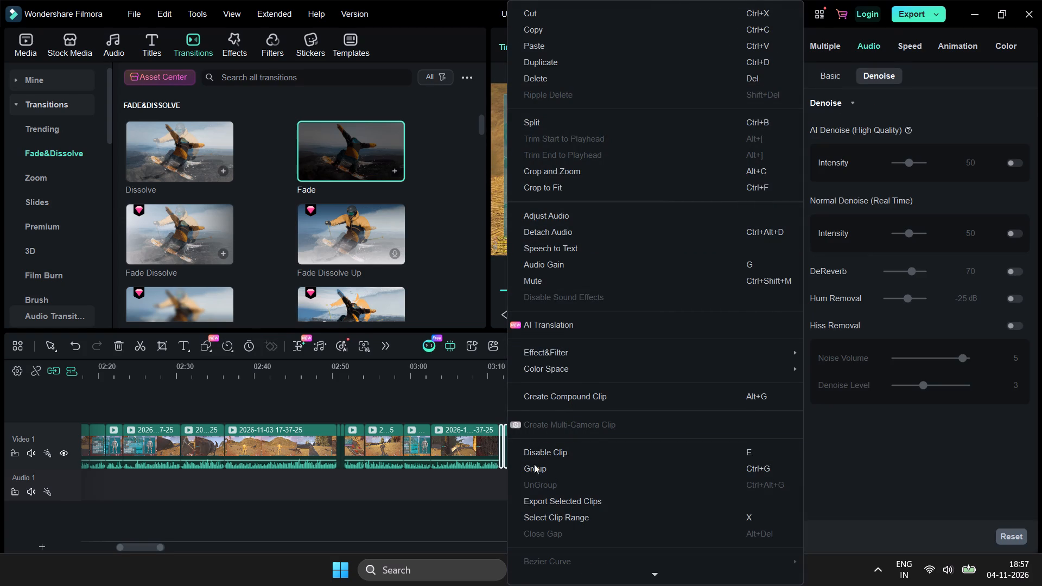
scroll(555, 521, down, 11)
scroll(544, 482, up, 4)
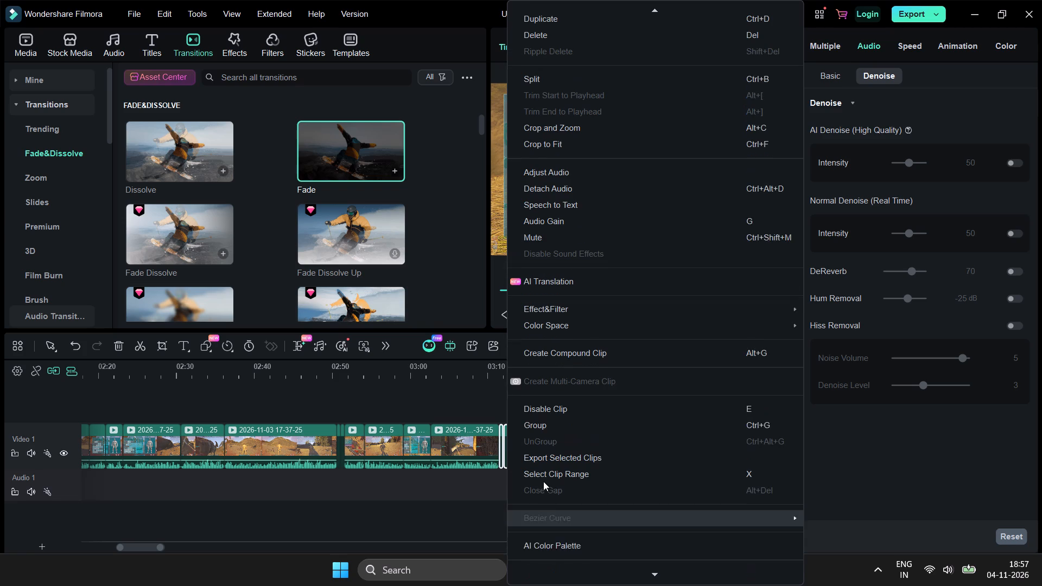
scroll(590, 243, up, 4)
scroll(590, 241, down, 6)
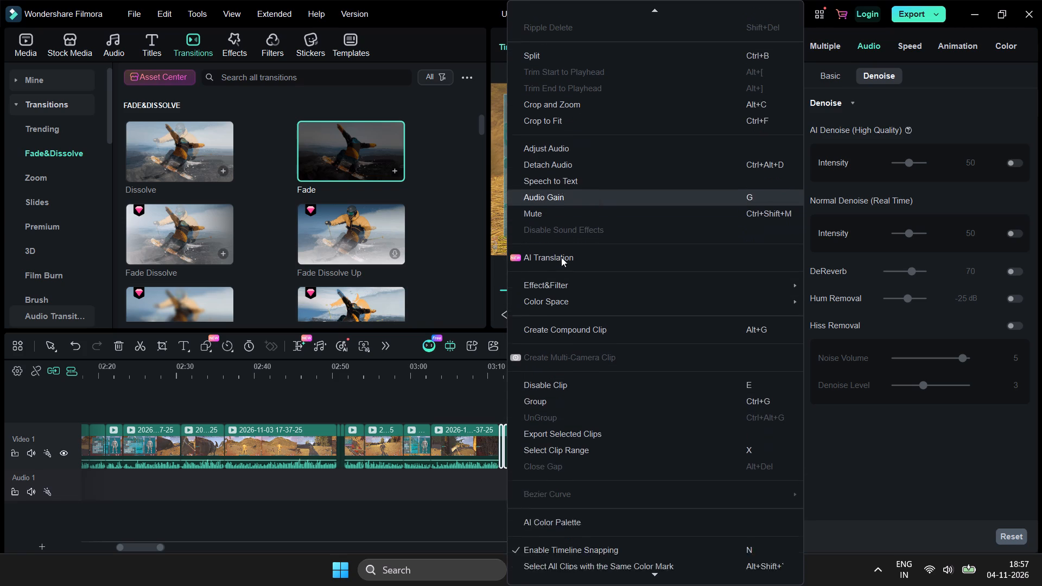
scroll(561, 257, down, 7)
scroll(569, 350, up, 4)
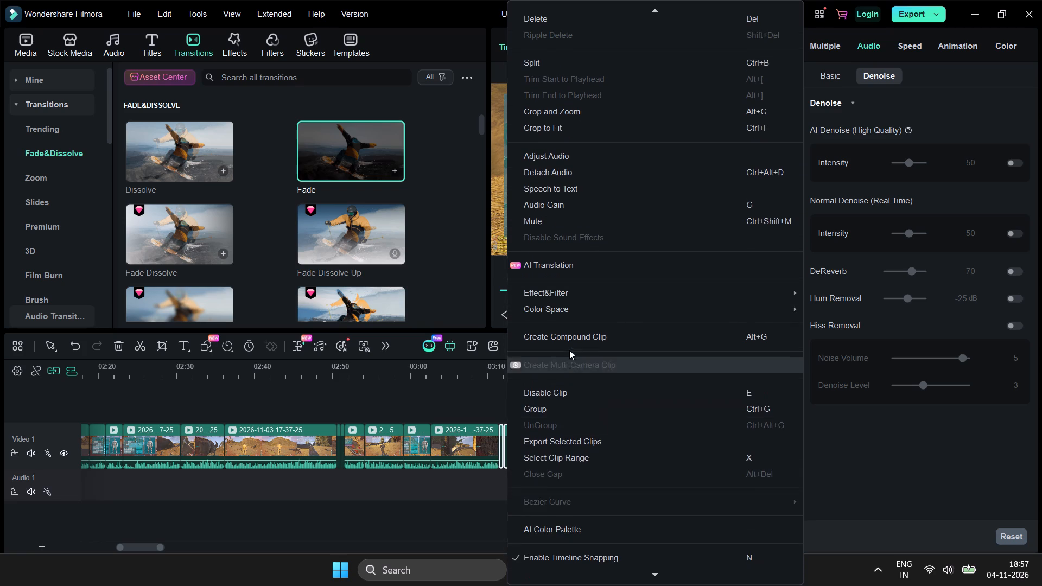
scroll(607, 285, up, 5)
scroll(605, 200, up, 9)
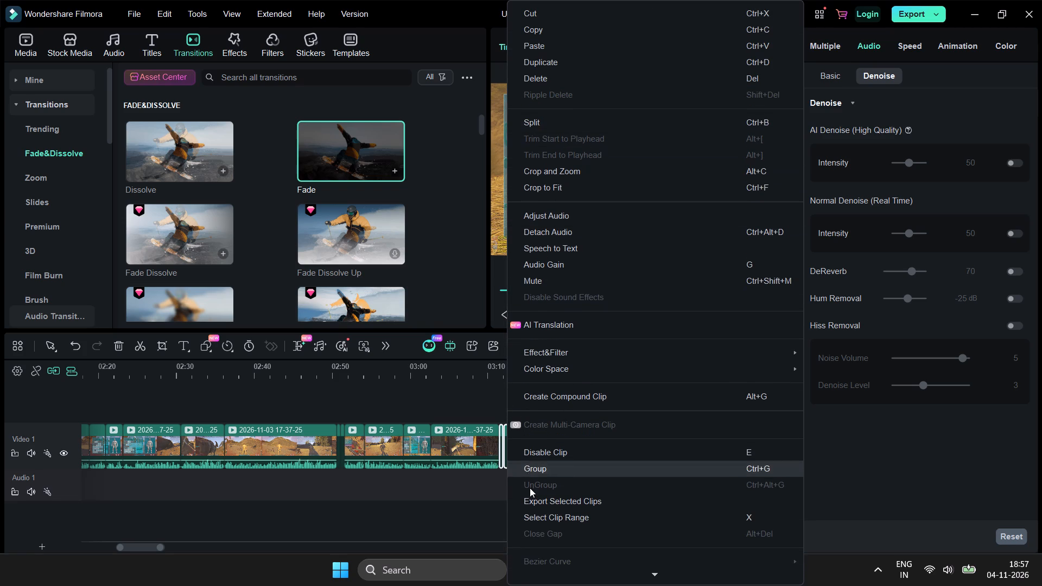
scroll(532, 412, down, 5)
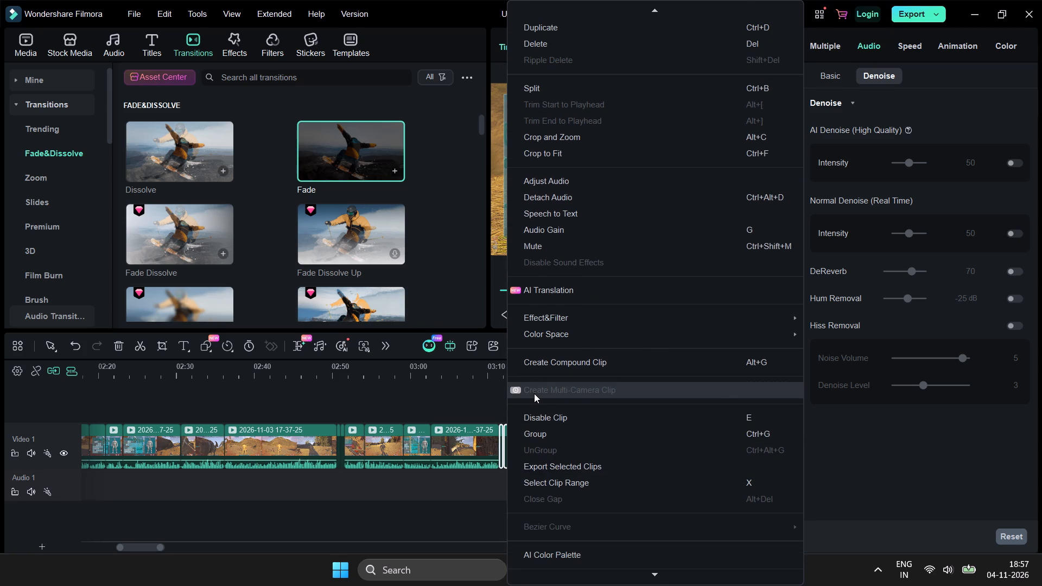
key(Delete)
click(497, 380)
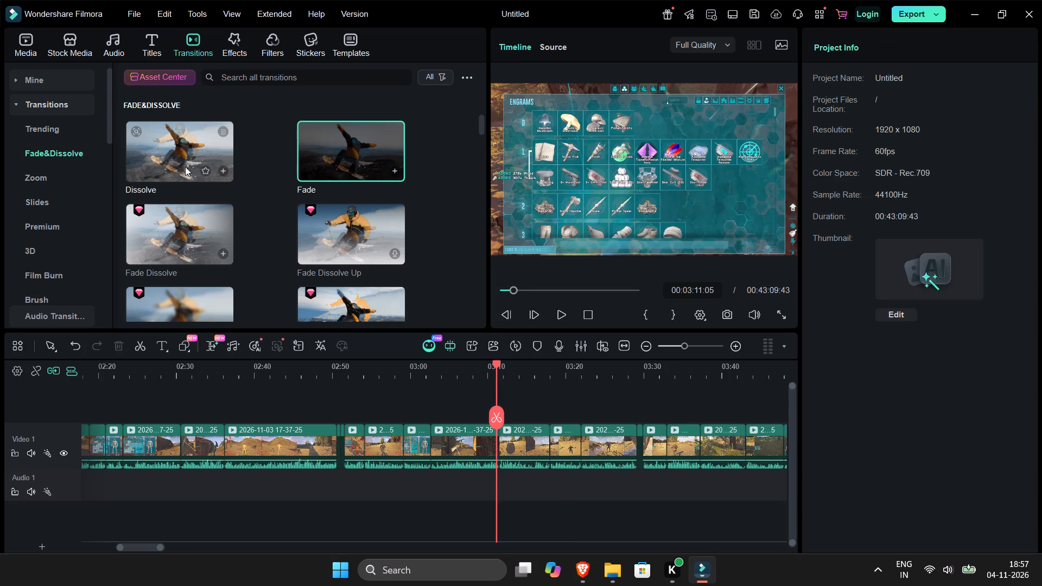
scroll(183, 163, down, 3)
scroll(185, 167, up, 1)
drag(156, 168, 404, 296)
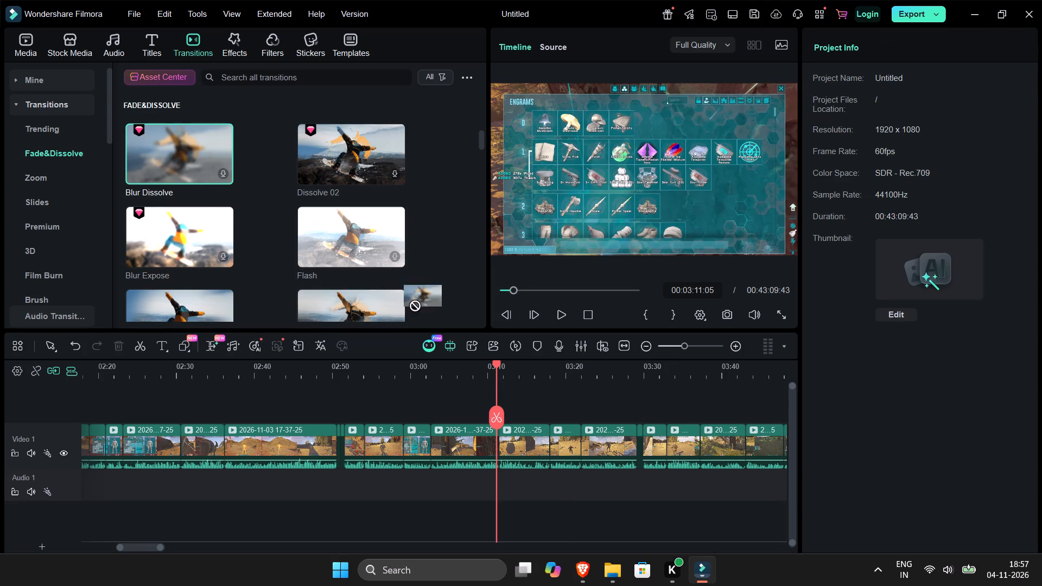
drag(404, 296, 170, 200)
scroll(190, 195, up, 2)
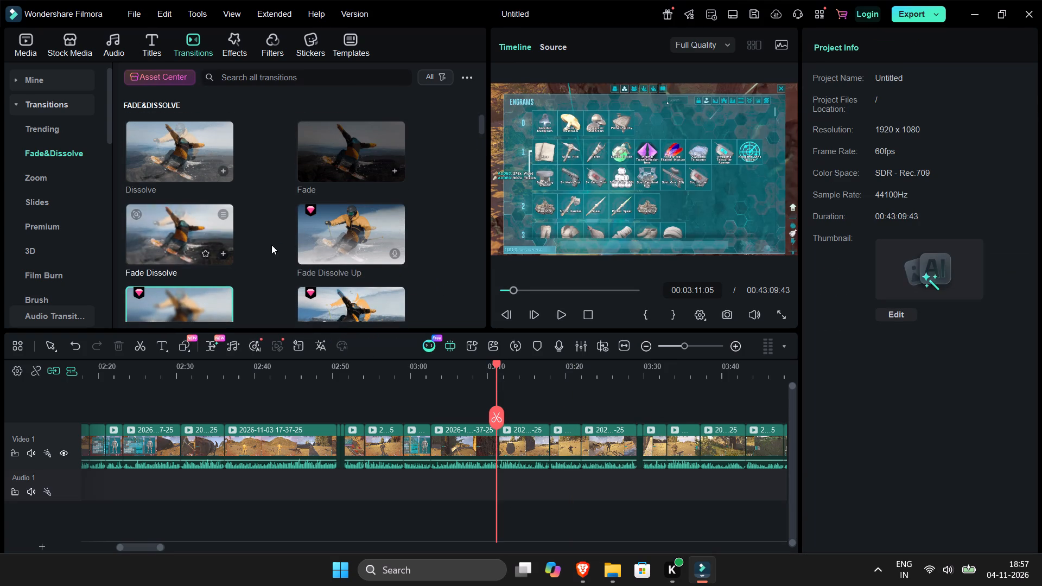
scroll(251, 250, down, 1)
Add the premium Simple Sliding transition at the join at about 00:03:11 and play across it.
click(47, 216)
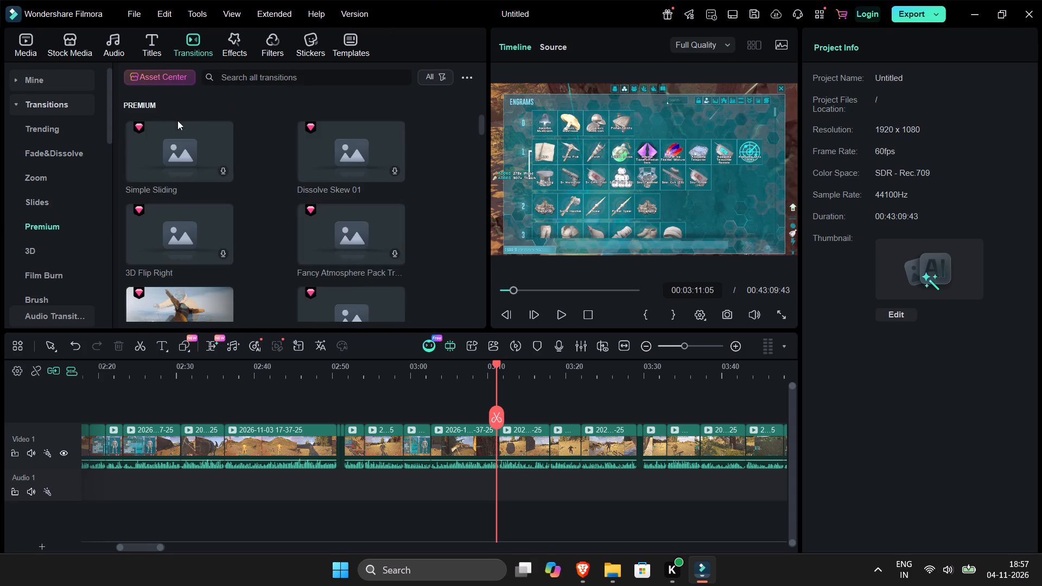
drag(175, 155, 449, 503)
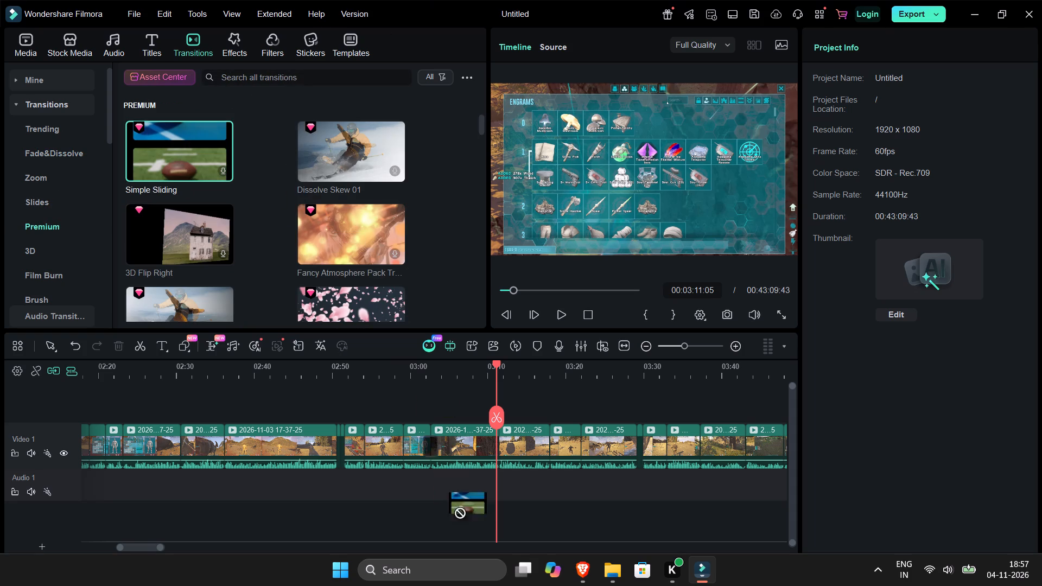
drag(449, 503, 499, 457)
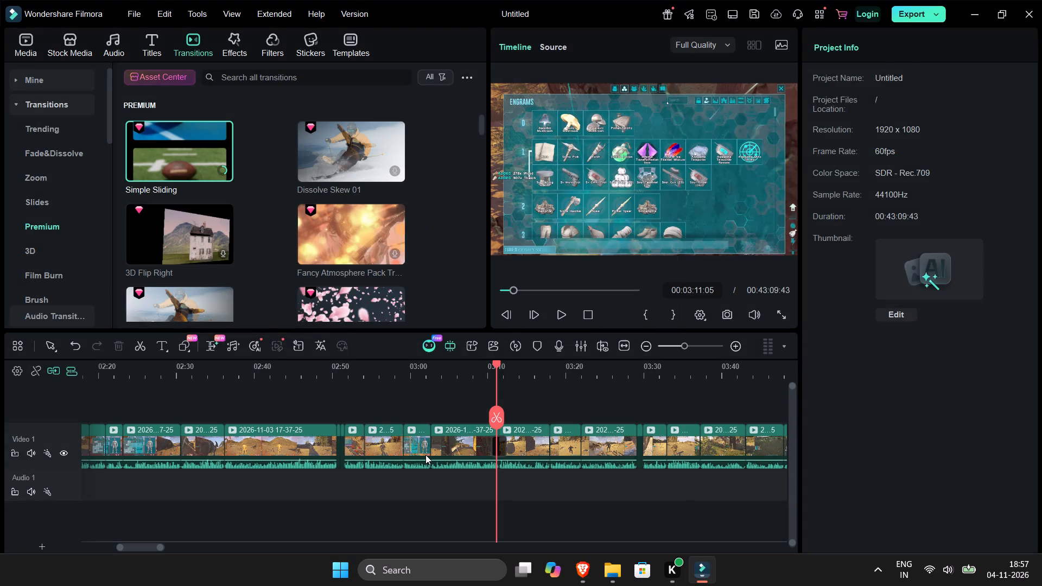
click(460, 423)
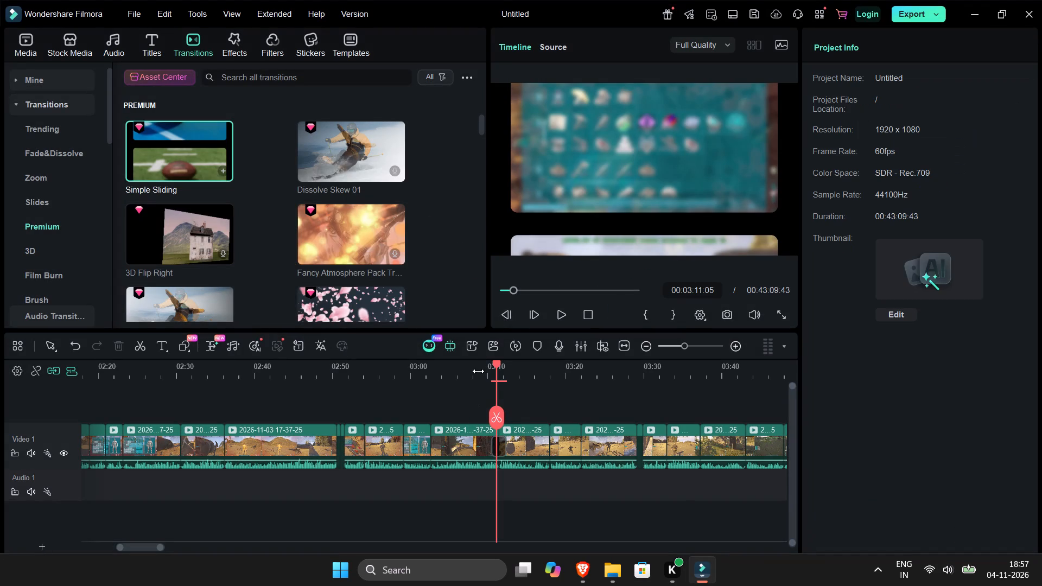
click(479, 370)
key(space)
click(502, 397)
click(736, 345)
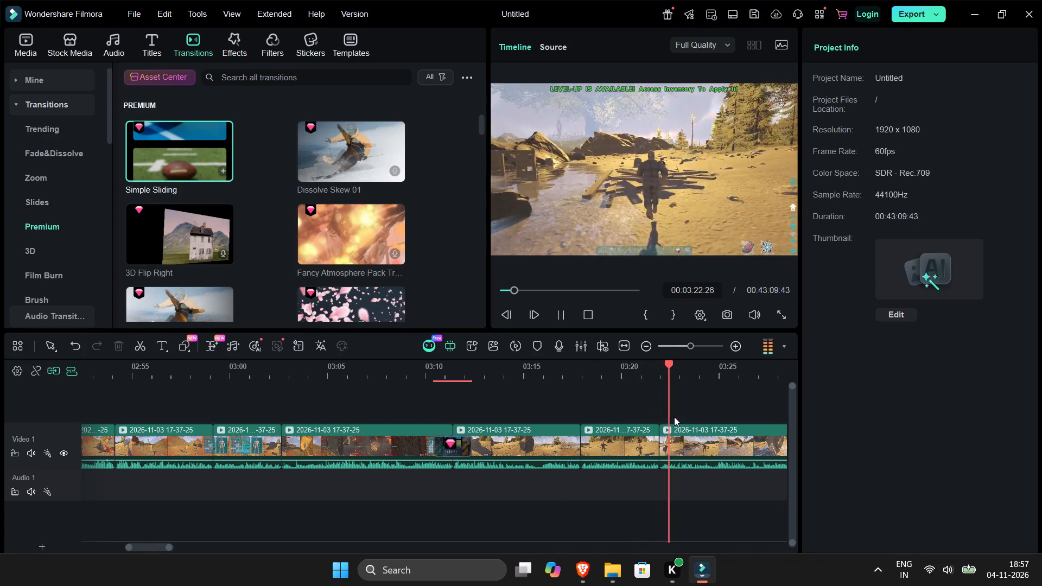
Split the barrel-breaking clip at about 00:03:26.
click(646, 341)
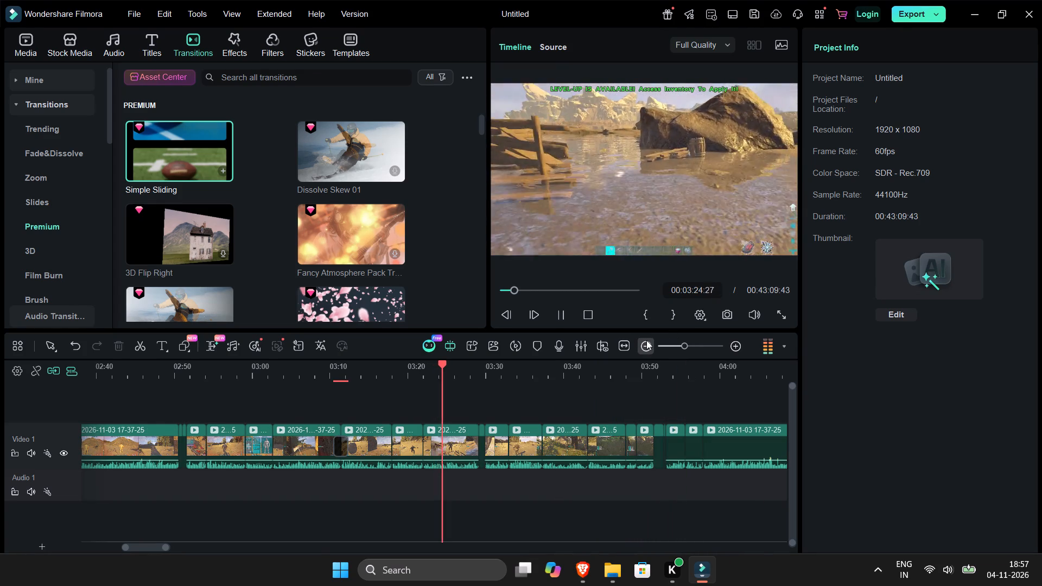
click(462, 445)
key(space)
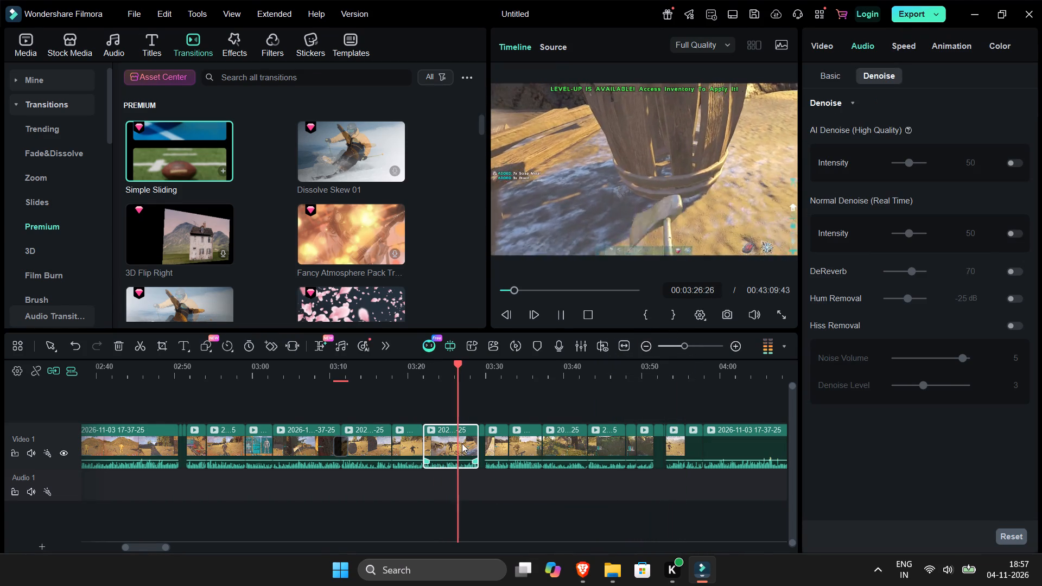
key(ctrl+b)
Preview the footage at about 00:03:55 and delete the clips from about 00:03:30 to 00:03:53.
click(653, 375)
key(space)
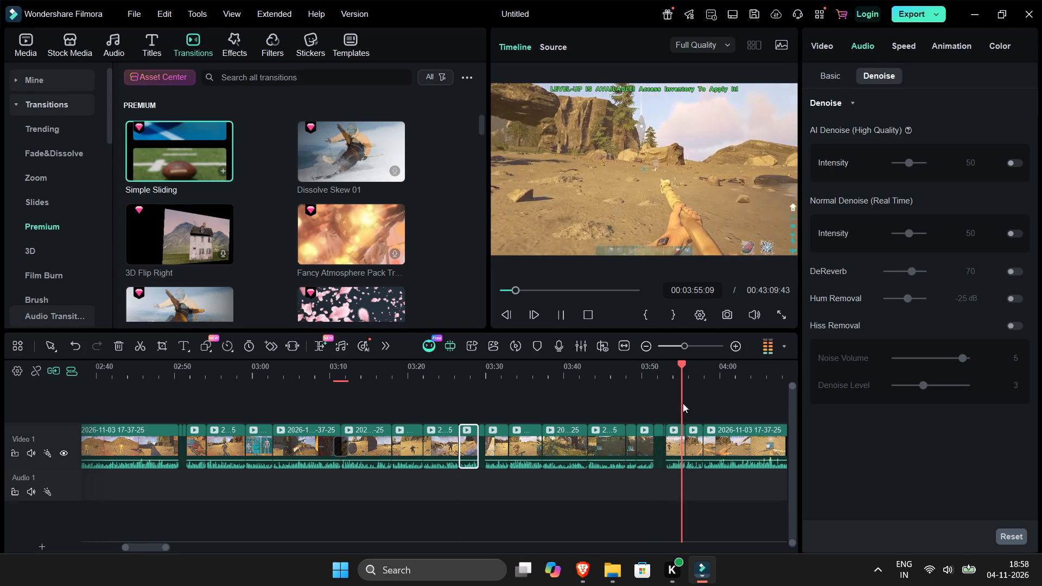
key(space)
drag(665, 406, 502, 479)
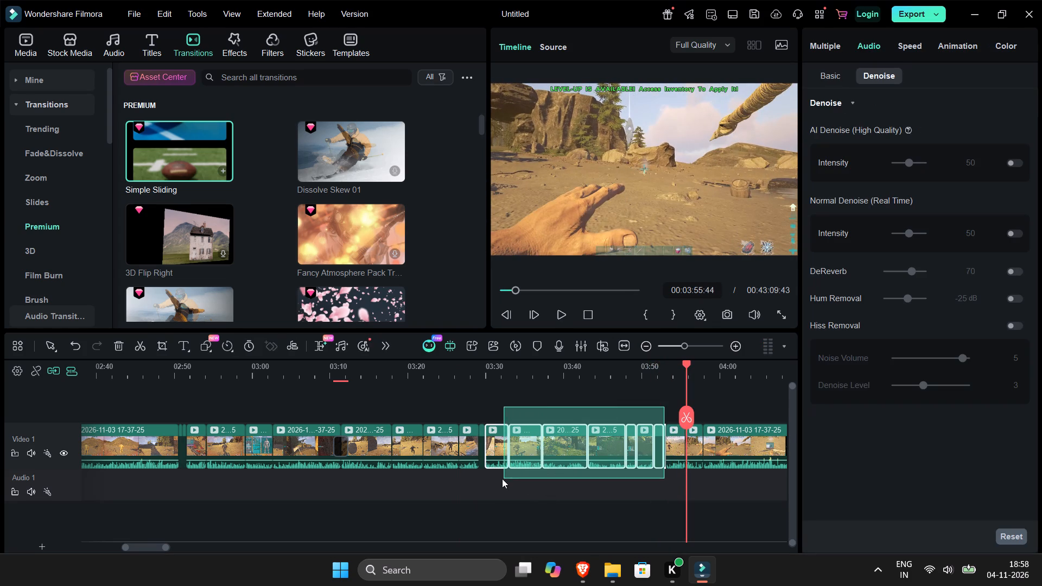
drag(502, 479, 501, 477)
key(Delete)
Replay the footage before the new join and delete the barrel-breaking clips from about 00:03:22 to 00:03:30.
click(473, 366)
key(space)
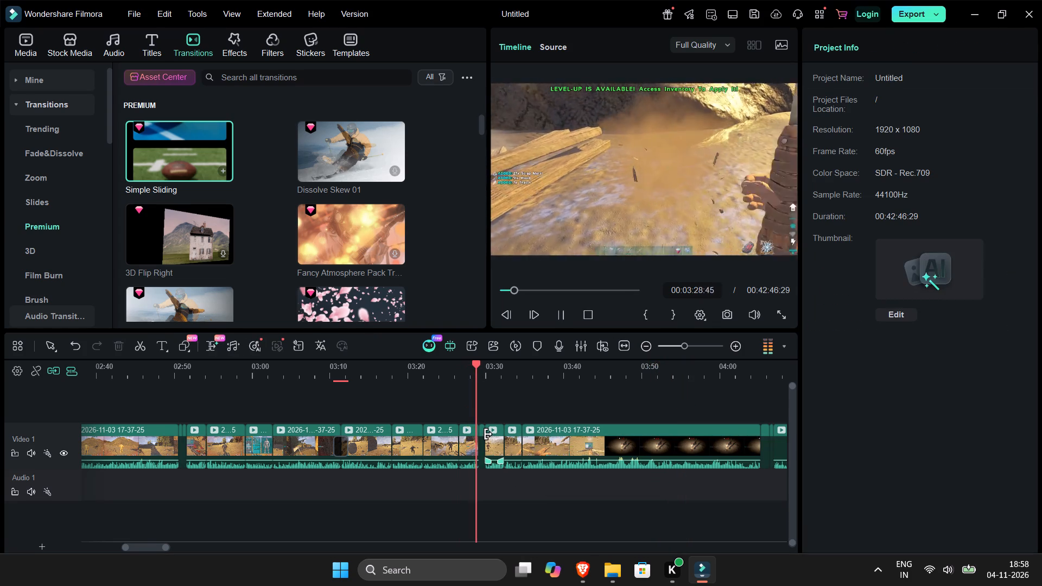
click(437, 374)
key(space)
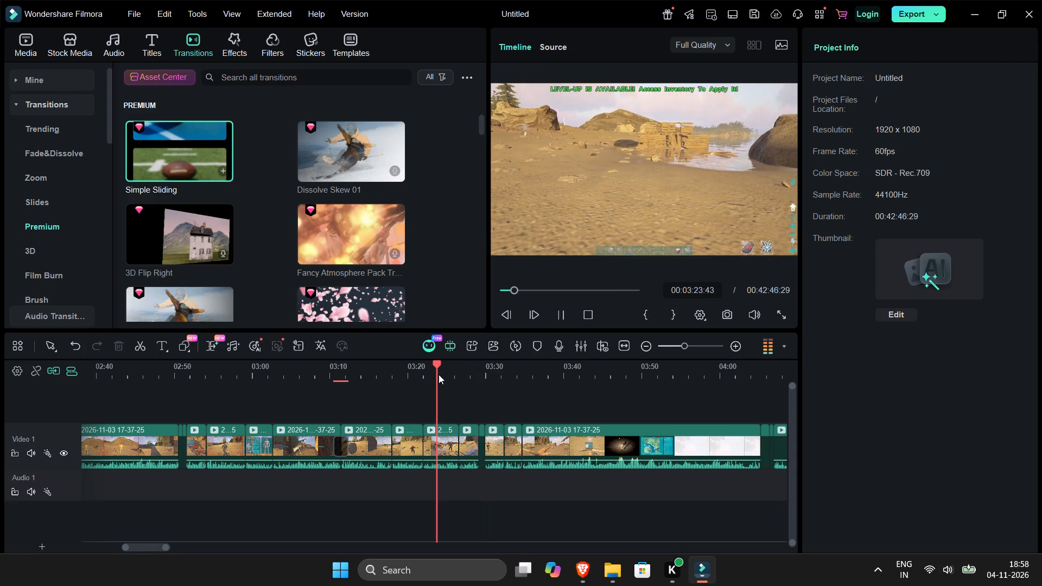
key(space)
key(space)
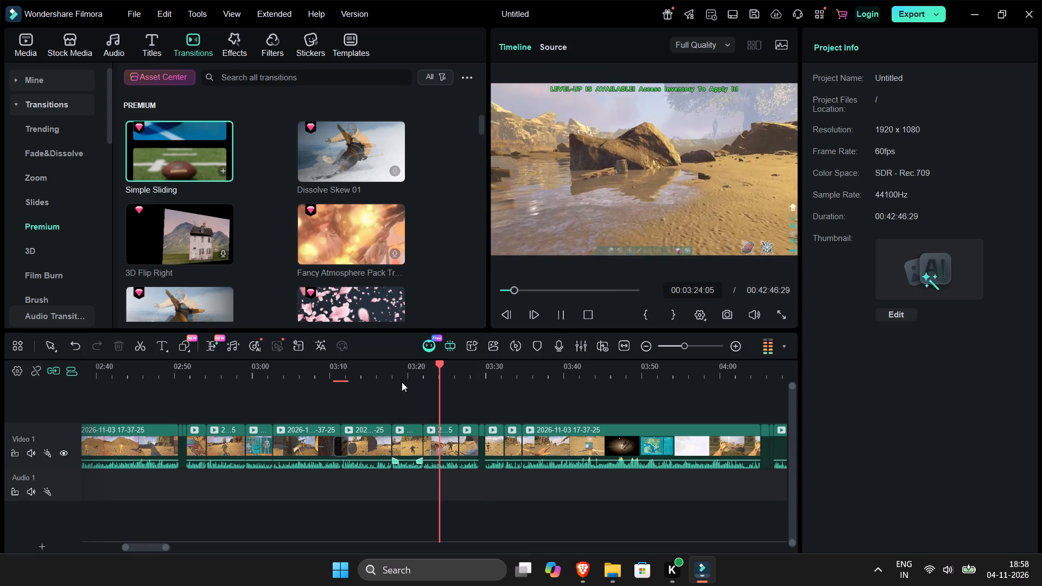
click(401, 378)
key(space)
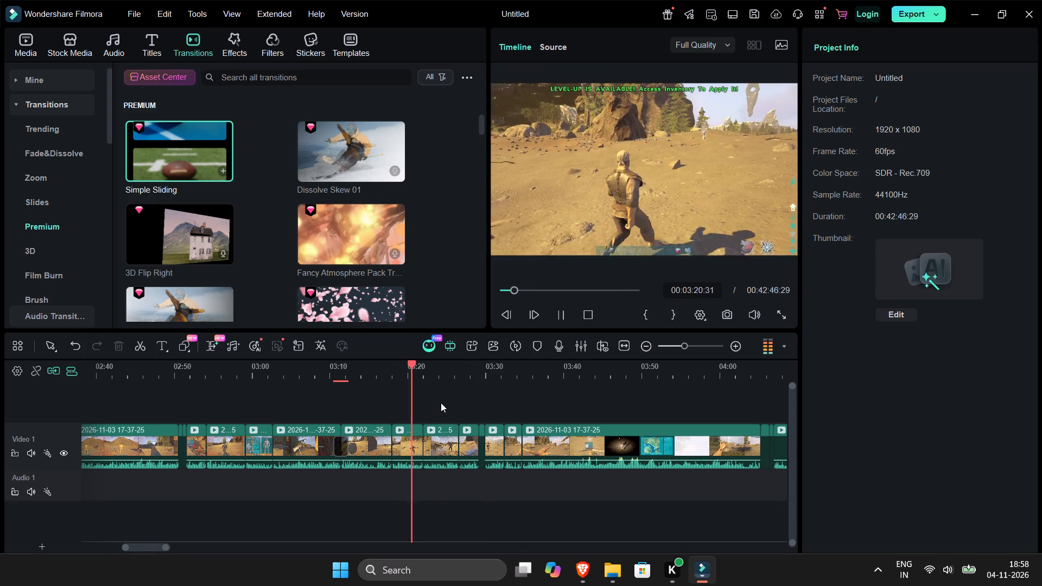
drag(434, 406, 490, 472)
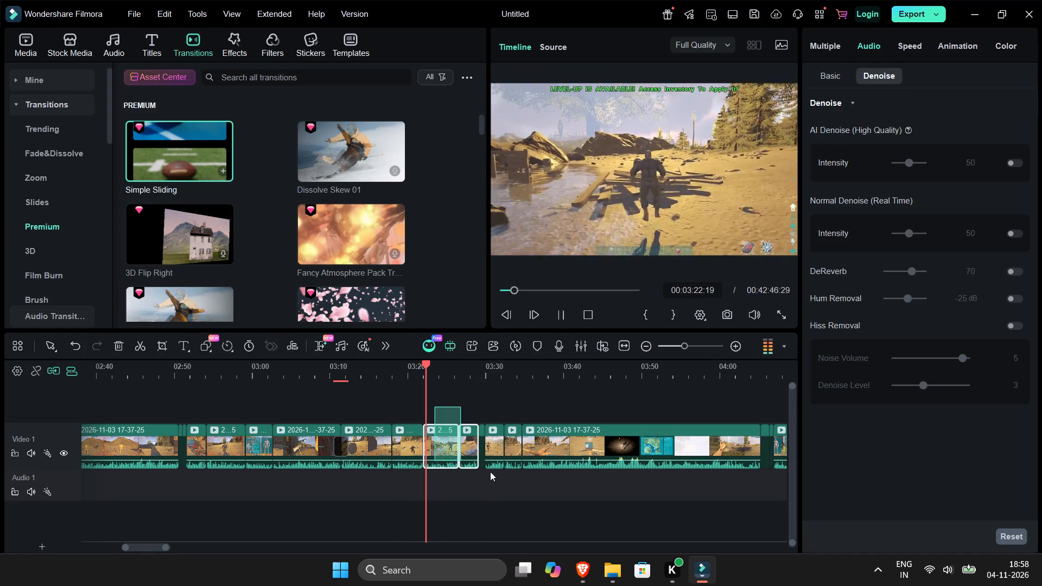
drag(490, 472, 484, 468)
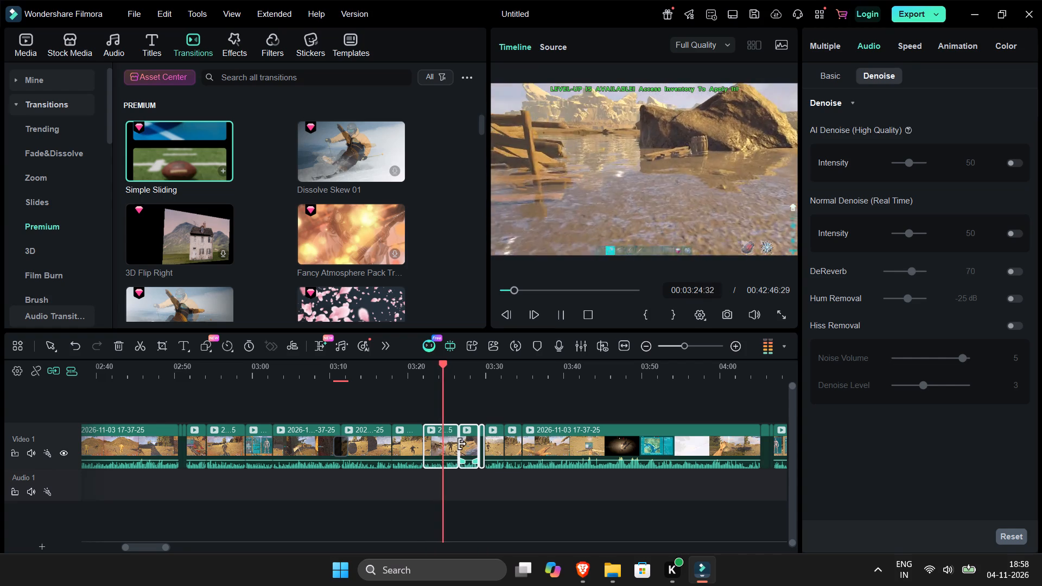
key(Delete)
Play on from the new join, split at the spawn-region map at 00:03:44:02, and delete from there to the next cut.
click(423, 371)
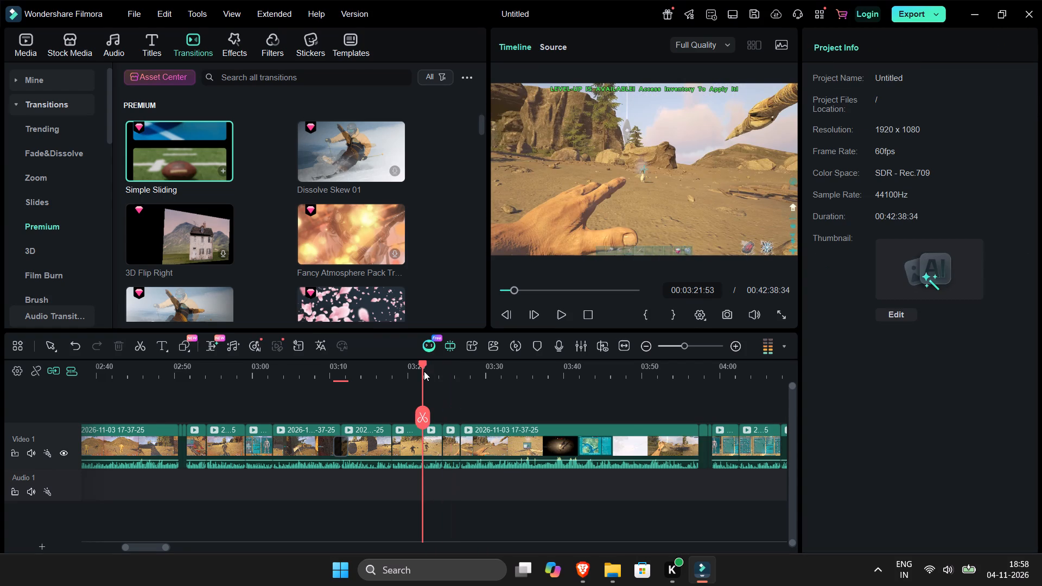
key(space)
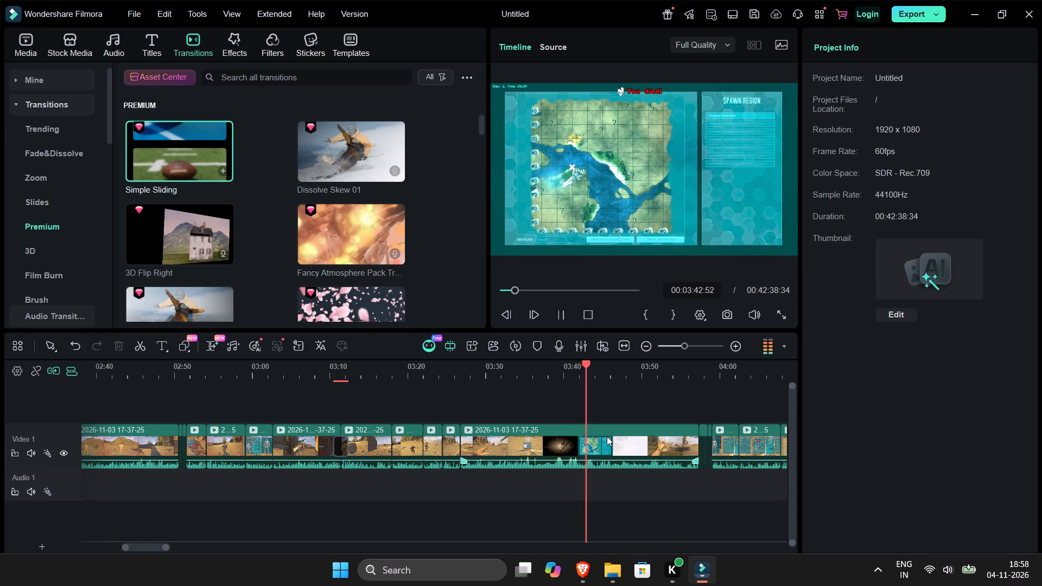
key(space)
key(ctrl+b)
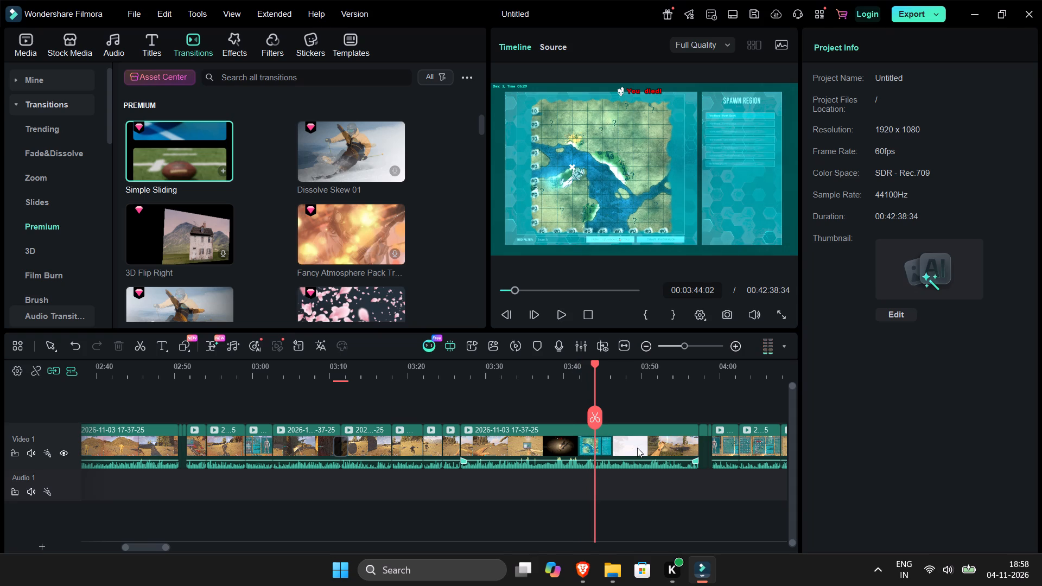
key(Delete)
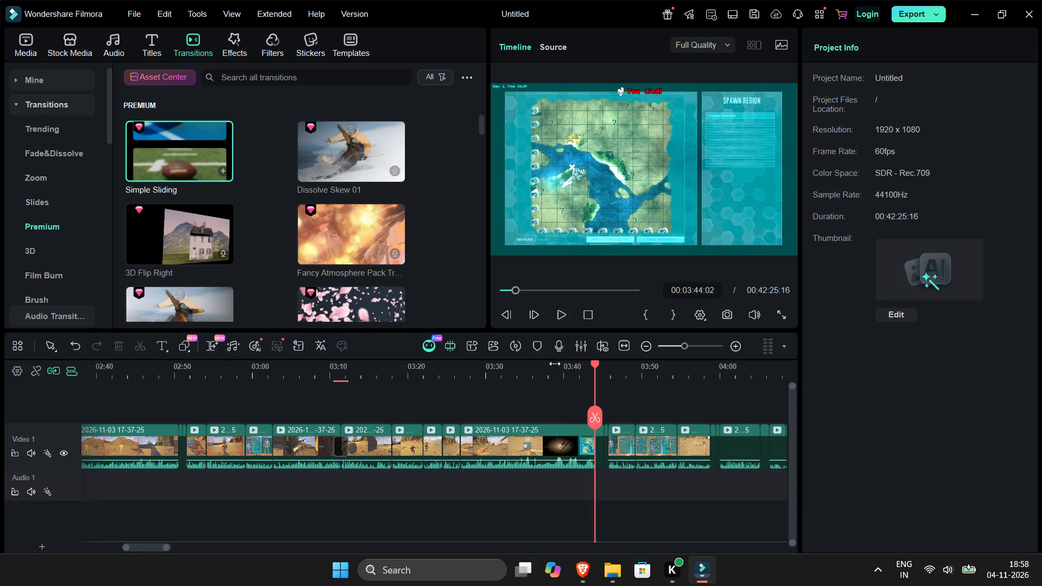
Replay the Kamikaze Dodo scene, step back to just before the explosion, and split the clip at 00:03:33:43.
click(555, 364)
key(space)
key(space)
click(491, 373)
click(527, 377)
key(space)
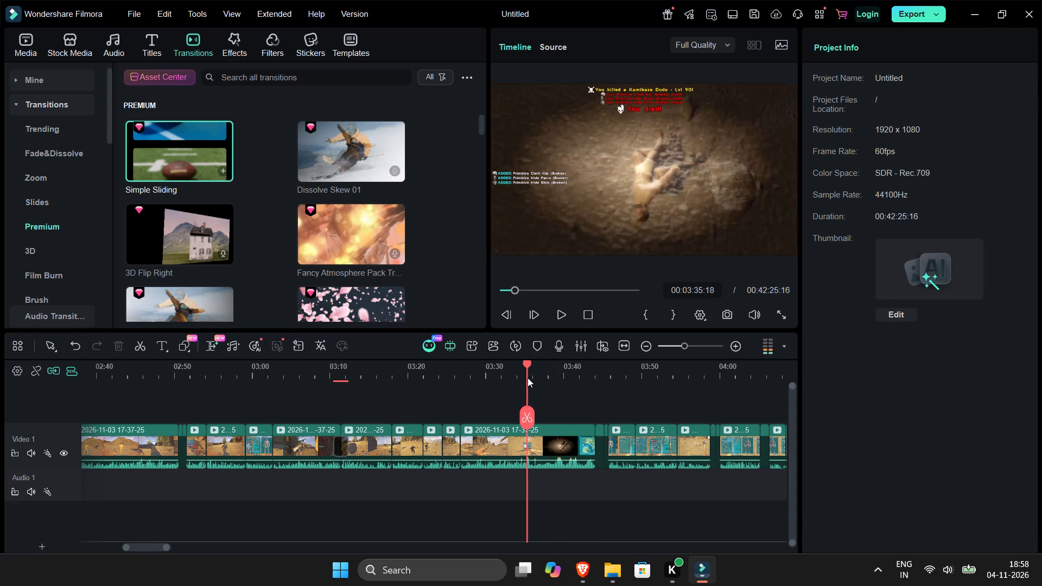
key(space)
click(518, 377)
key(space)
key(space)
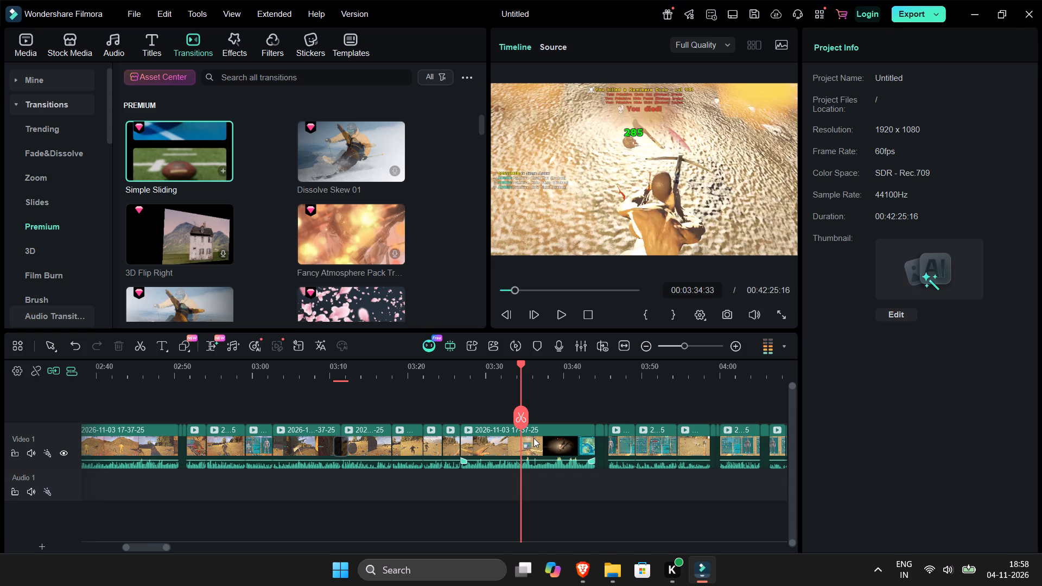
key(Left)
key(Left)
key(Left)
key(Left)
key(Left)
key(Left)
key(Left)
key(Left)
key(Left)
key(Left)
key(Left)
key(Left)
key(Left)
key(Left)
key(Left)
key(Left)
key(Left)
key(Left)
key(Left)
key(Left)
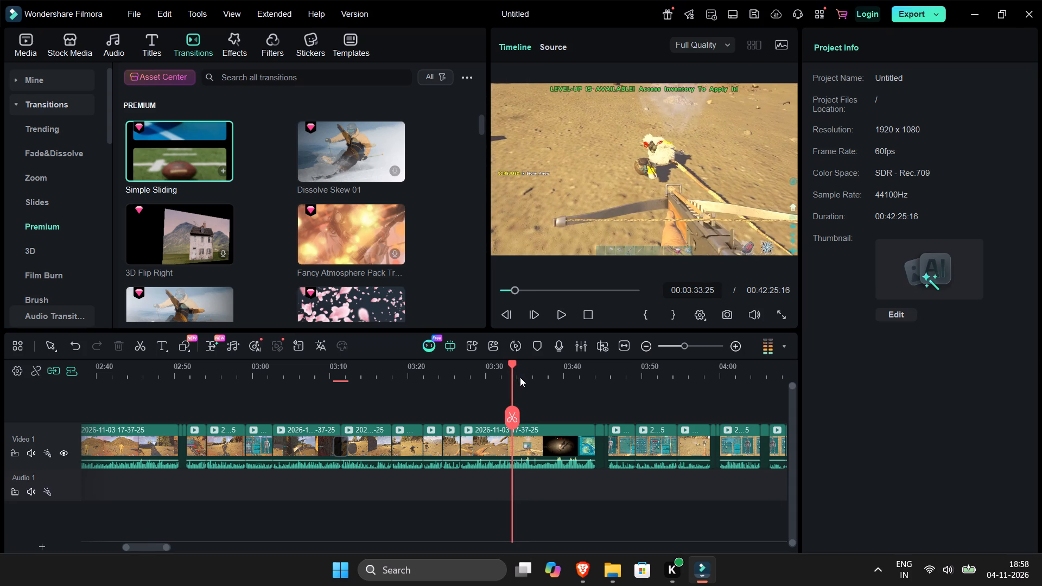
key(space)
key(space)
click(535, 443)
key(ctrl+b)
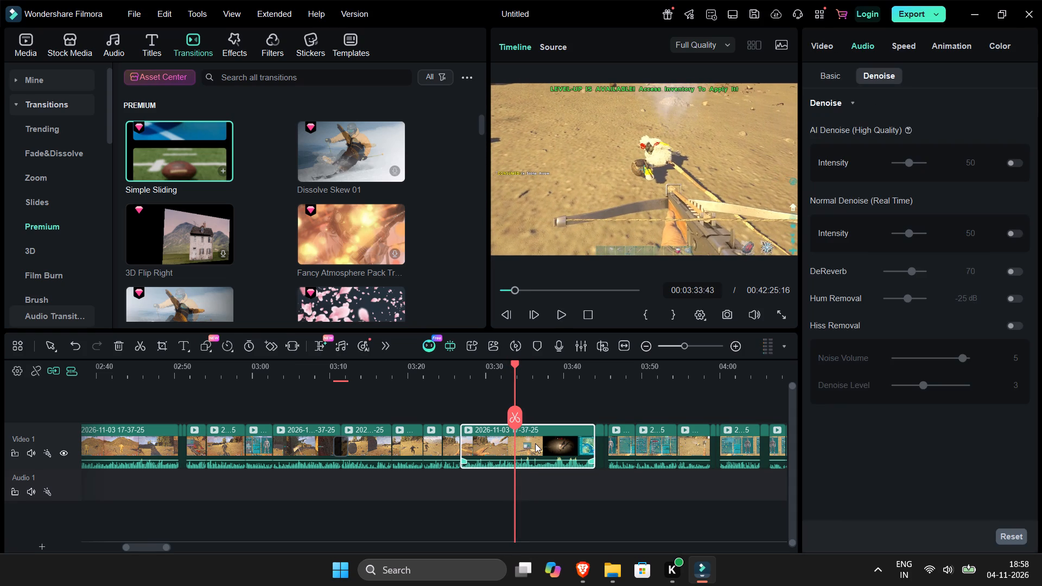
Play through the death scene and split the clip again at 00:03:35:44 as the picture darkens.
key(space)
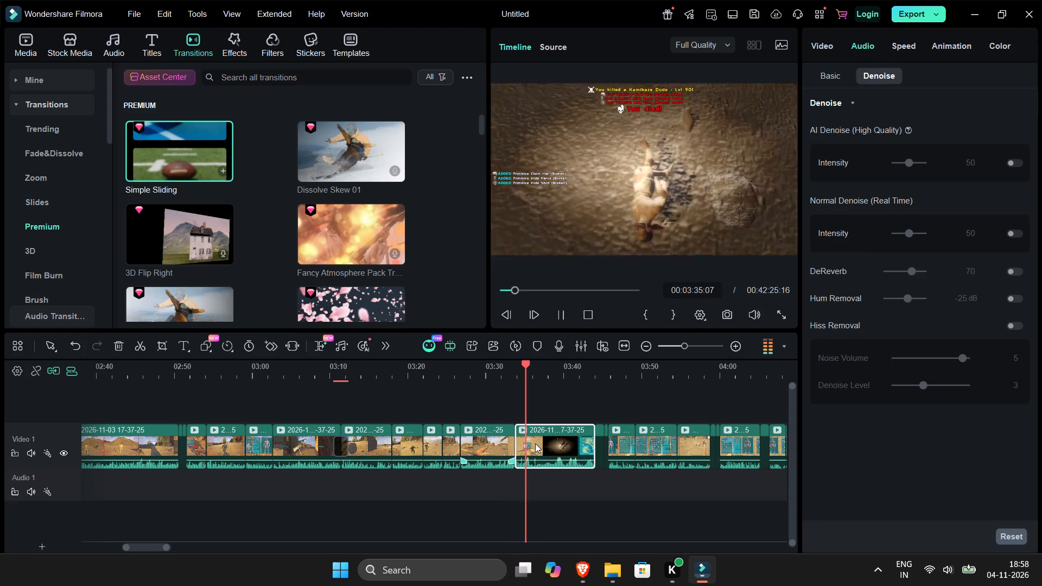
key(space)
key(ctrl+b)
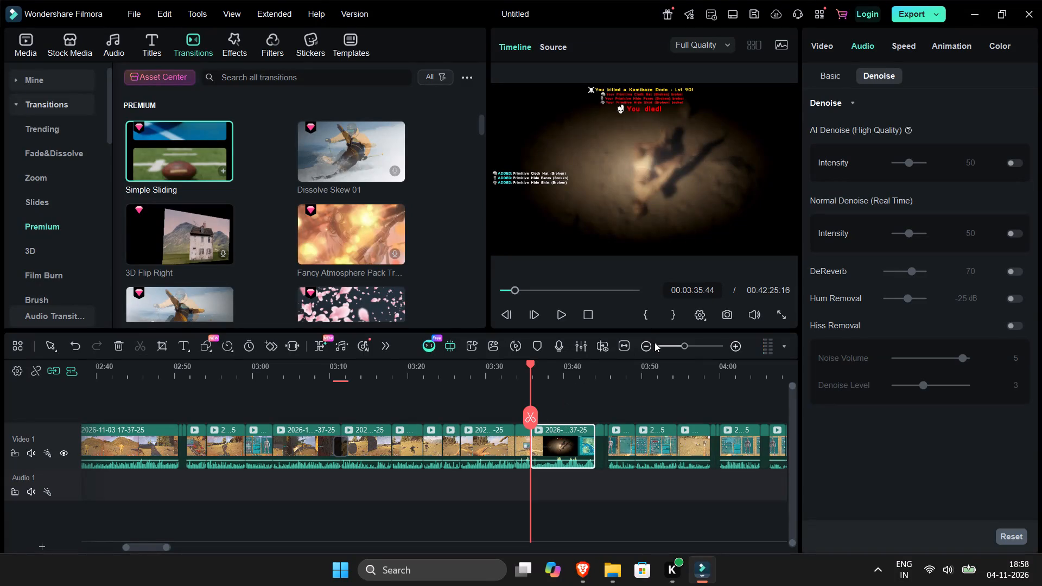
double_click(646, 346)
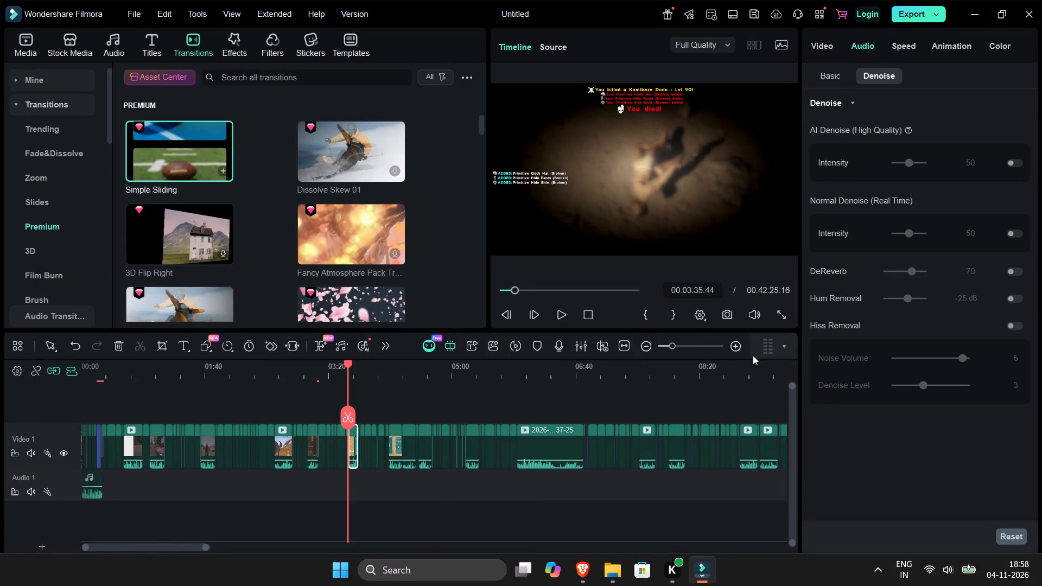
Copy the two-second Kamikaze Dodo explosion clip into the intro on Video 1 at about 00:00:10, before the last clip preceding the ARK PART 2 title.
double_click(733, 346)
alt+drag(426, 448, 354, 398)
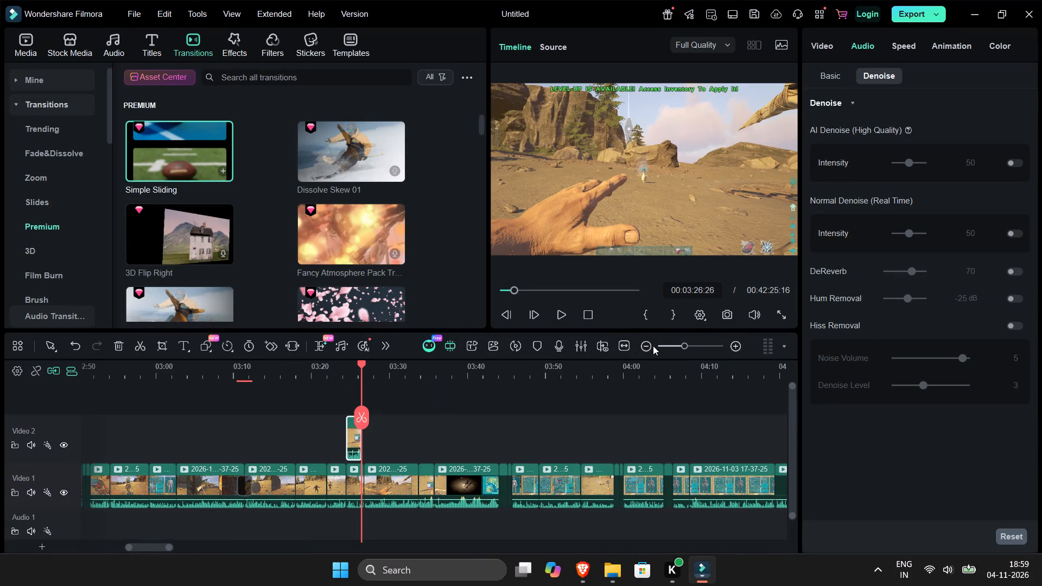
double_click(645, 346)
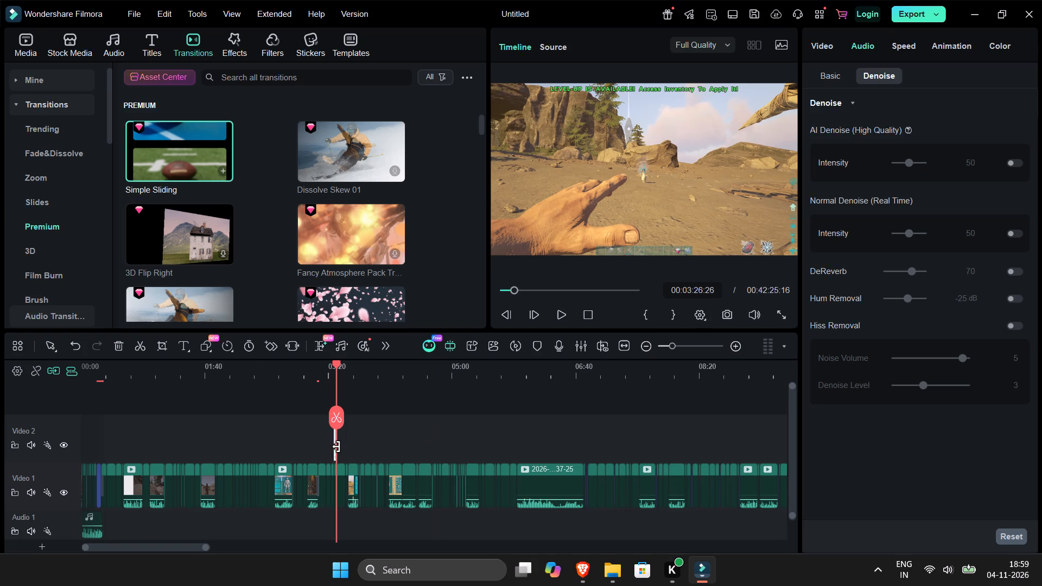
drag(335, 447, 94, 455)
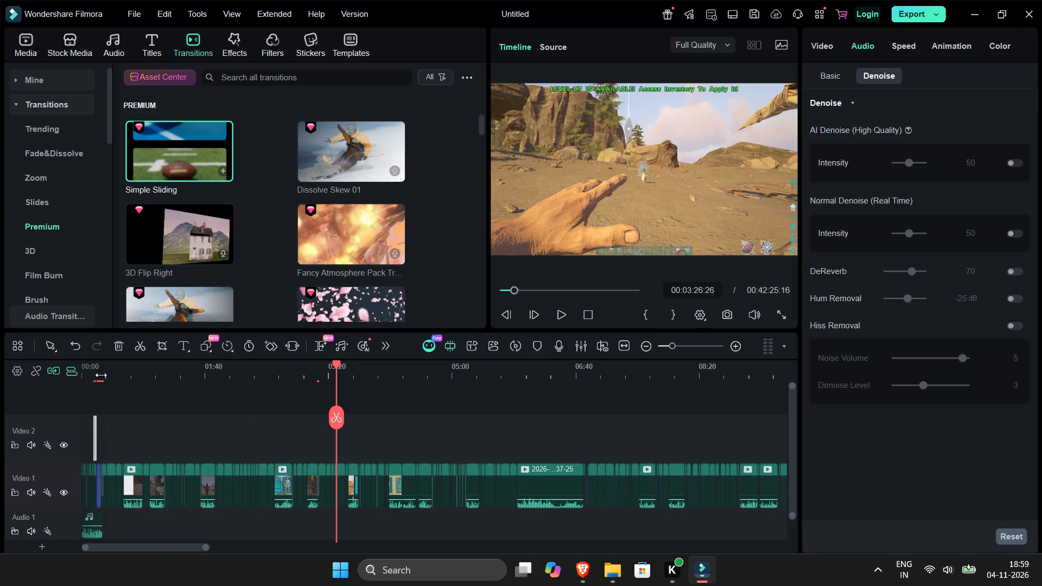
click(101, 373)
drag(102, 373, 12, 394)
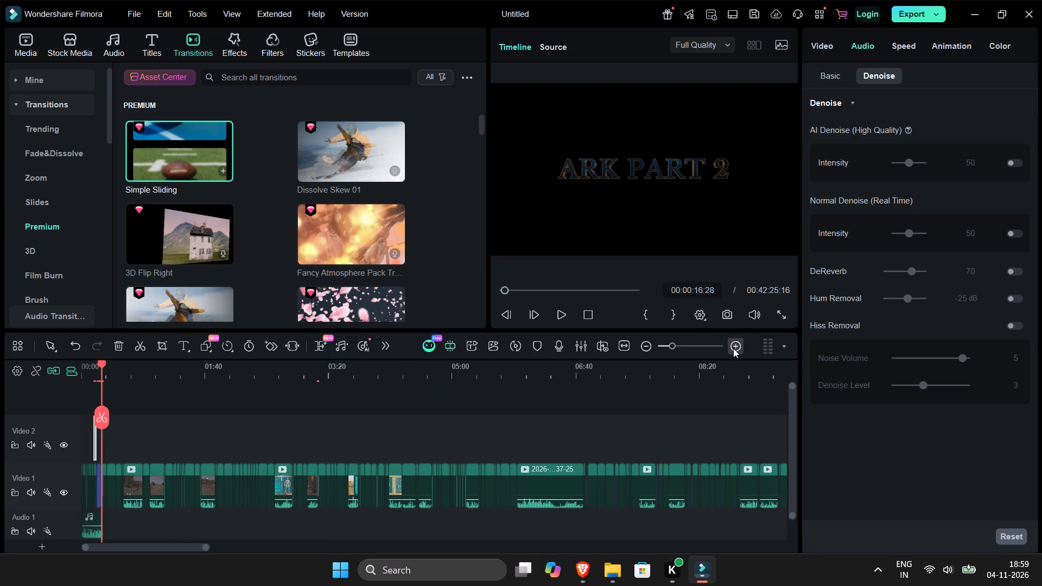
triple_click(733, 347)
alt+drag(294, 442, 295, 455)
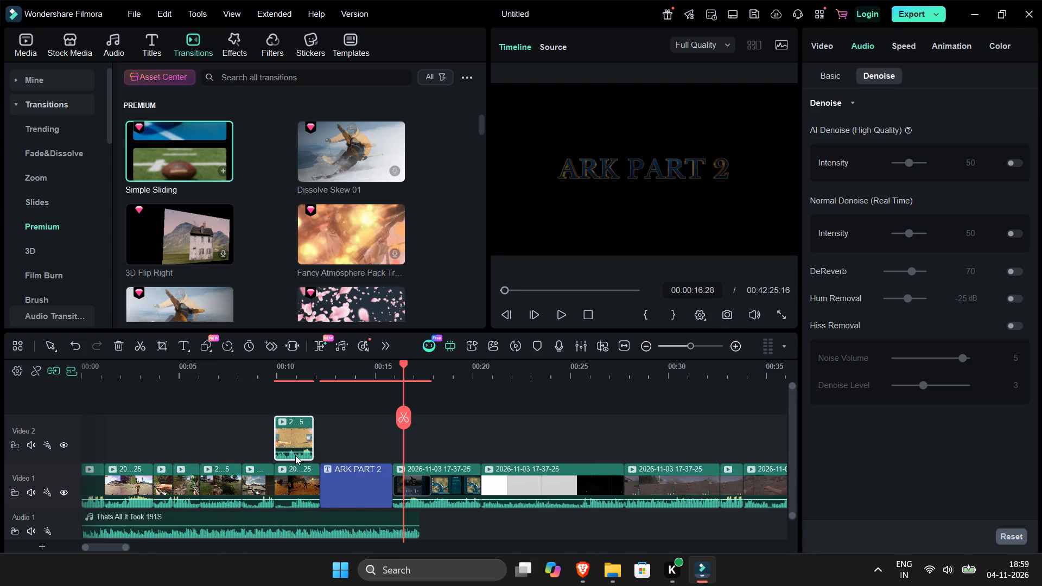
alt+drag(295, 455, 296, 479)
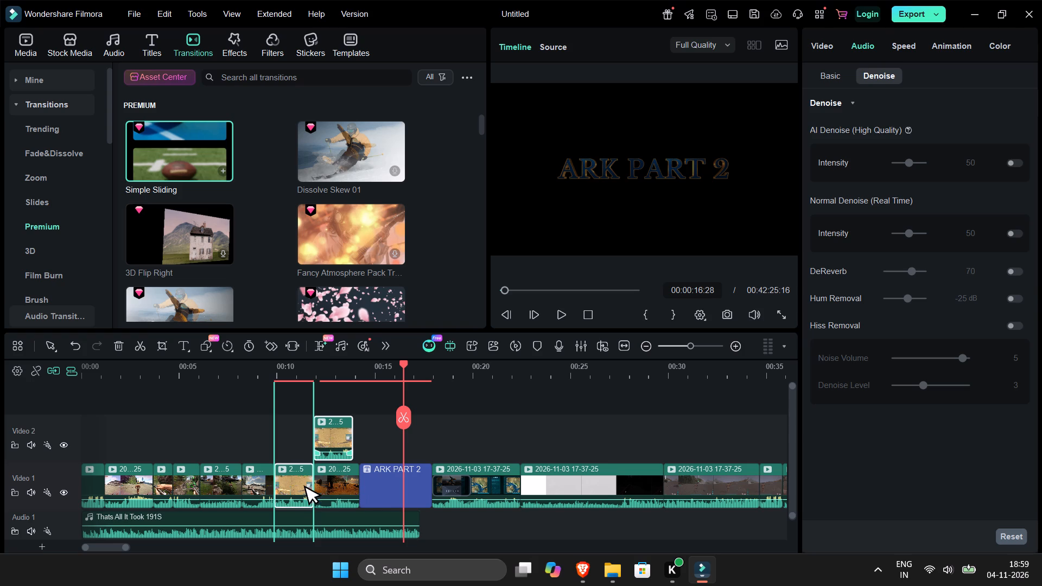
Preview the intro around the inserted Kamikaze Dodo clip and delete its leftover duplicate on Video 2.
click(226, 419)
click(212, 367)
key(space)
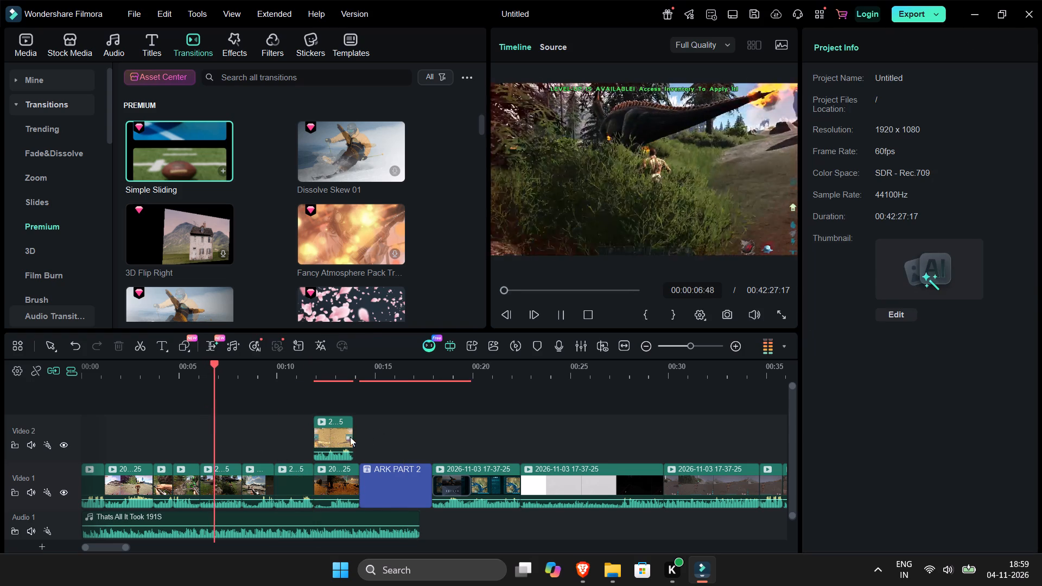
key(space)
click(274, 370)
key(space)
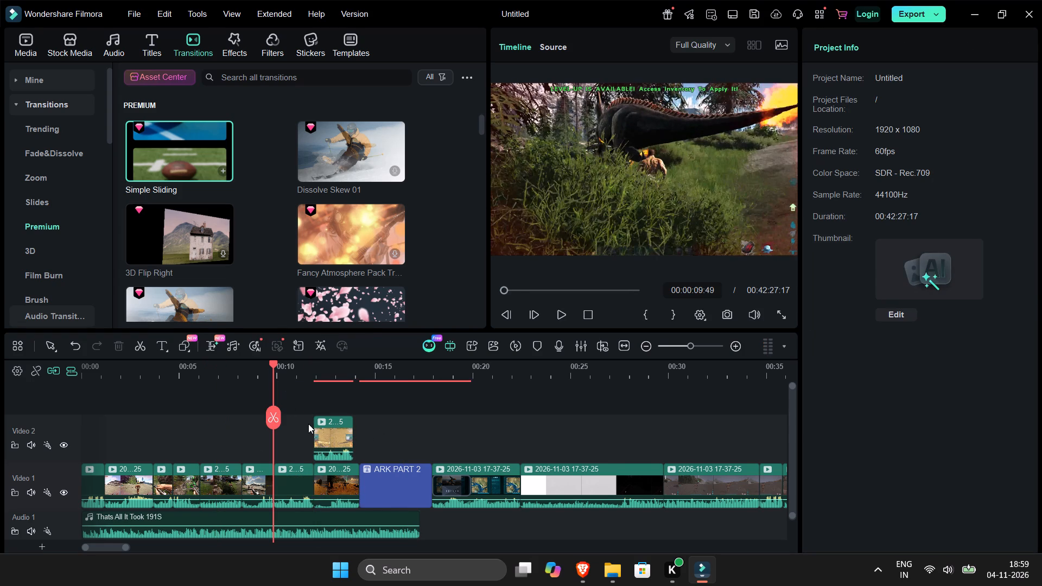
key(space)
click(333, 431)
key(Delete)
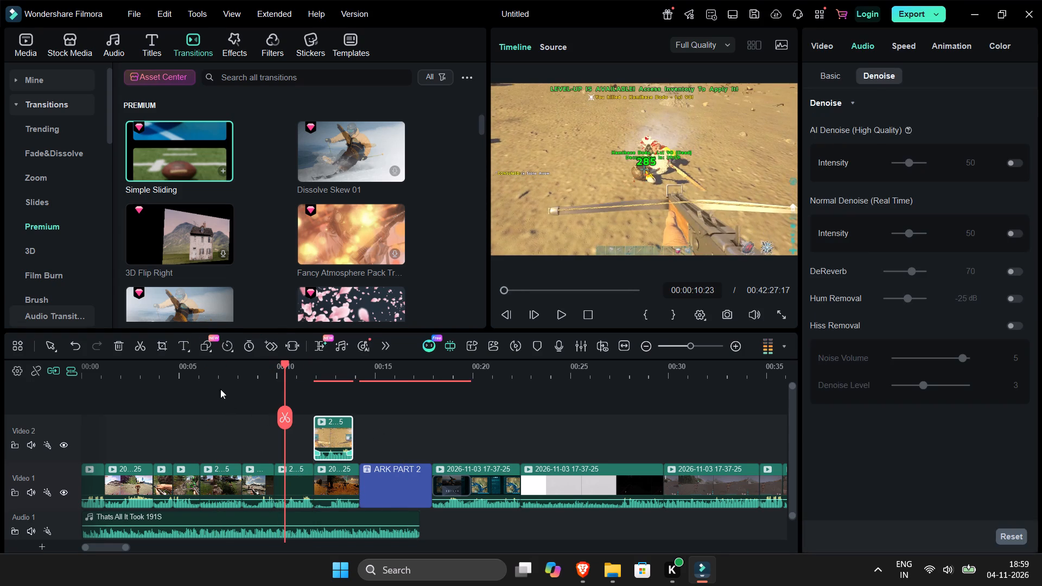
Replay the intro, extend the Thats All It Took 191S music to about 00:00:20, and play the intro again from the start.
click(193, 372)
key(space)
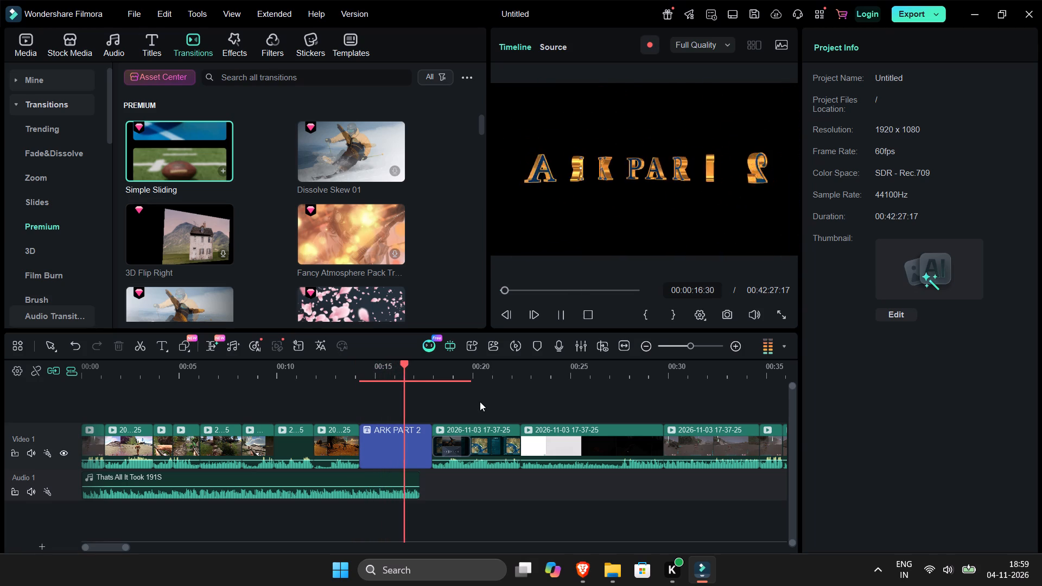
key(space)
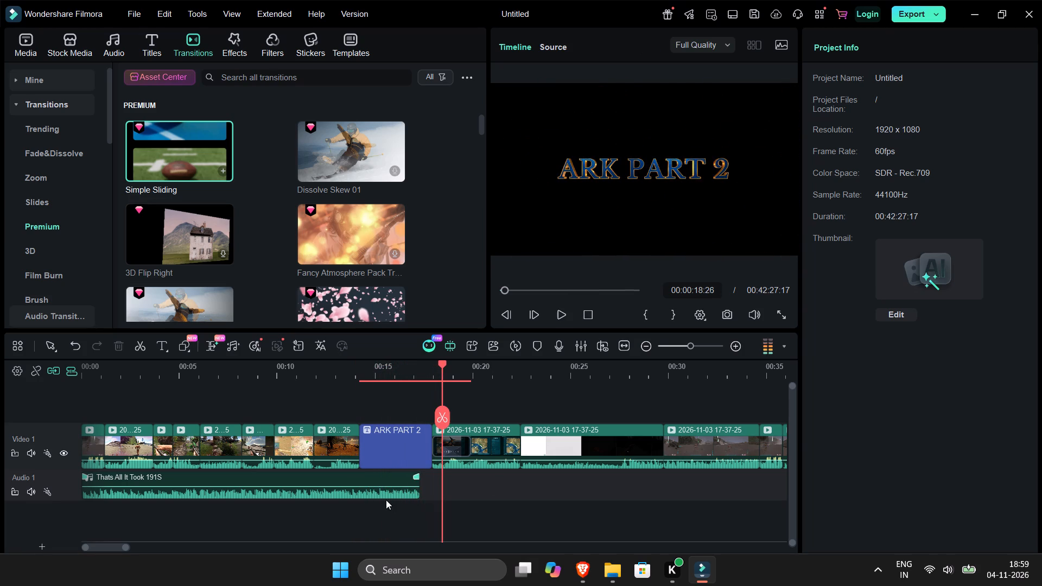
drag(418, 483, 473, 476)
drag(503, 292, 490, 291)
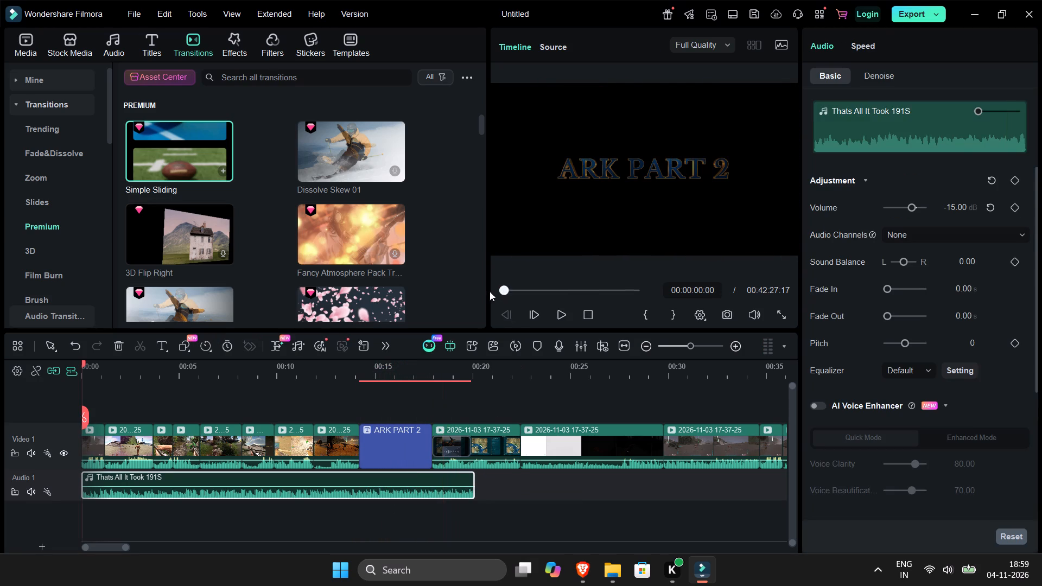
drag(490, 291, 482, 291)
key(space)
click(362, 396)
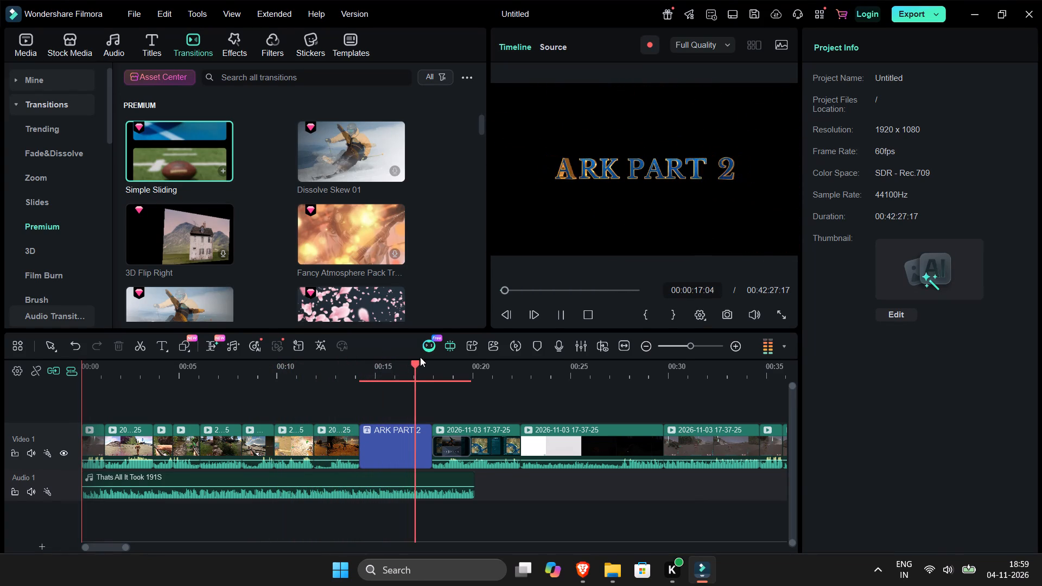
Skim the main footage from about 00:03:10 to 00:04:22 to examine the respawn, inventory and creature scenes after the death.
triple_click(641, 341)
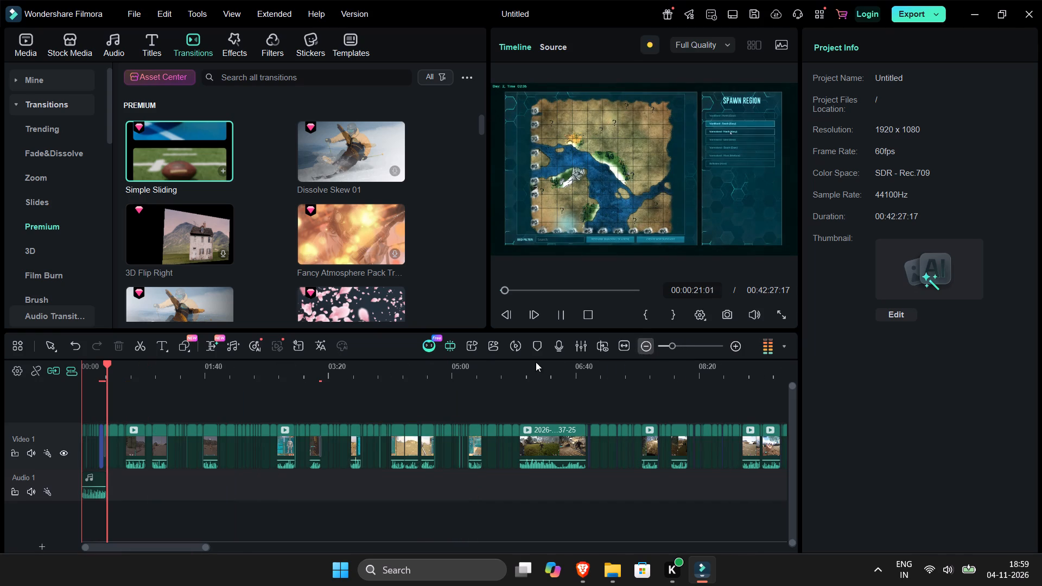
click(319, 367)
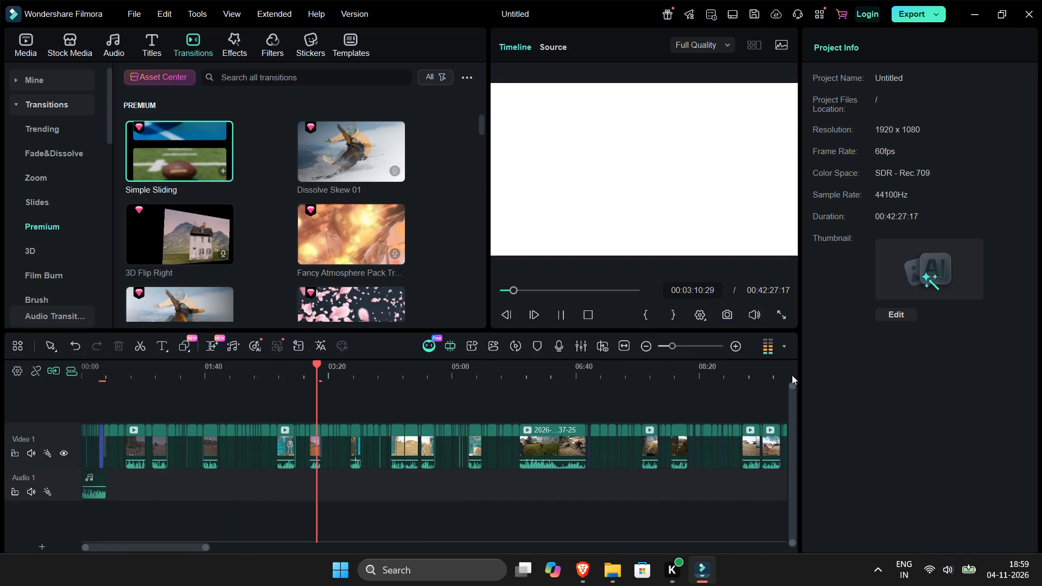
click(733, 350)
click(732, 349)
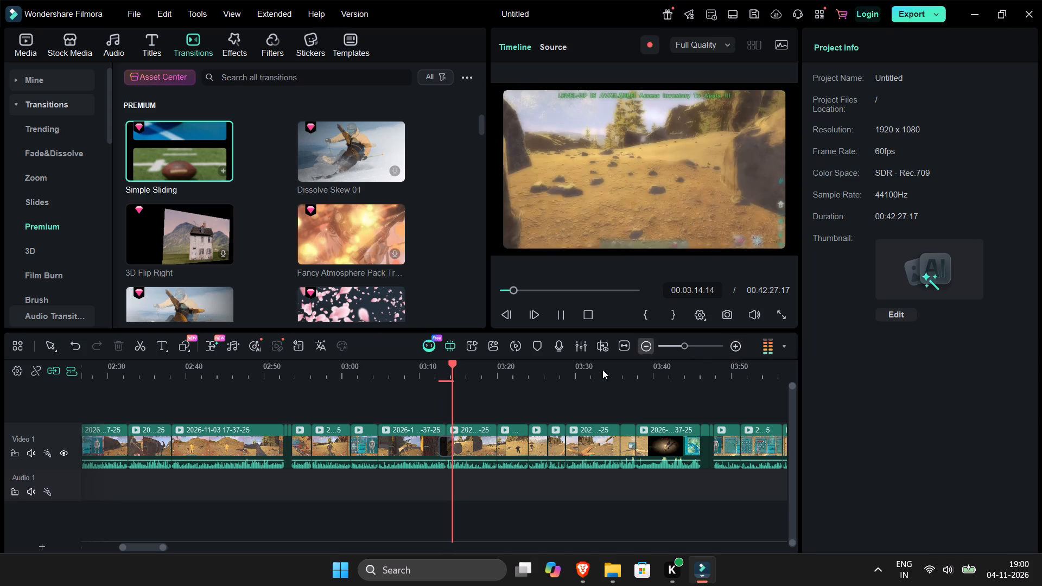
click(677, 371)
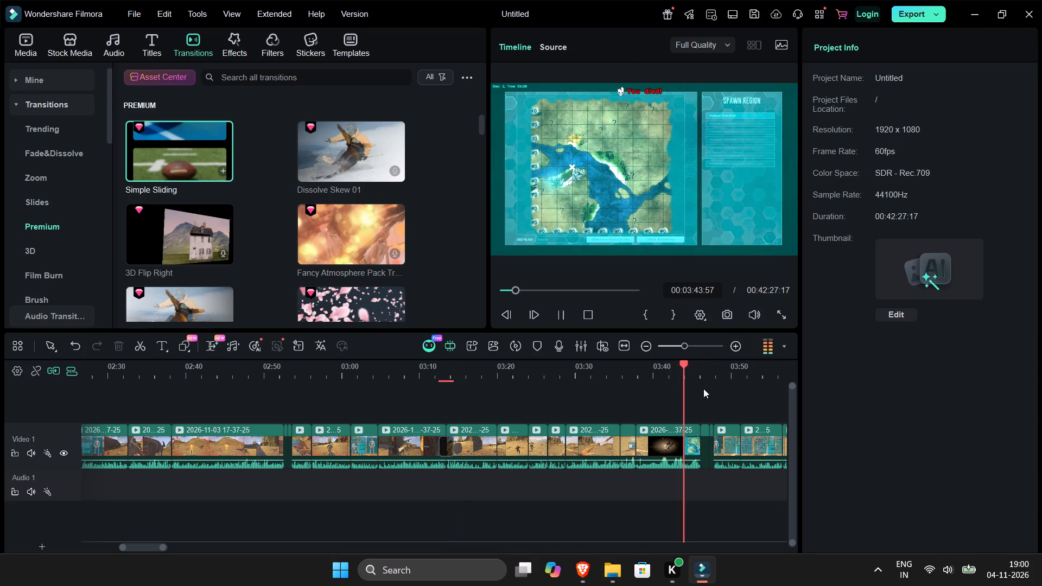
click(737, 343)
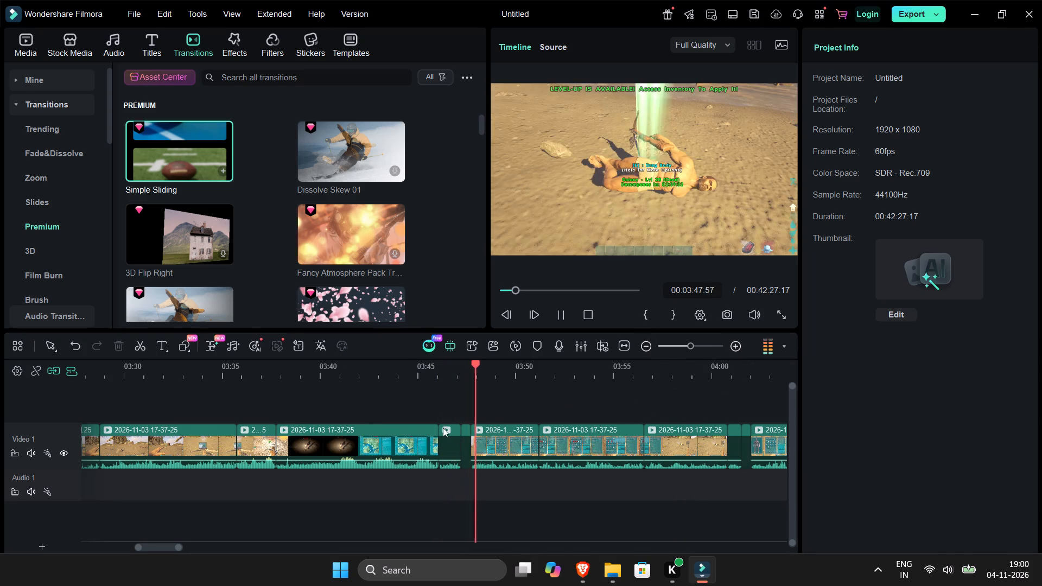
click(645, 349)
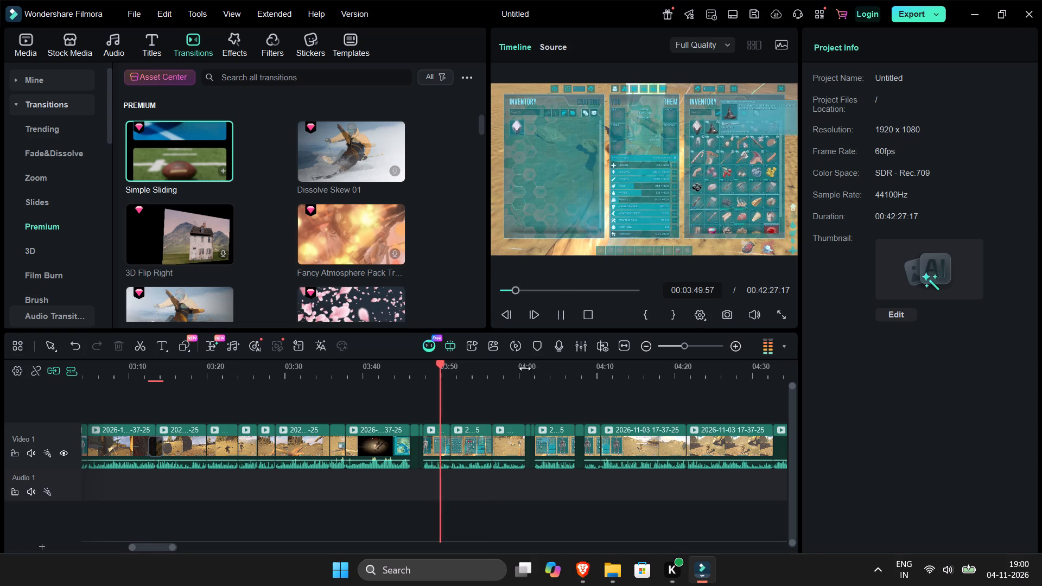
drag(528, 368, 533, 370)
click(538, 370)
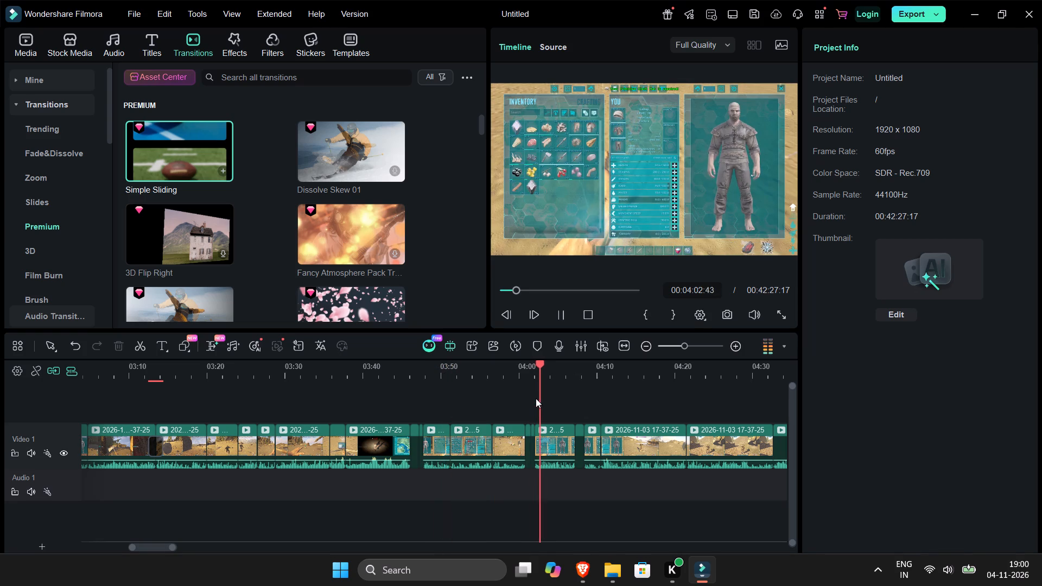
click(606, 358)
click(605, 362)
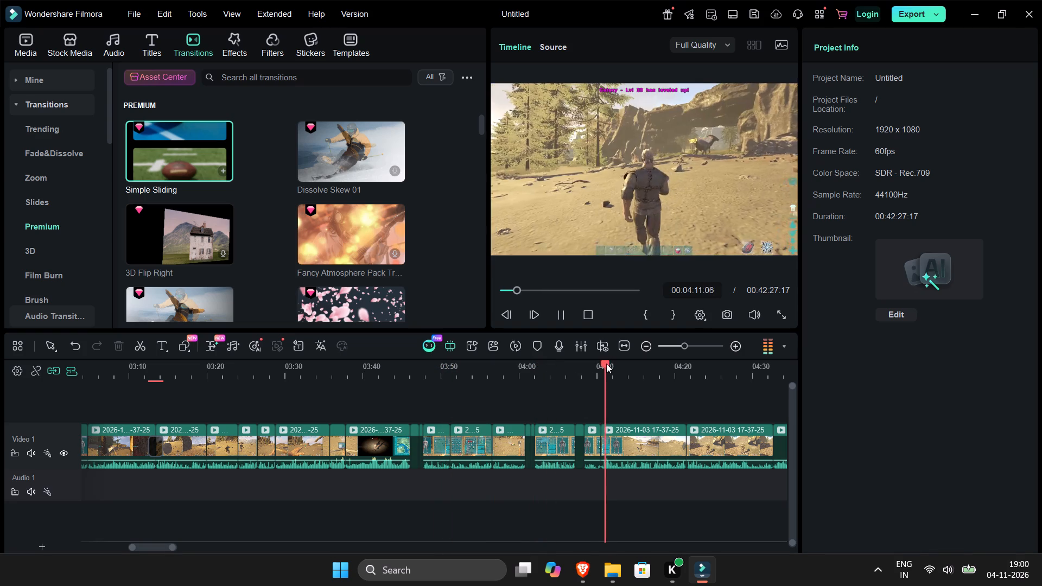
click(601, 370)
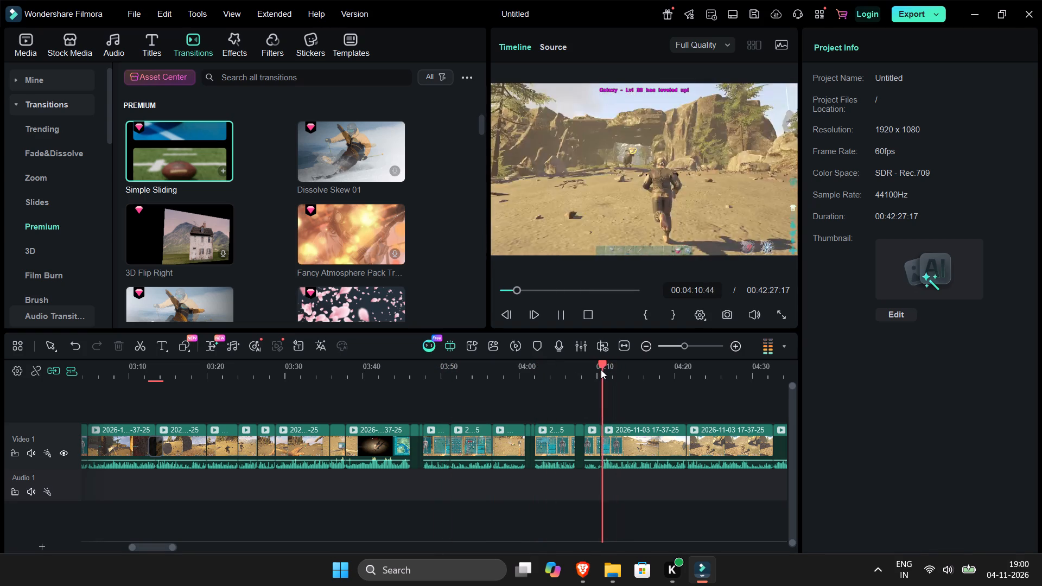
click(689, 367)
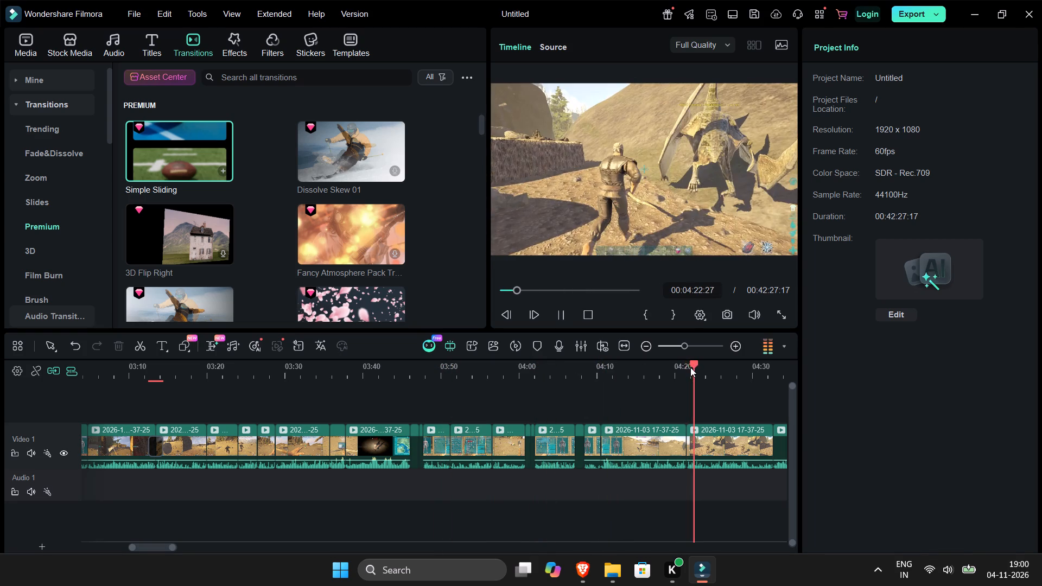
Replay the footage just before the creature fight and split the clip at 00:04:19:55.
key(space)
click(674, 358)
key(space)
click(668, 361)
click(656, 365)
key(space)
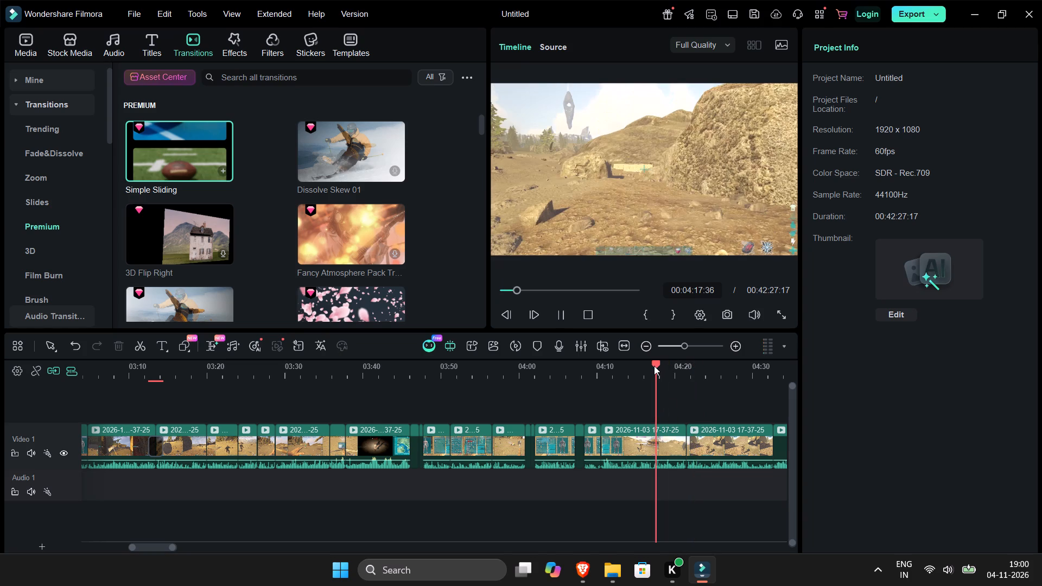
key(space)
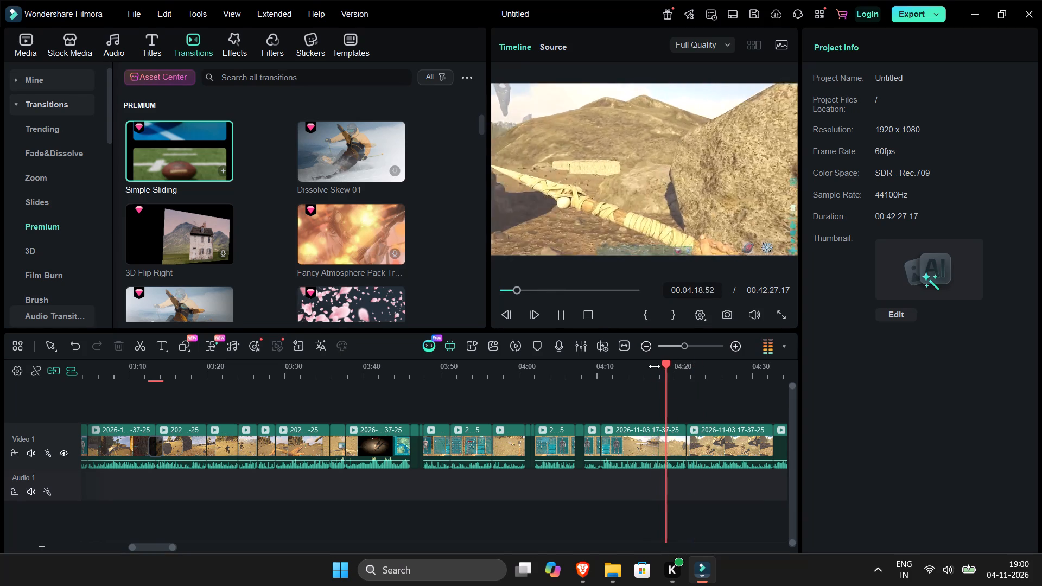
key(space)
key(ctrl+b)
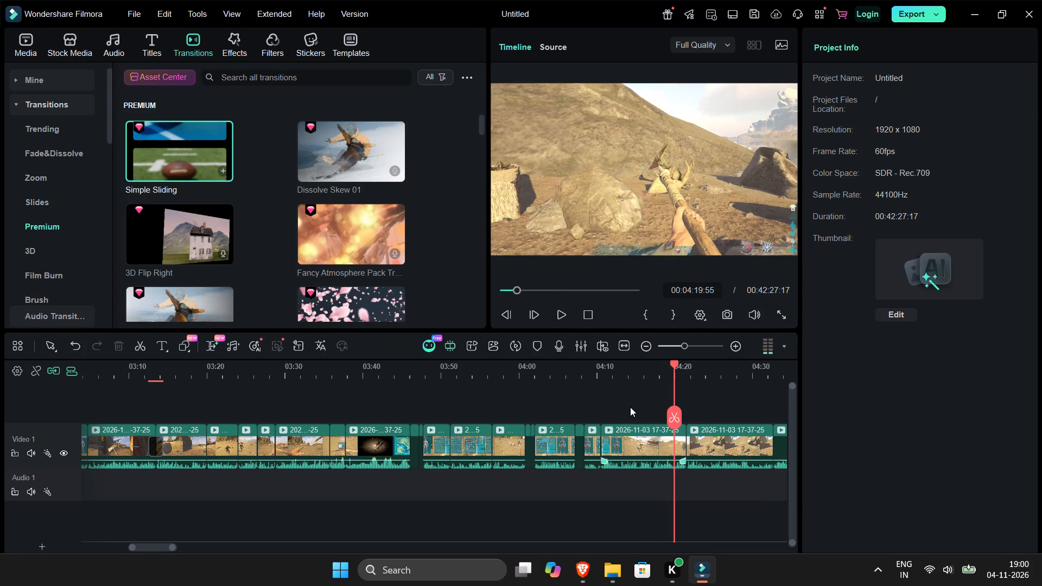
Check the earlier part of the same clip and split it at 00:04:13:10, at the water puddle.
click(632, 372)
key(space)
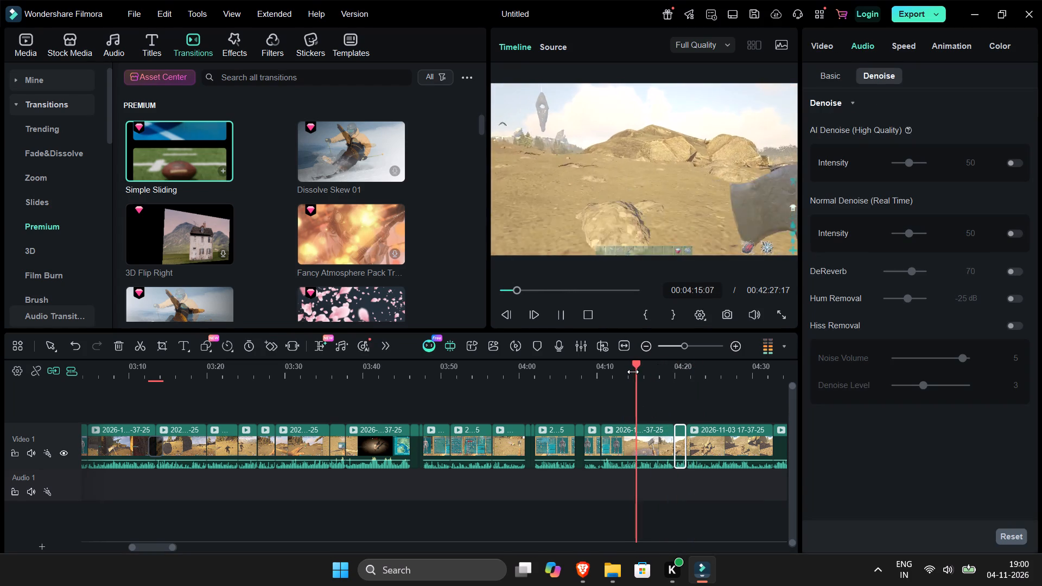
key(space)
click(621, 372)
key(space)
key(space)
click(621, 372)
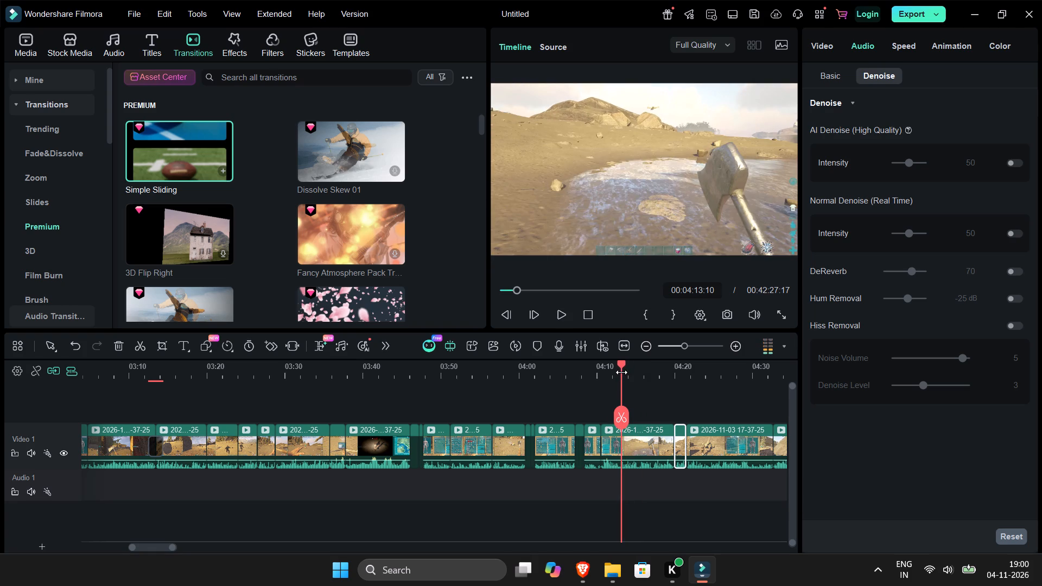
key(ctrl+b)
Delete all the inventory and looting clips from about 00:03:45 up to the split at 00:04:13:10.
drag(600, 407, 411, 477)
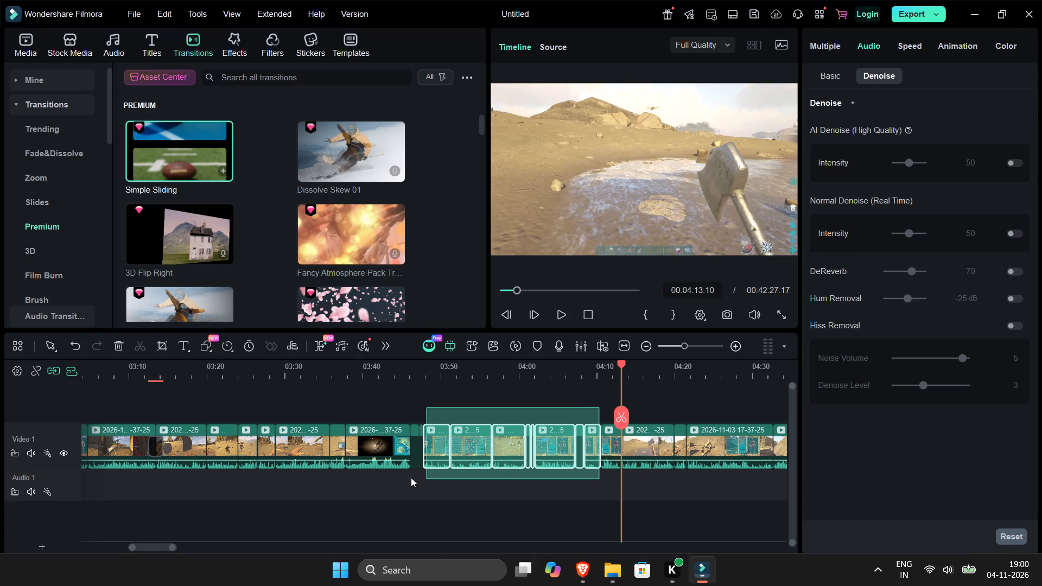
drag(411, 477, 413, 478)
key(Delete)
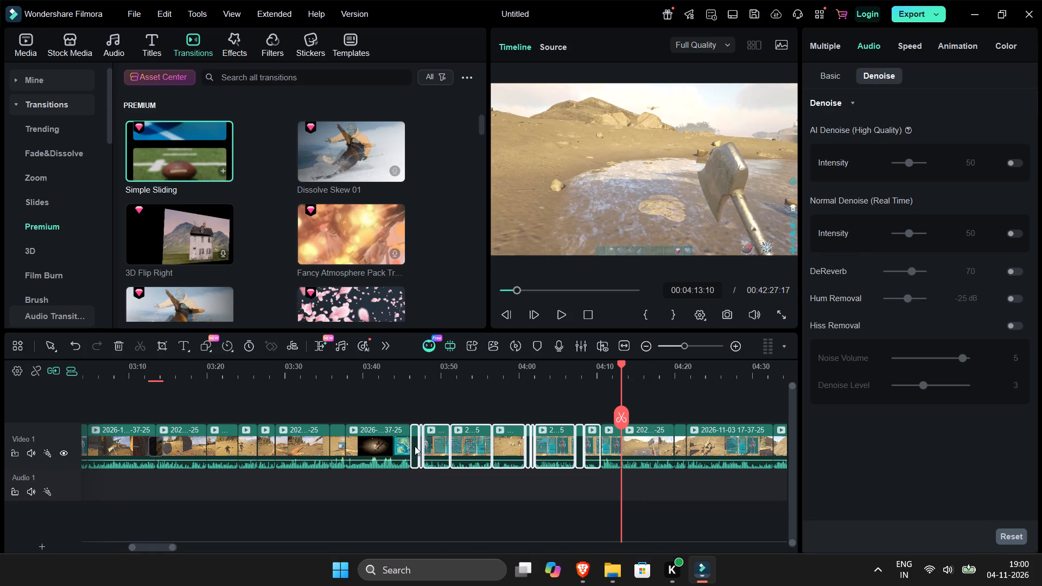
click(417, 448)
key(Delete)
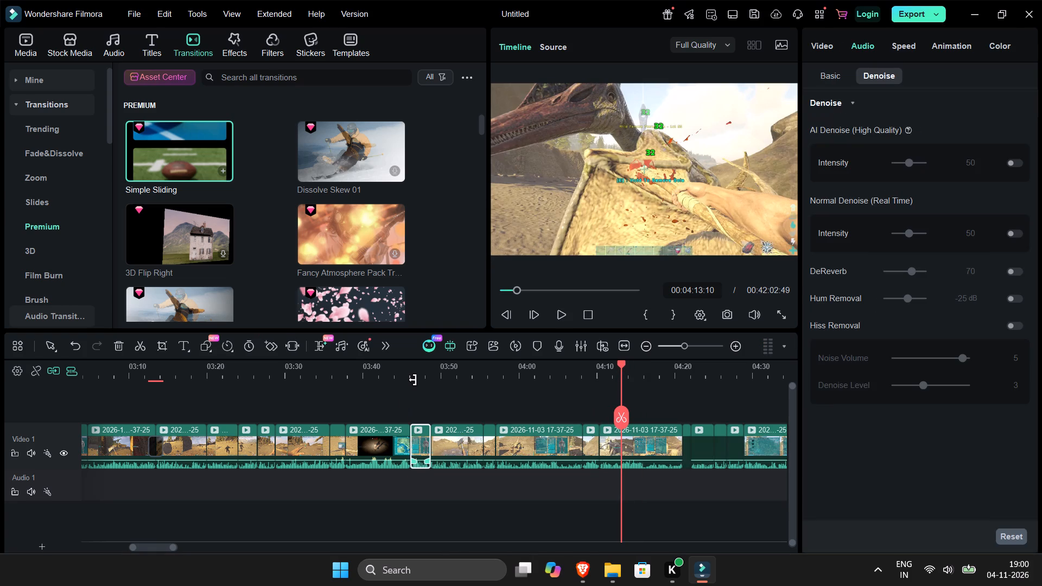
Play on from before the new join, split at the crafting inventory at 00:03:57:08, and delete from there to the next cut.
click(399, 373)
key(space)
click(431, 402)
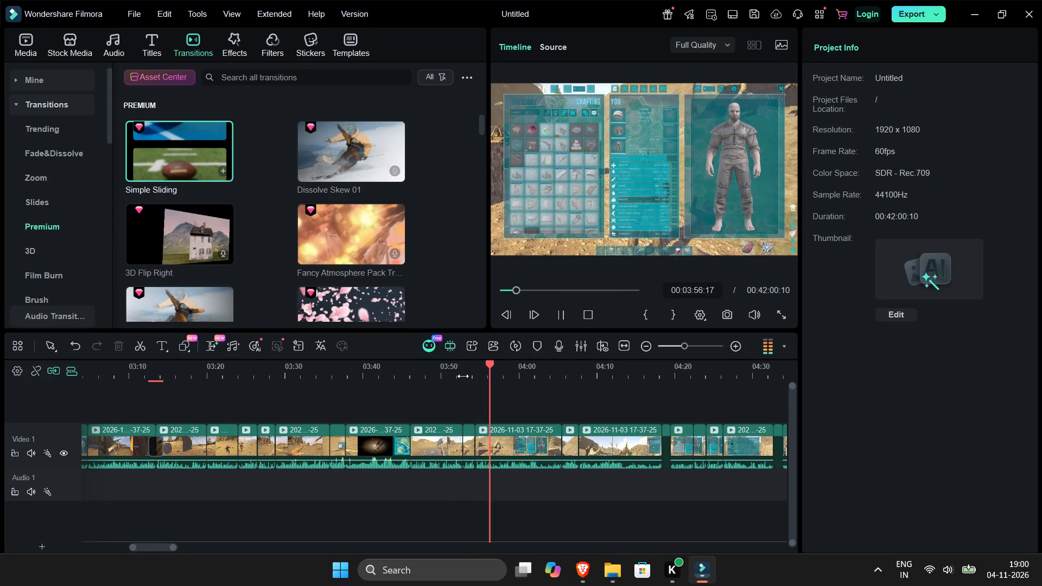
key(space)
click(519, 441)
key(space)
key(space)
key(ctrl+b)
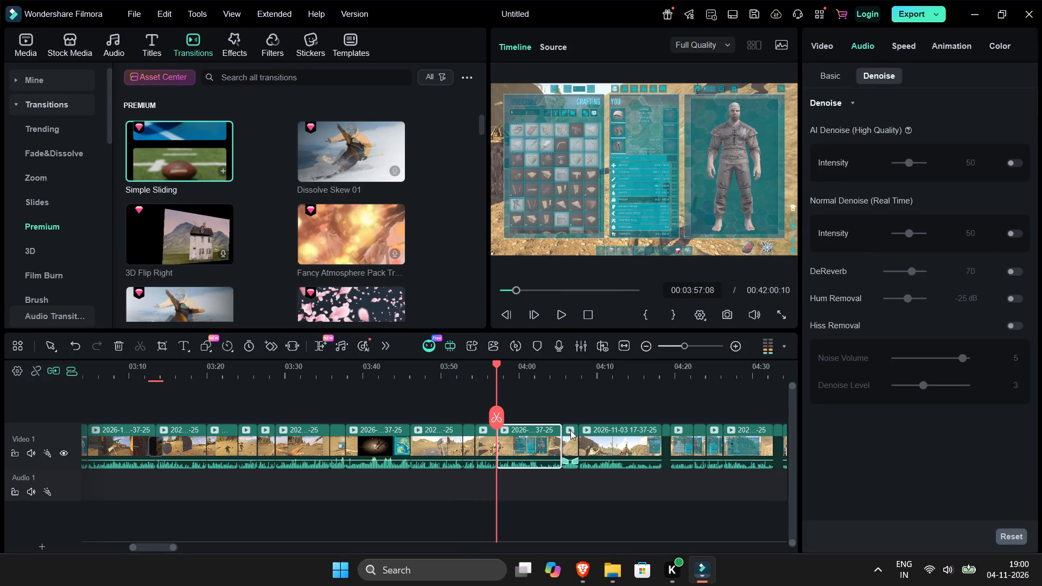
key(Delete)
Play on through the creature attack scene and split the clip at 00:04:01:12.
key(space)
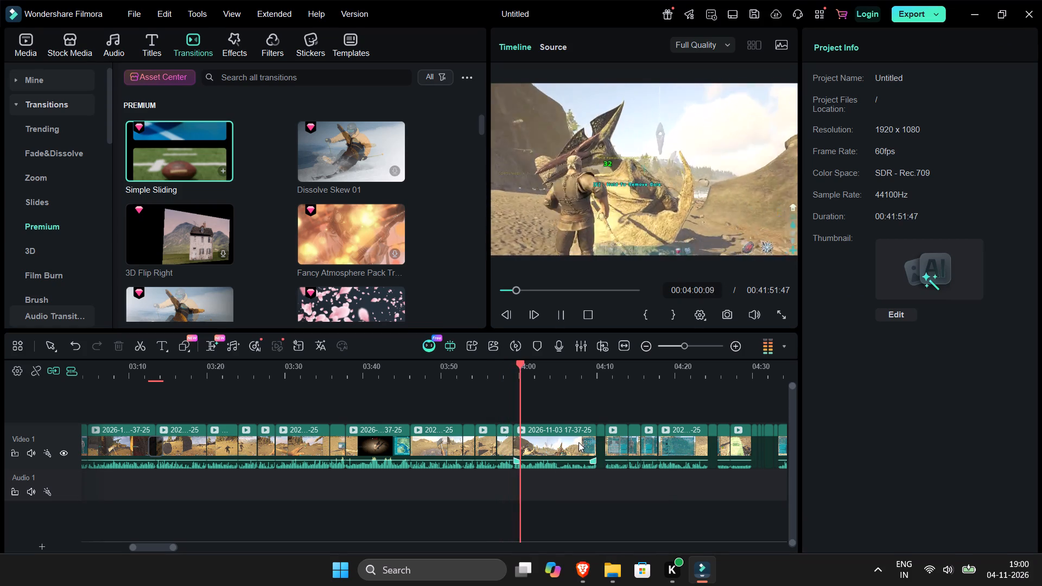
key(space)
key(ctrl+b)
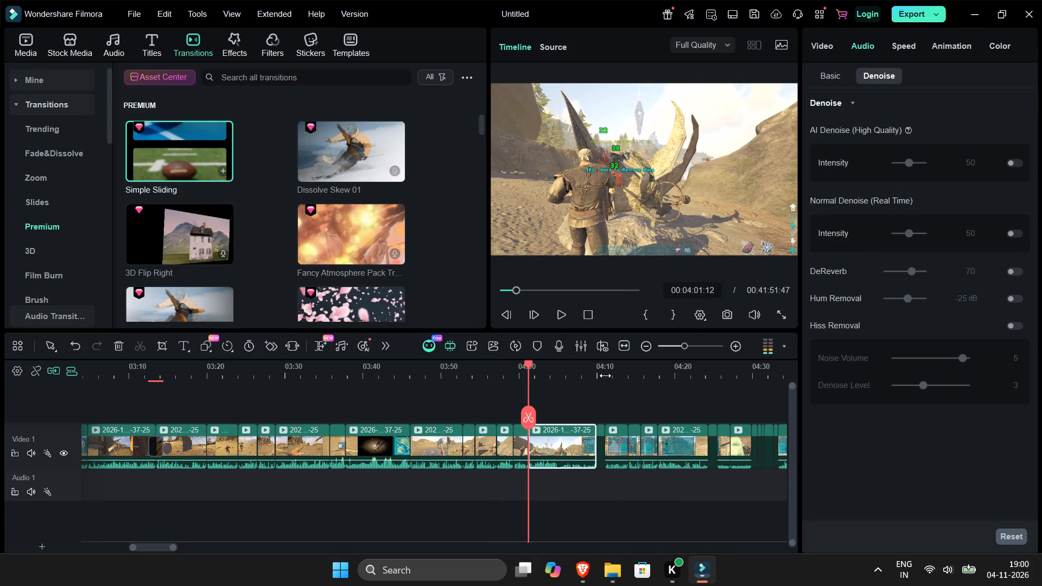
Delete the clip after the 00:04:01:12 split, plus the two short crafting clips that follow it.
click(612, 375)
key(Delete)
drag(530, 405, 552, 436)
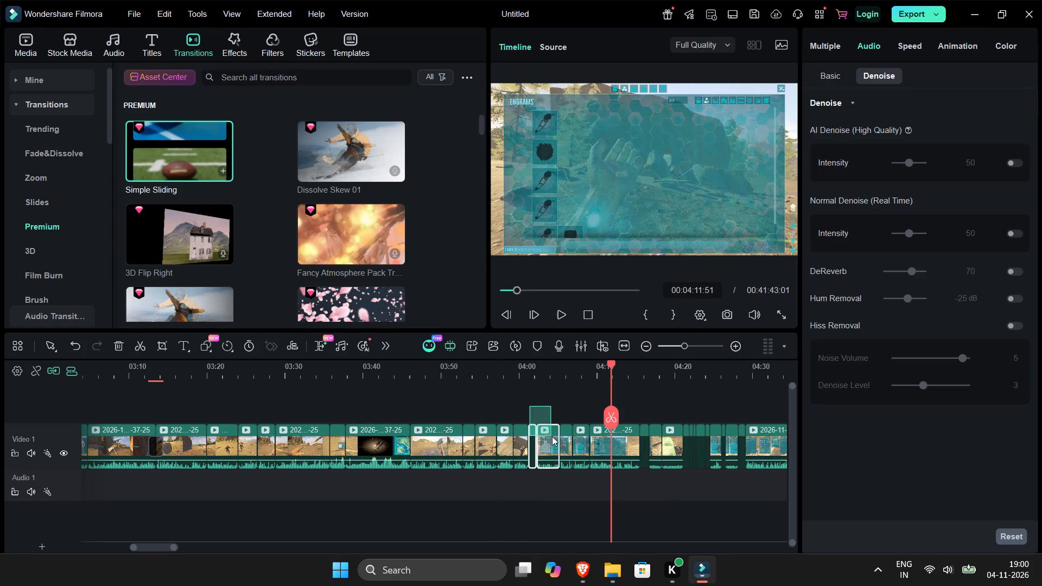
drag(552, 436, 553, 441)
key(Delete)
Play on from the new join near 00:04:00 and delete the short inventory clip located there.
click(527, 376)
key(space)
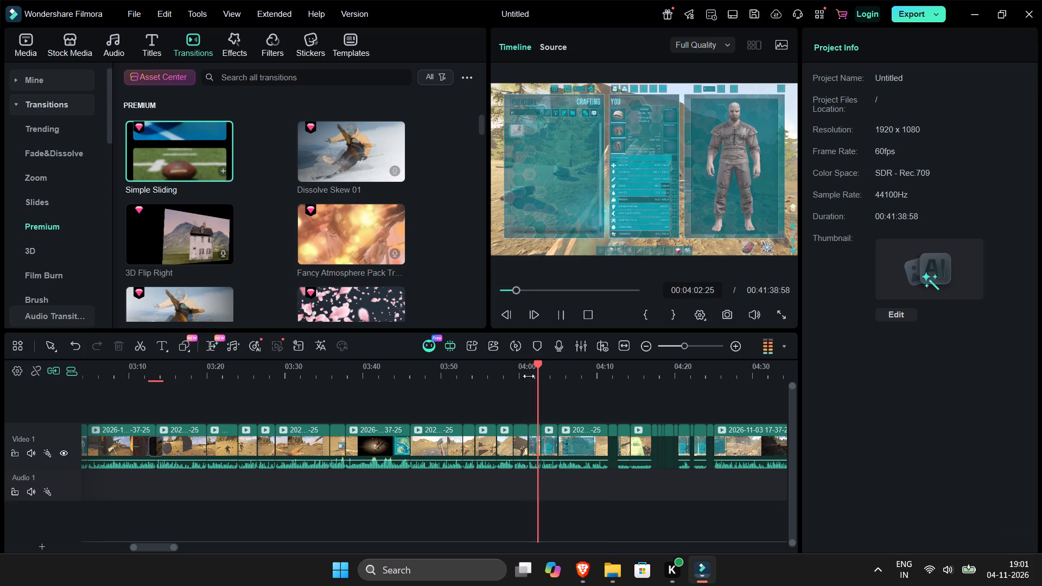
key(space)
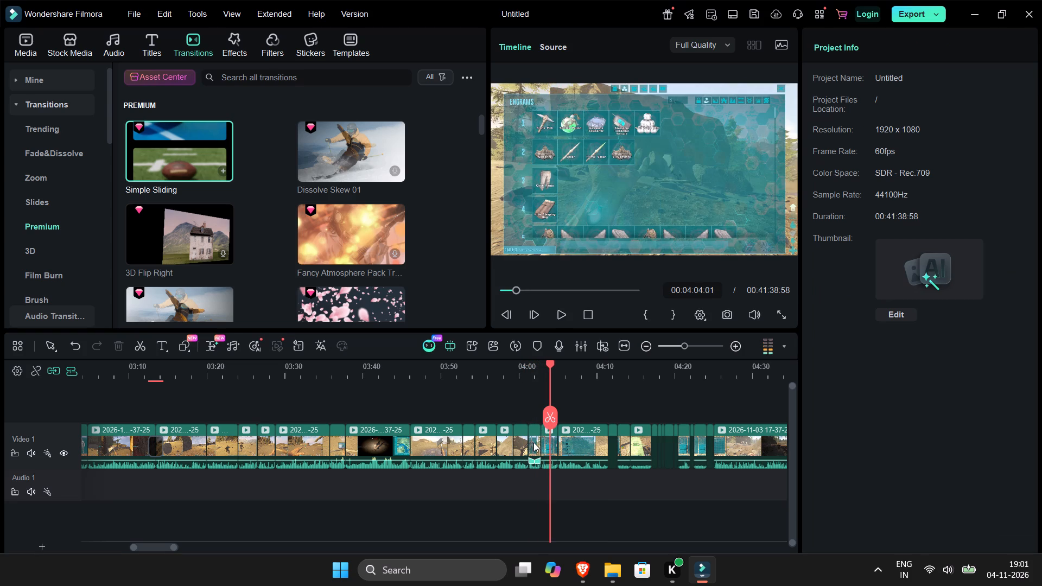
click(533, 442)
key(Delete)
Play on through the crafting scene, delete all clips from about 00:04:09 to 00:04:22, and play back across the new join.
key(space)
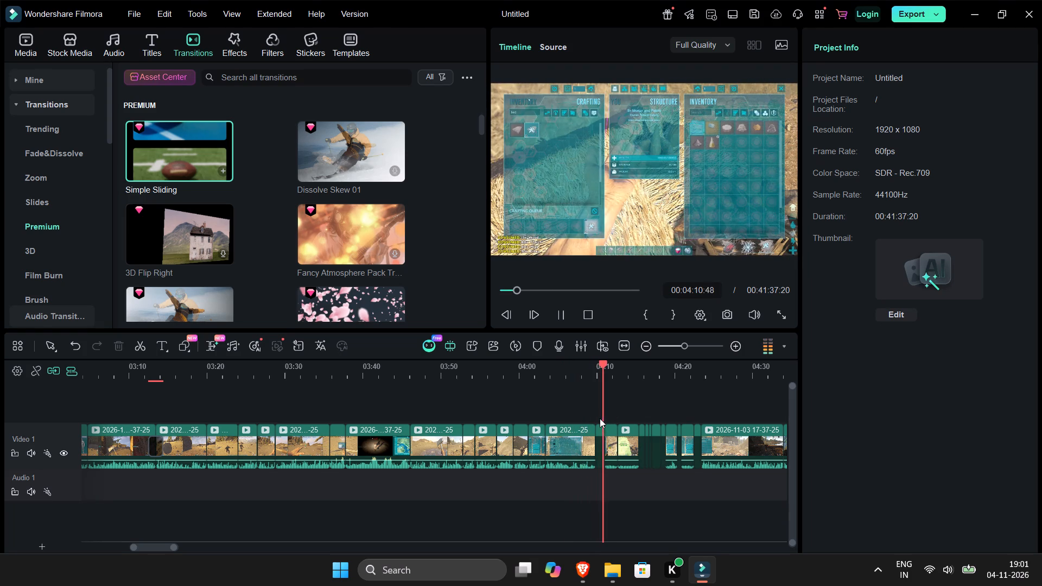
drag(600, 418, 699, 469)
key(Delete)
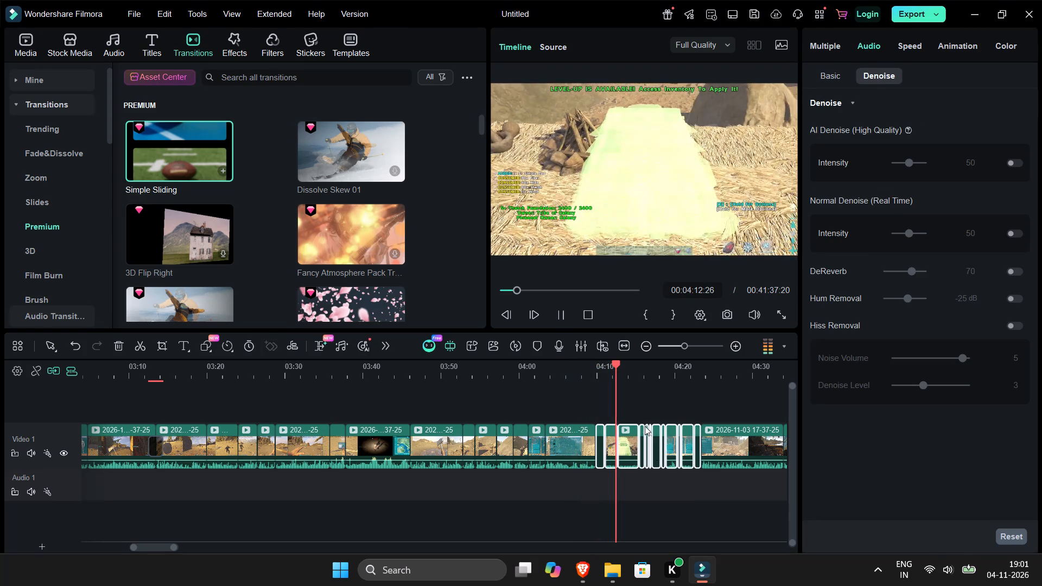
click(598, 374)
key(space)
click(639, 396)
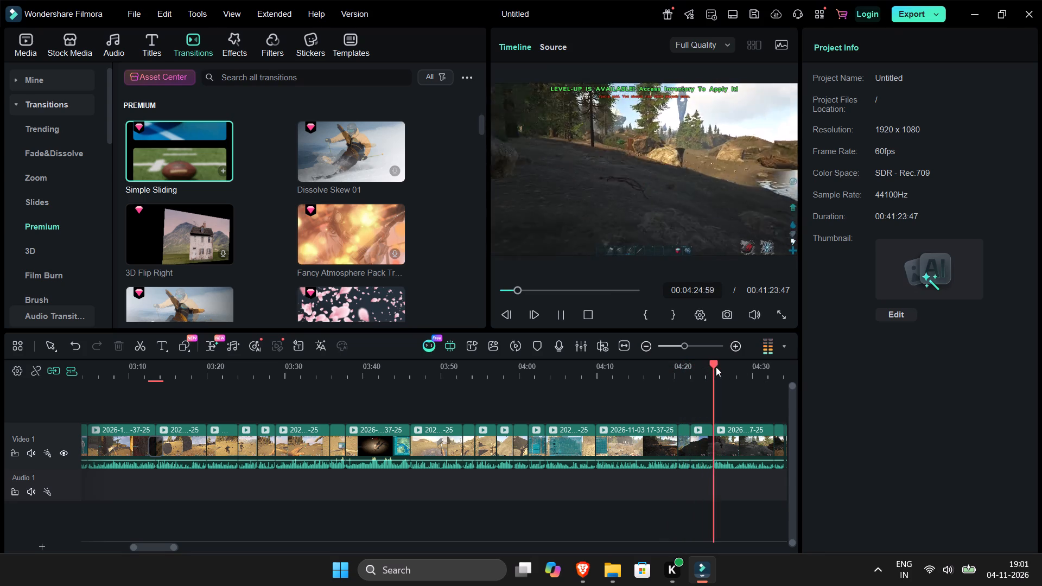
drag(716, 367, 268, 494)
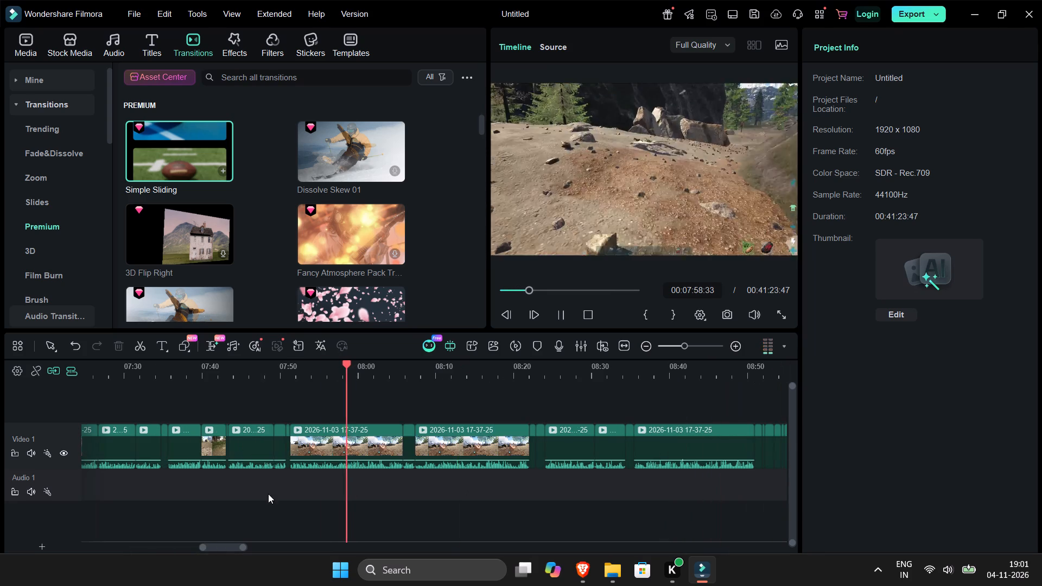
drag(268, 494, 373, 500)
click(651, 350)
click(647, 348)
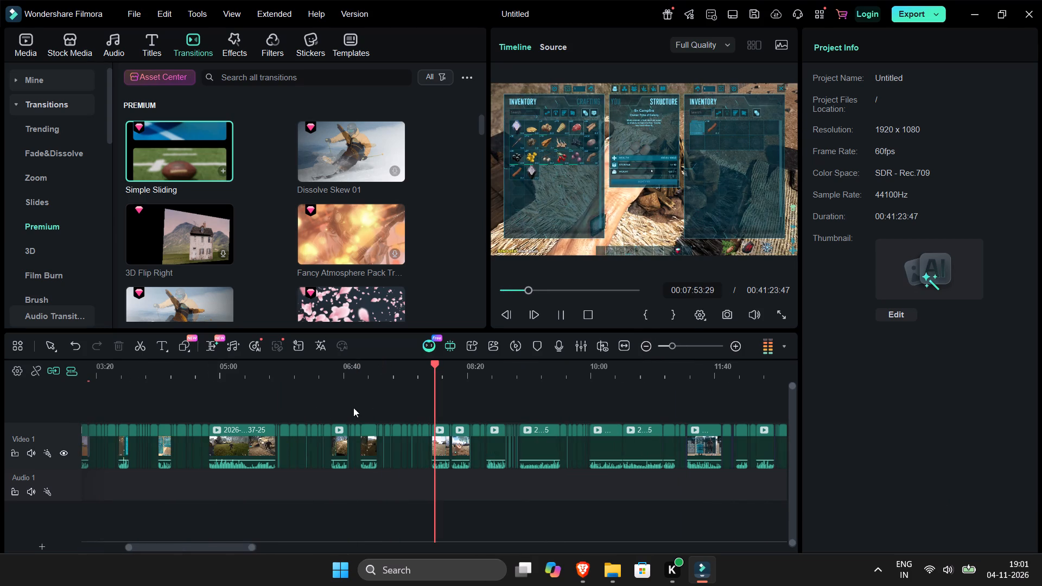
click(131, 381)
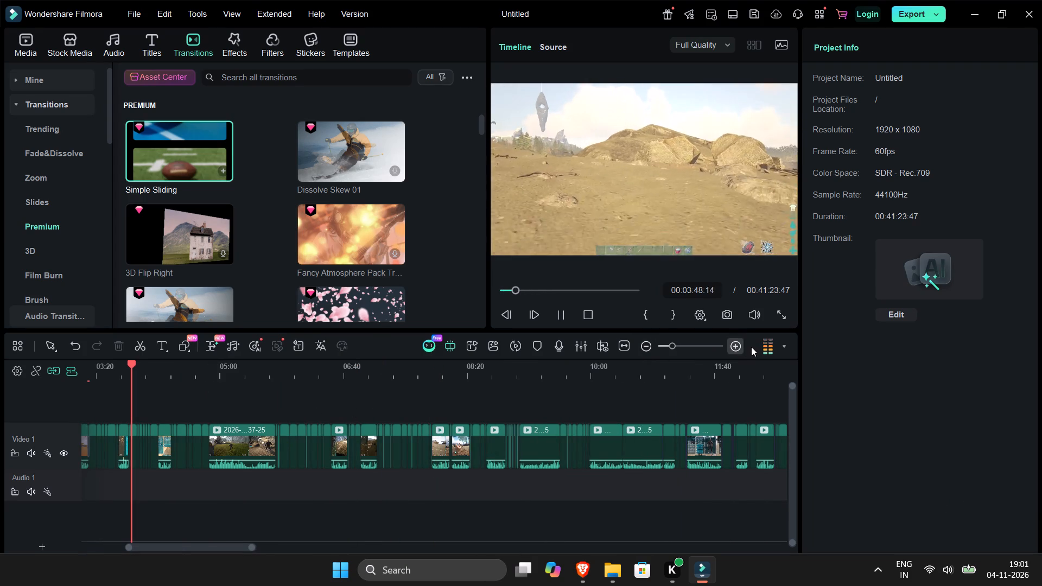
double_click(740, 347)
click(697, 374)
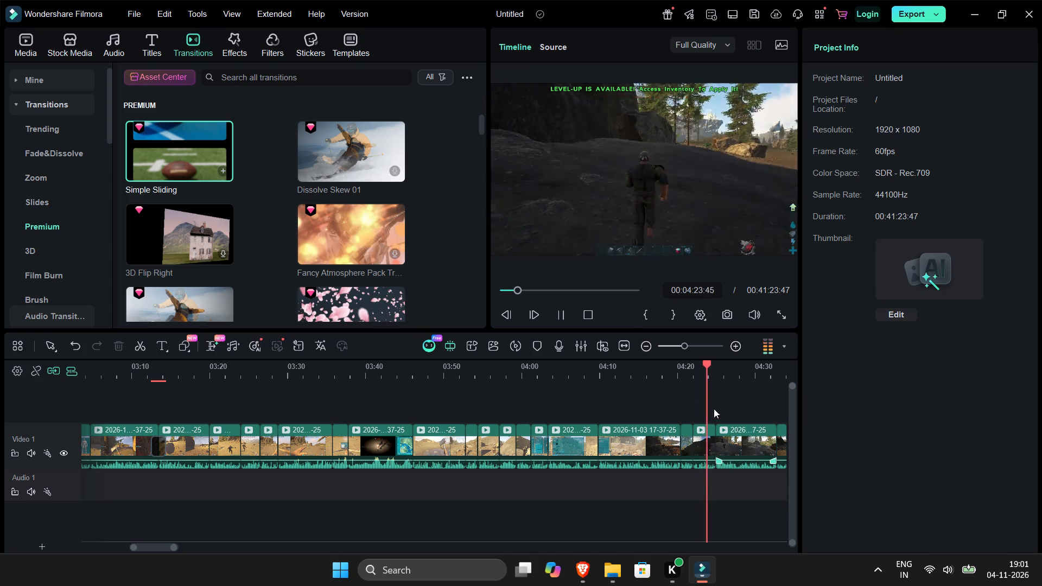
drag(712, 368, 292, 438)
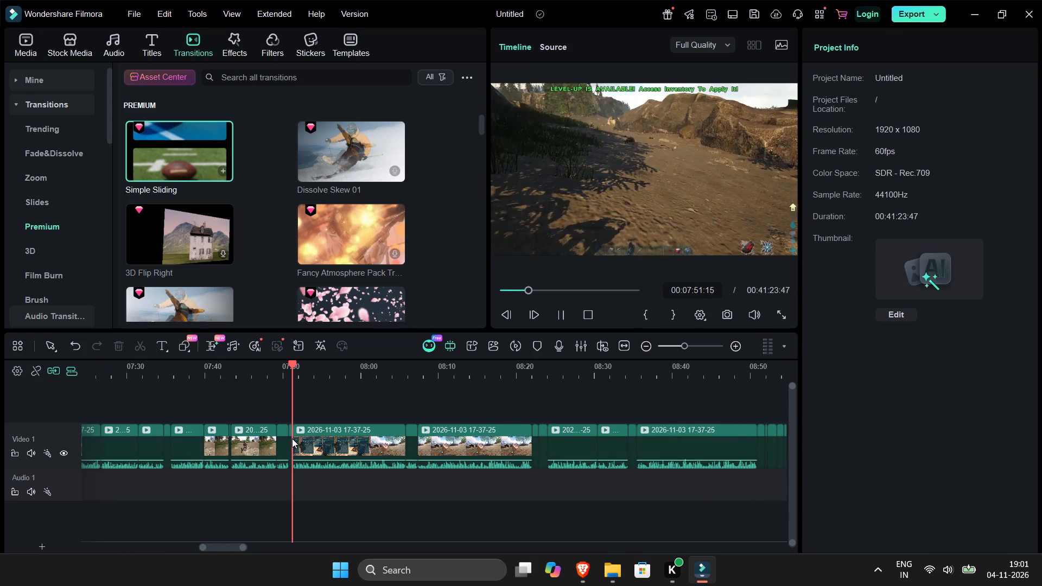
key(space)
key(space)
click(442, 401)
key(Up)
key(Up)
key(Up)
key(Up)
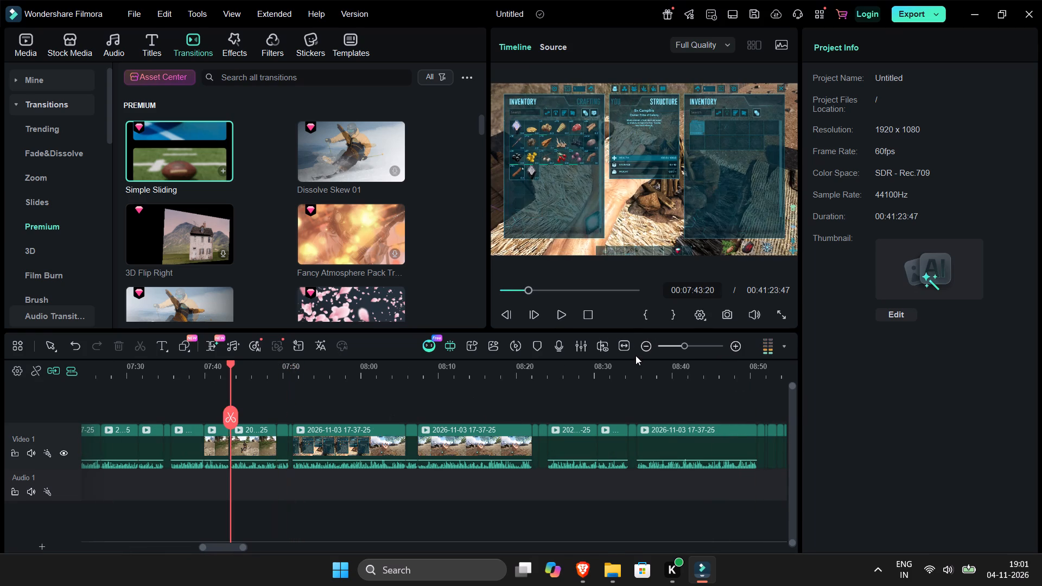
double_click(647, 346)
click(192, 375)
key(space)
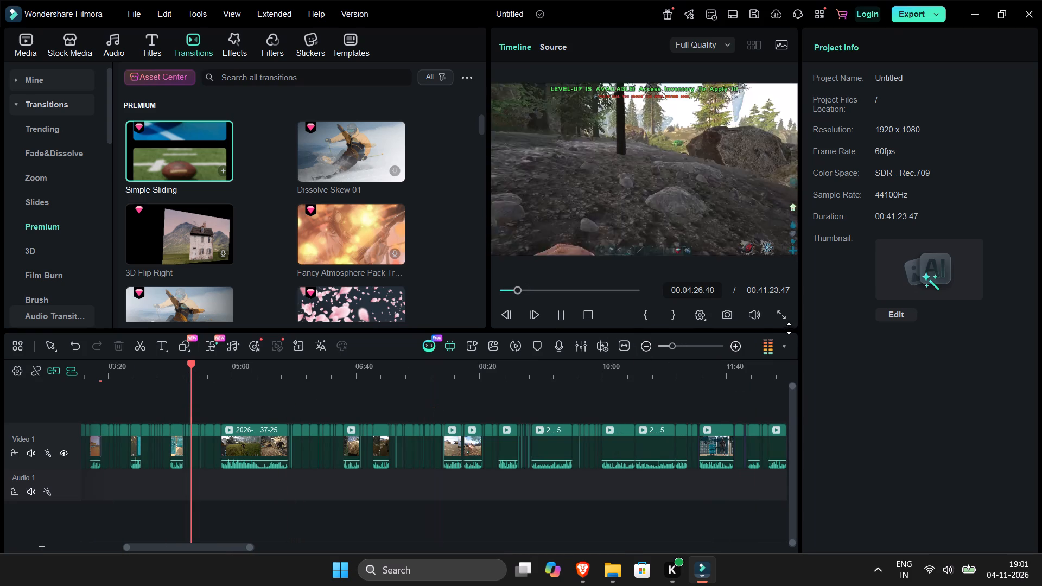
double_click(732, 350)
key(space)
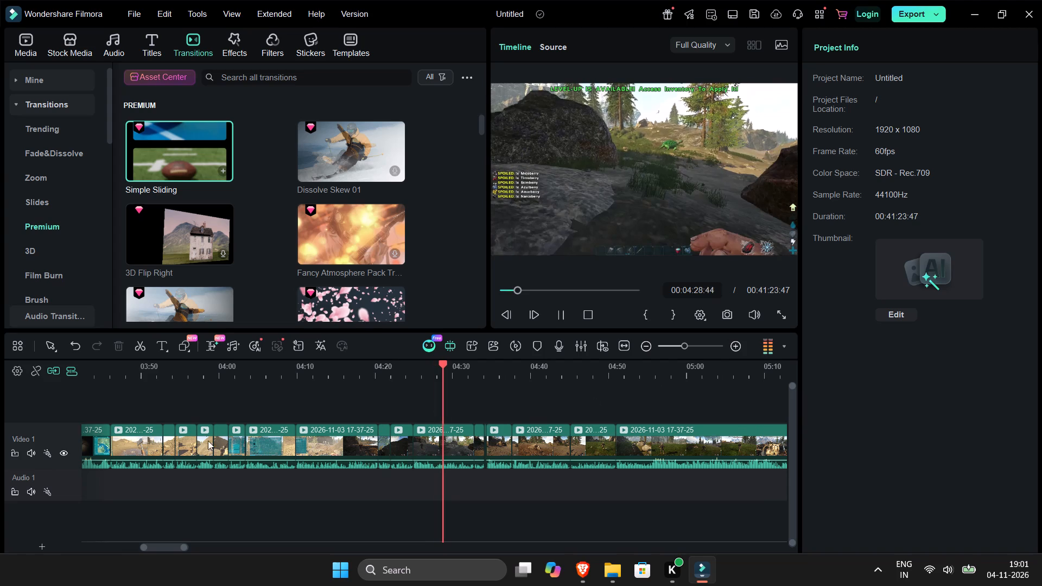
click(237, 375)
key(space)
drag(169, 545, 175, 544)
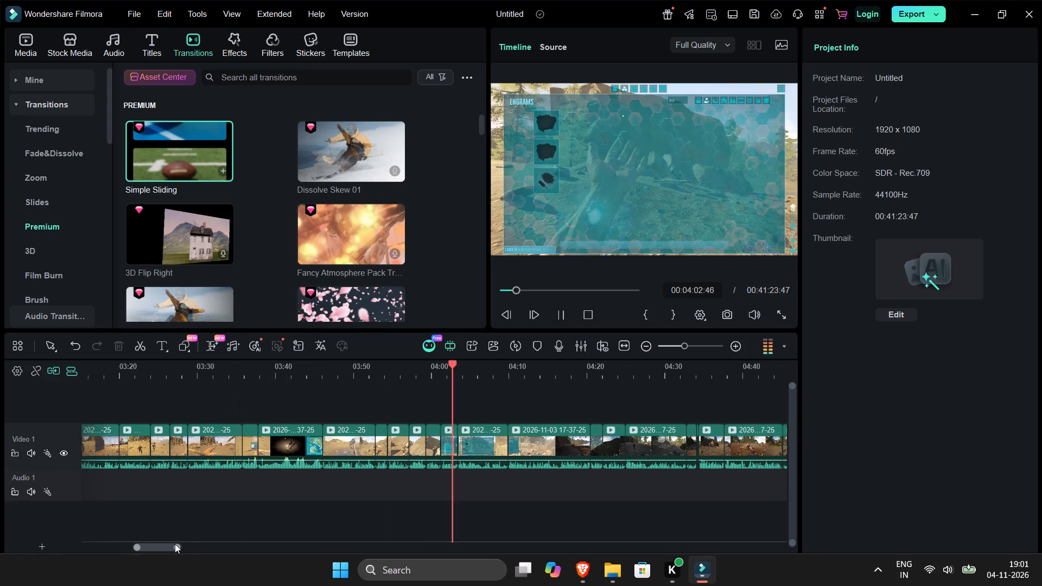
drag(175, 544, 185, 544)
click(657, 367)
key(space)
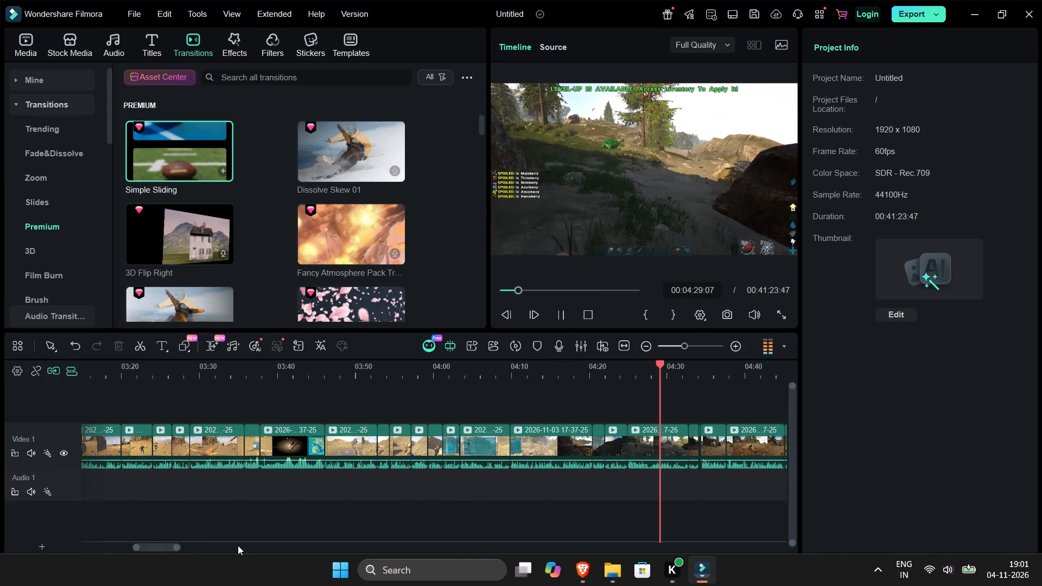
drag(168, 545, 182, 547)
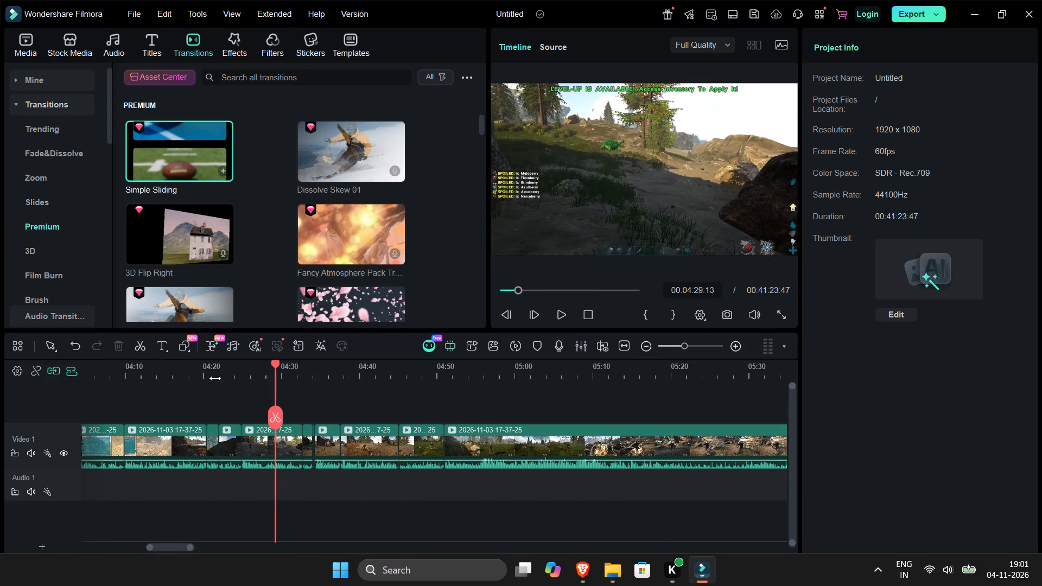
Review the running footage from about 00:04:20 and delete the two adjacent clips between about 00:04:24 and 00:04:33.
click(215, 378)
key(space)
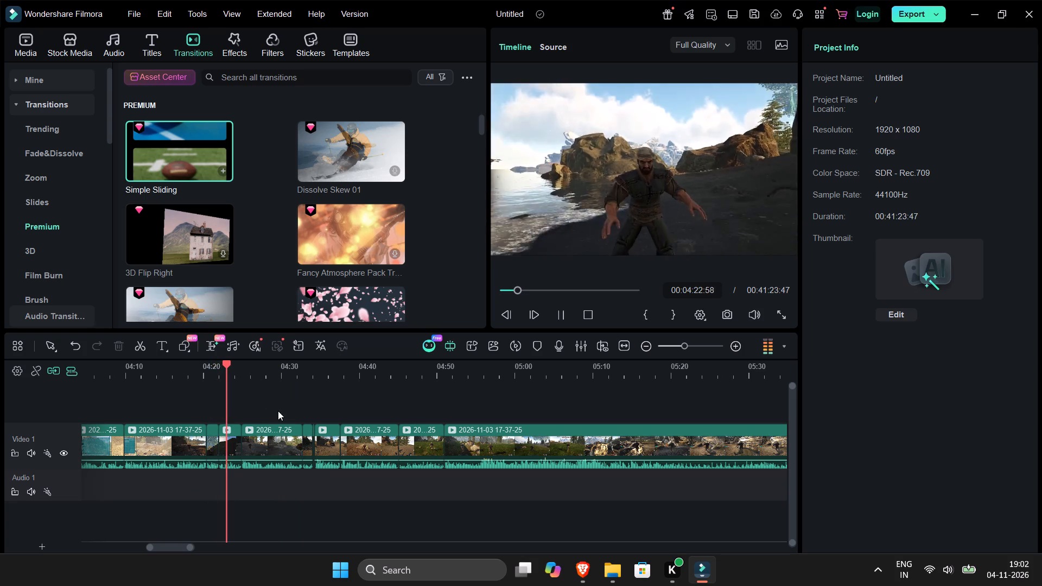
drag(280, 410, 292, 431)
click(347, 365)
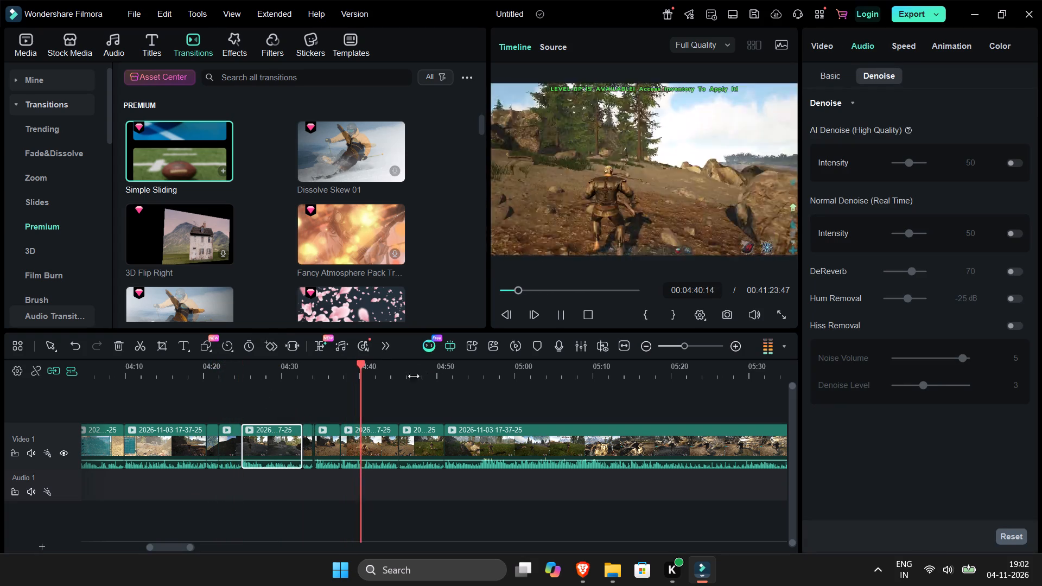
key(space)
drag(333, 399, 327, 411)
click(317, 371)
key(space)
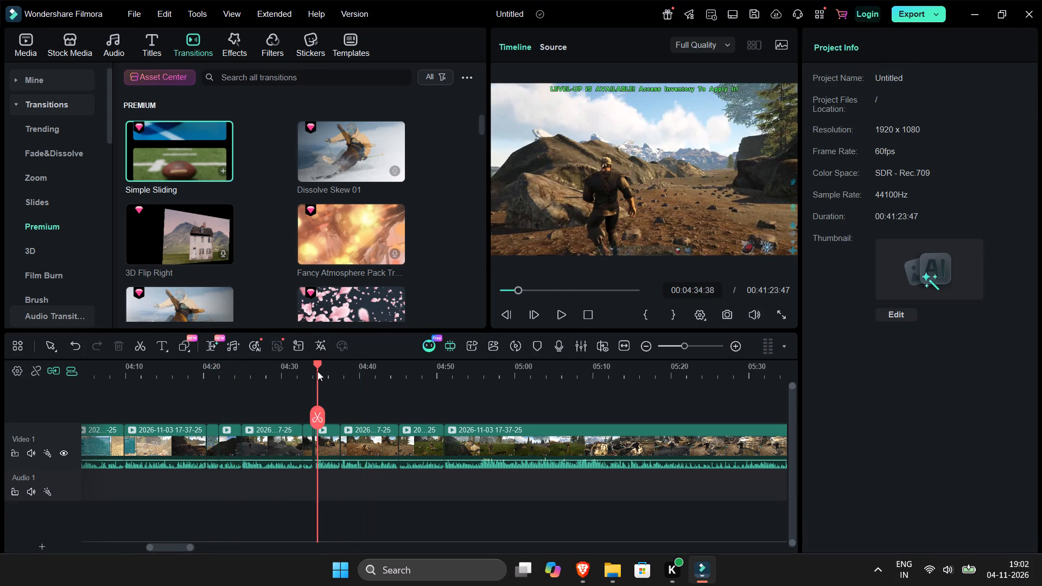
drag(314, 402, 282, 448)
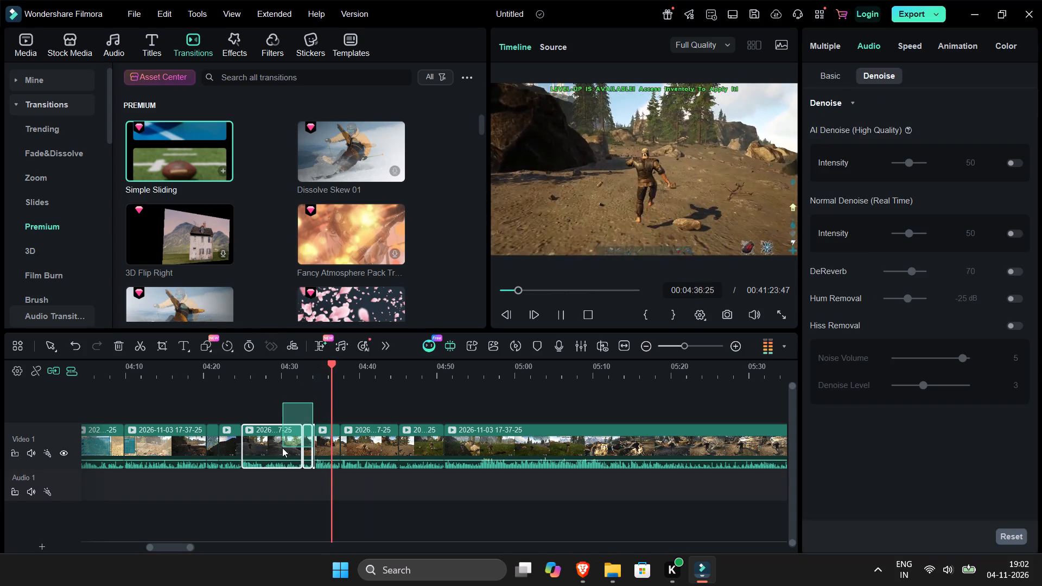
drag(282, 448, 275, 448)
key(Delete)
Play on from the new join through the grassland run and split the clip at 00:04:48:54.
click(244, 364)
key(space)
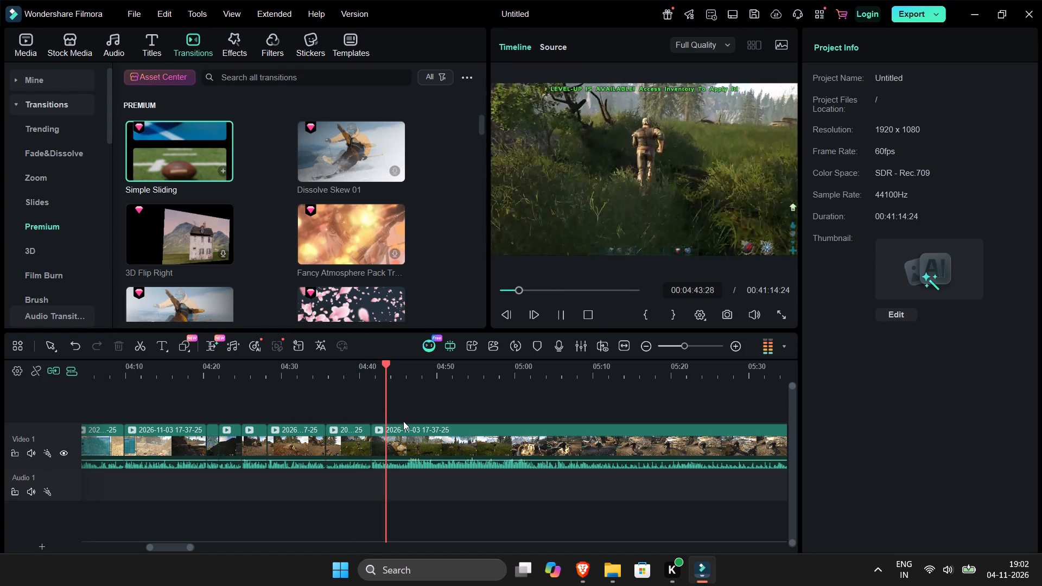
key(space)
key(space)
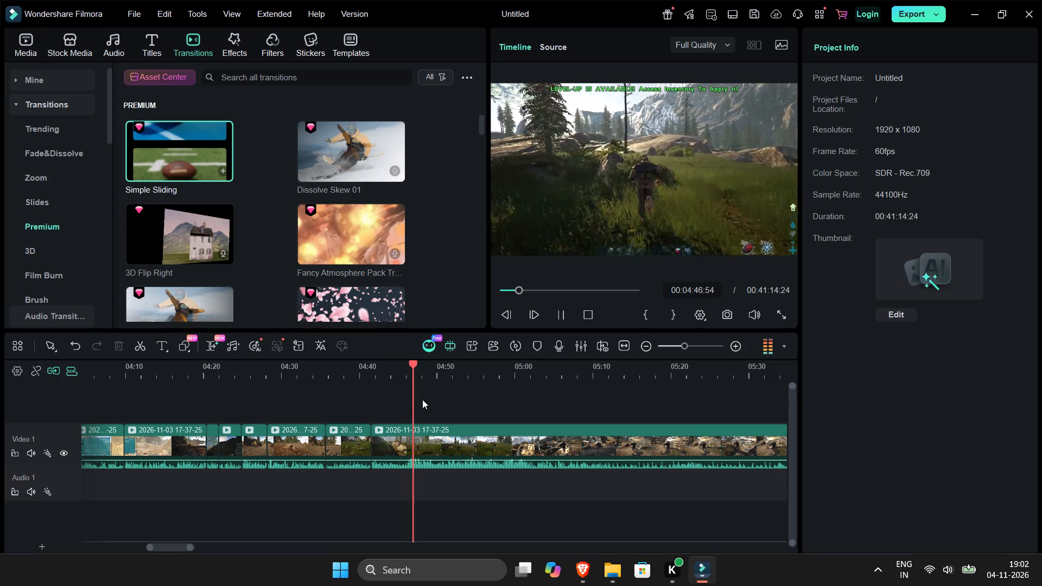
key(space)
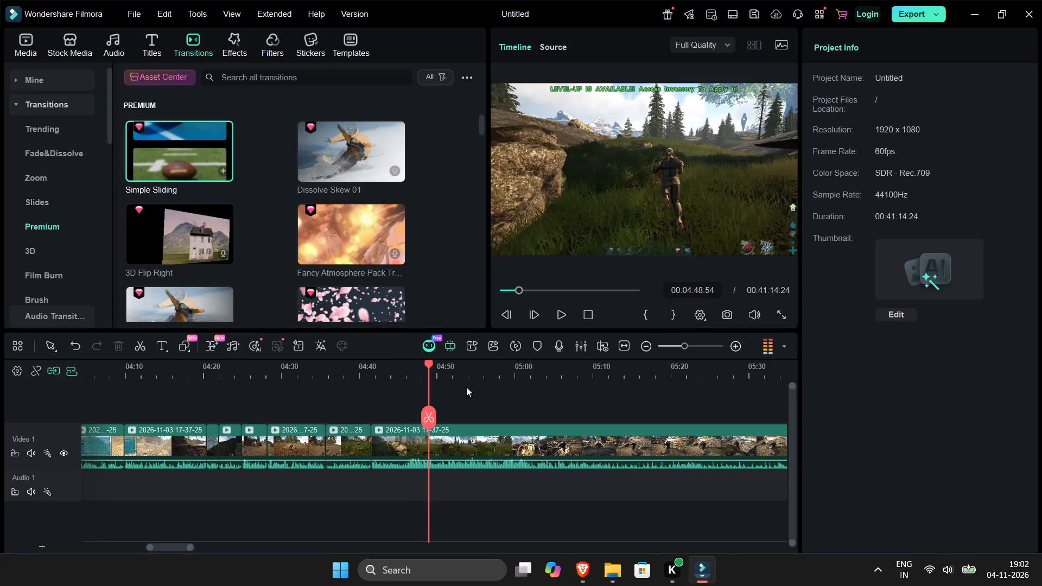
key(ctrl+b)
Find the start of the rock-mining scene, split at about 00:05:02, and delete the footage from the 00:04:48:54 split to there.
click(529, 373)
key(space)
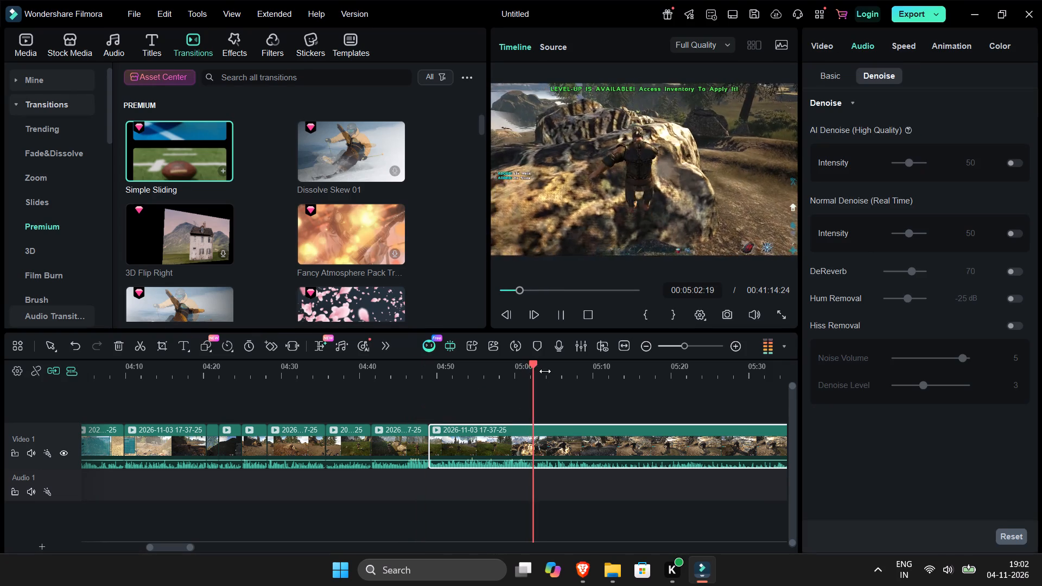
key(space)
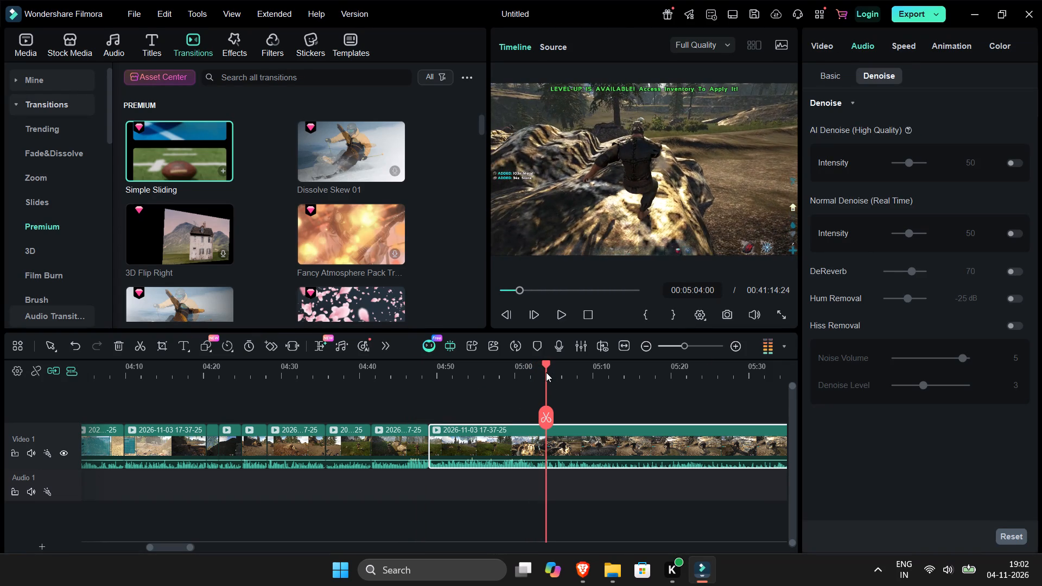
key(space)
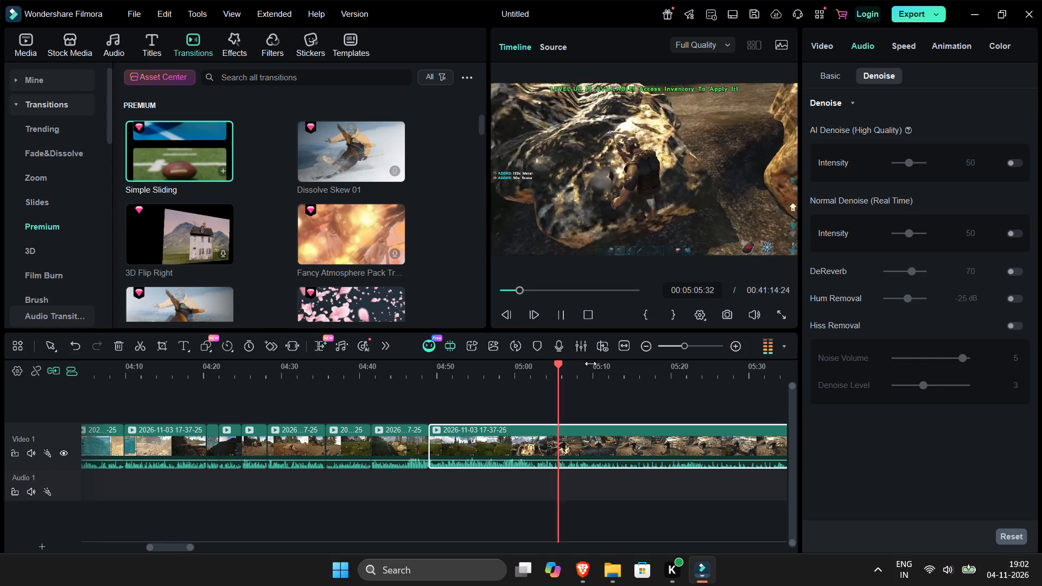
key(space)
click(554, 368)
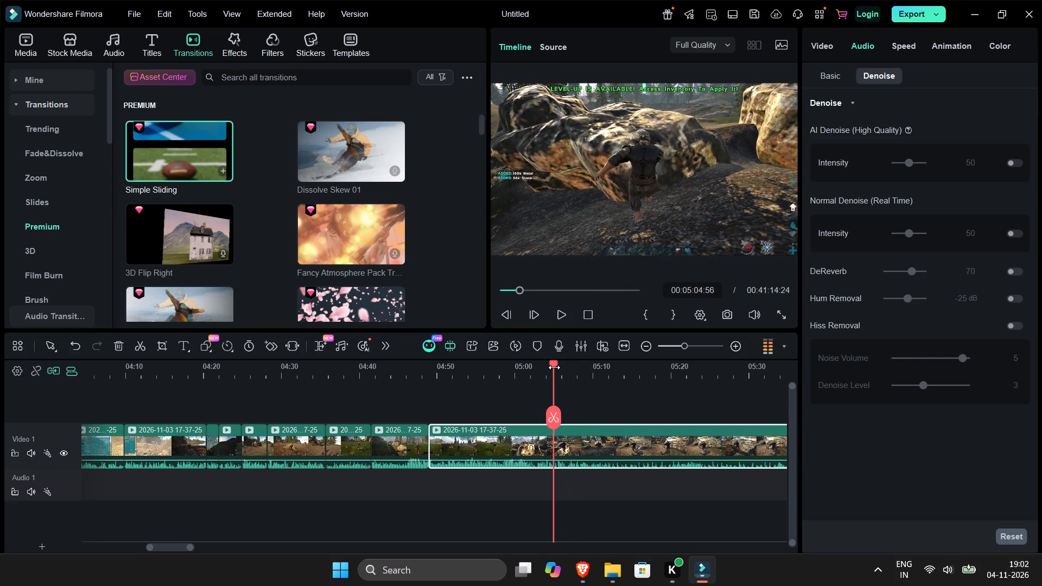
key(space)
key(space)
click(554, 367)
key(space)
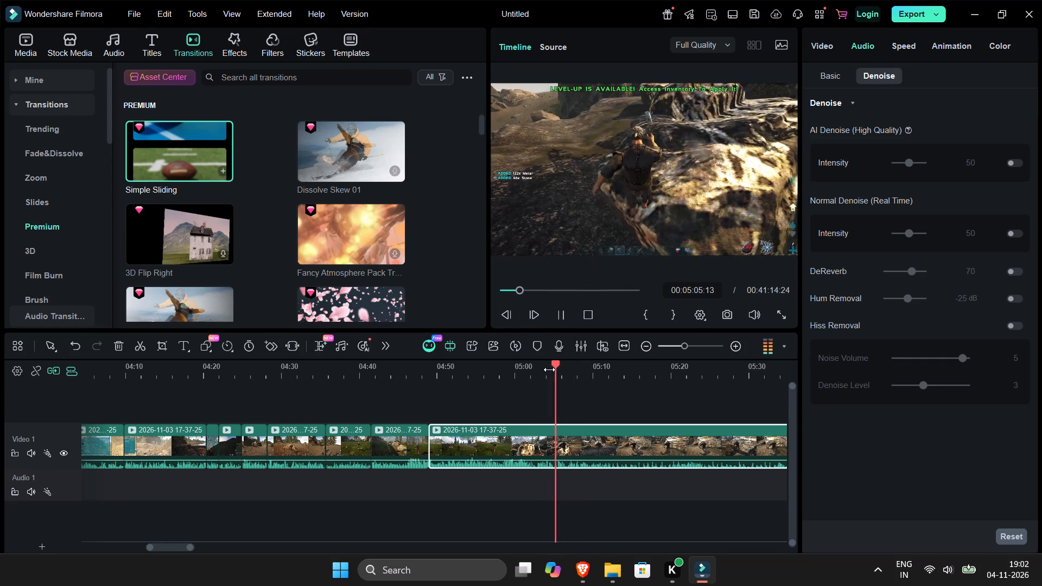
click(536, 370)
key(space)
key(space)
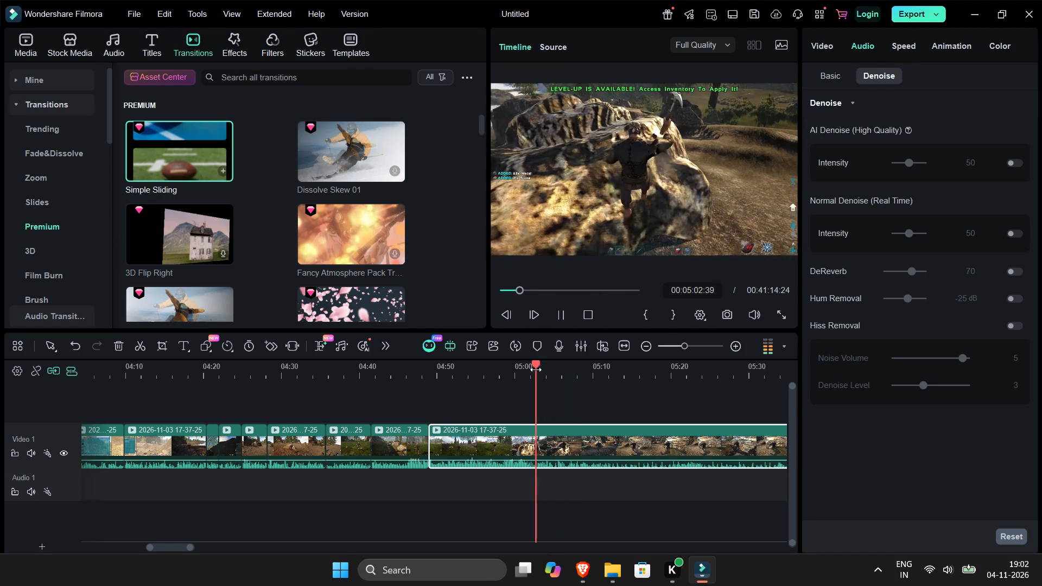
key(space)
key(ctrl+b)
click(513, 429)
key(Delete)
Play on from the new join into the rock-mining scene and split the clip at 00:04:55:36.
click(425, 375)
key(space)
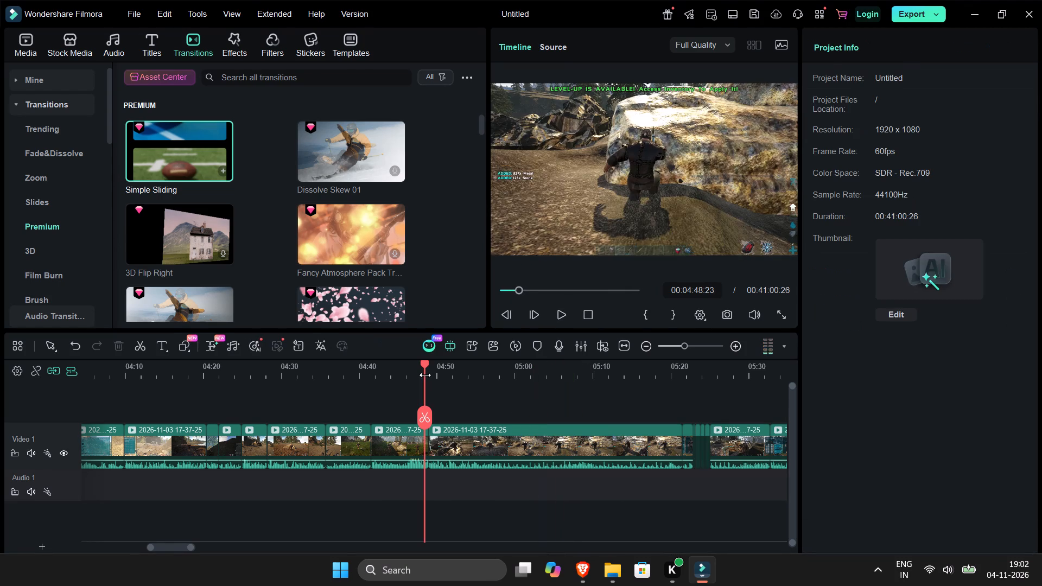
click(472, 434)
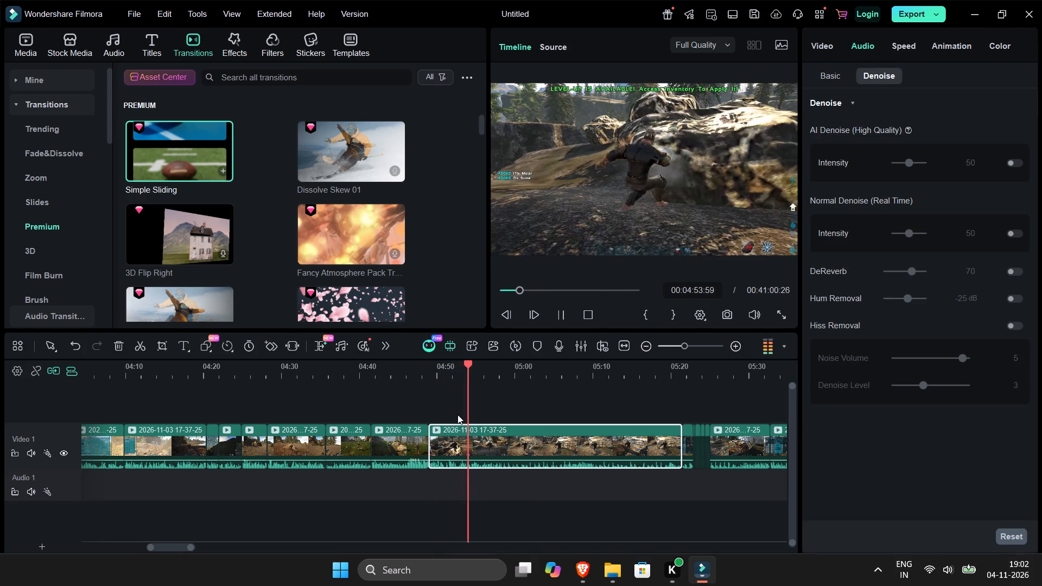
key(space)
key(ctrl+b)
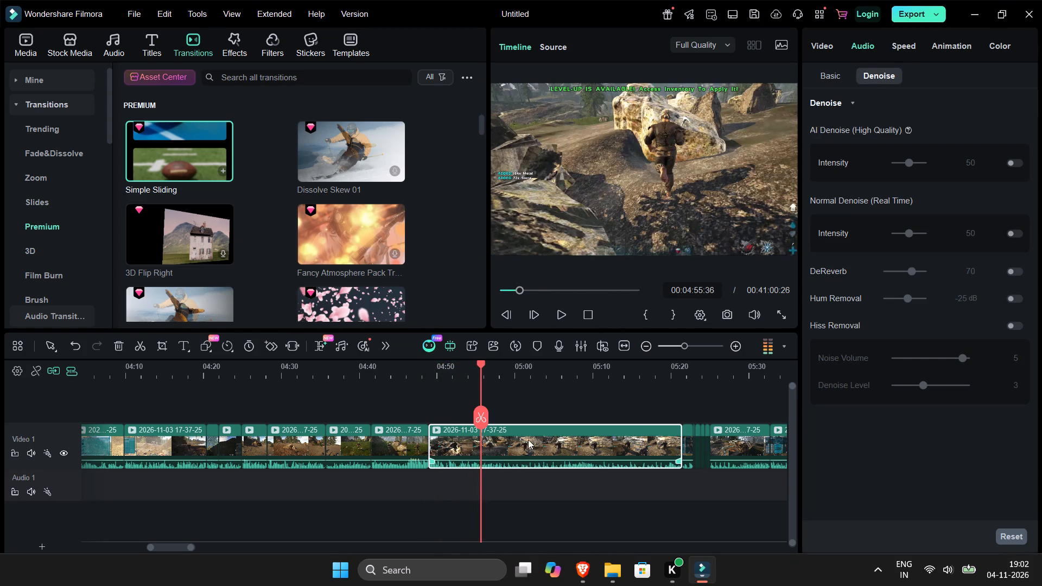
right_click(528, 438)
click(590, 396)
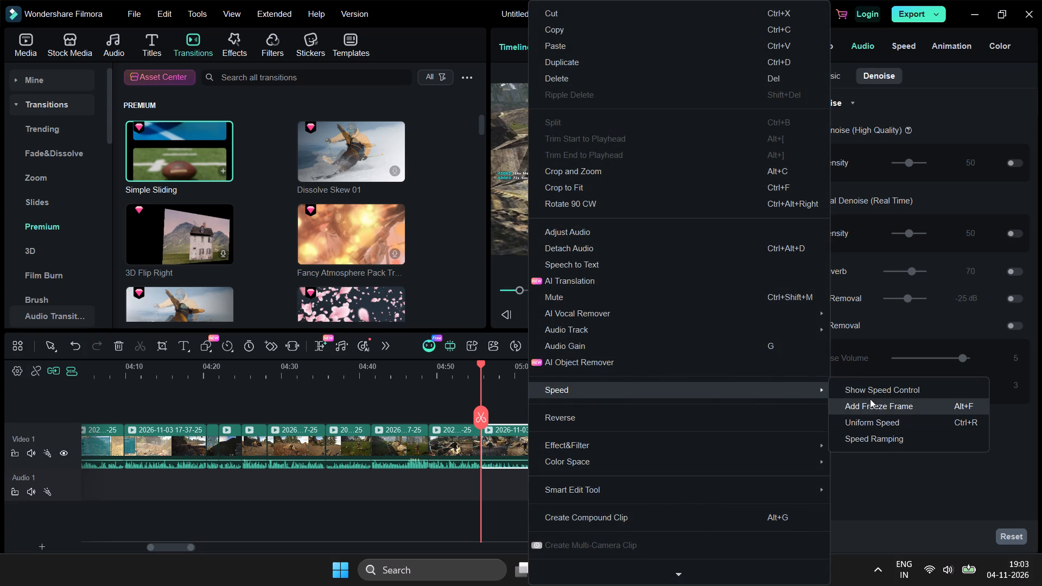
click(892, 421)
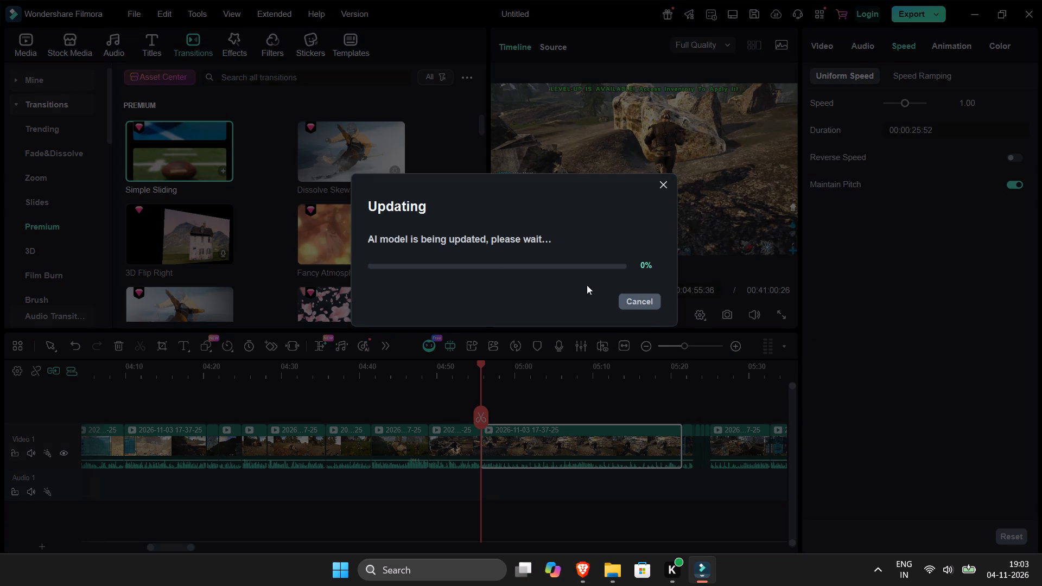
click(629, 304)
right_click(580, 432)
click(923, 272)
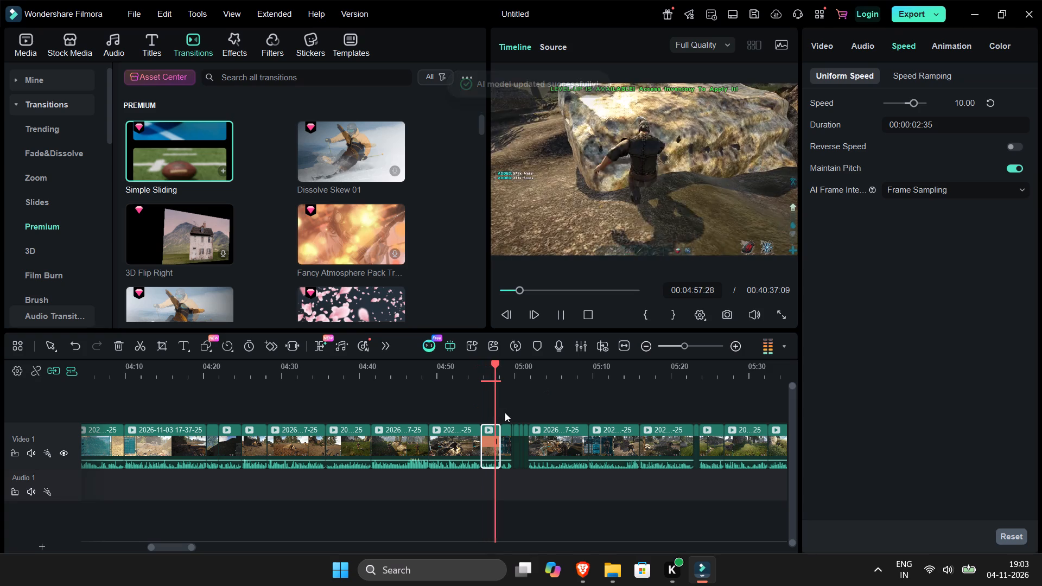
drag(504, 412, 527, 453)
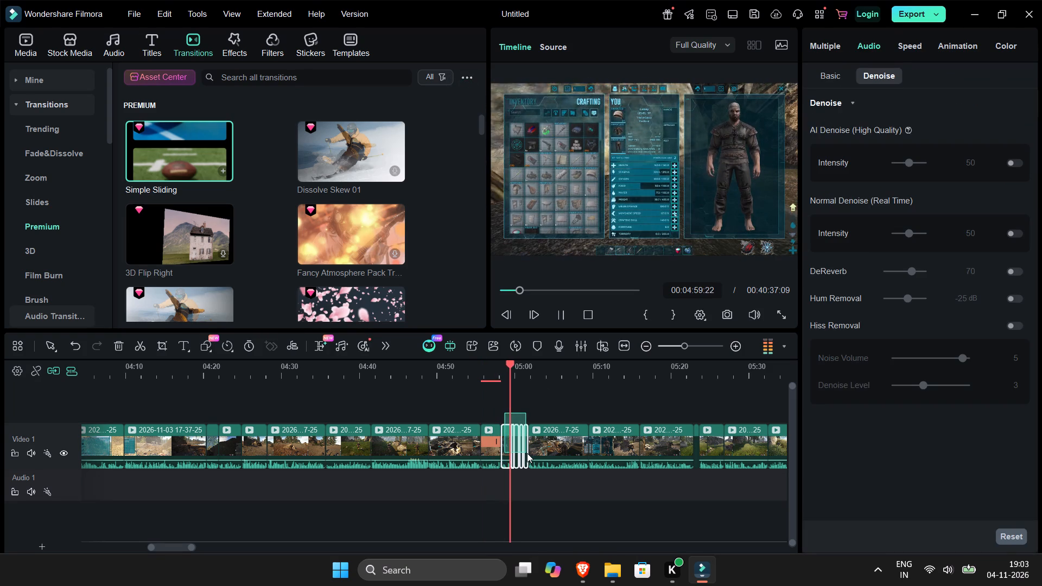
key(Delete)
key(space)
key(space)
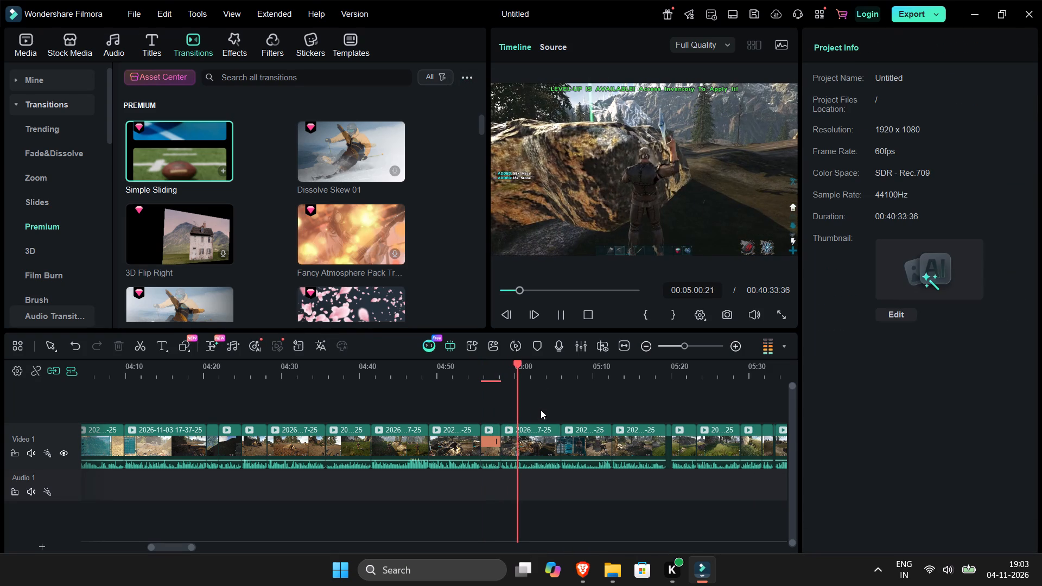
Review the footage from about 00:05:00 to 00:05:14 and delete the two clips between about 00:04:58 and 00:05:12.
key(space)
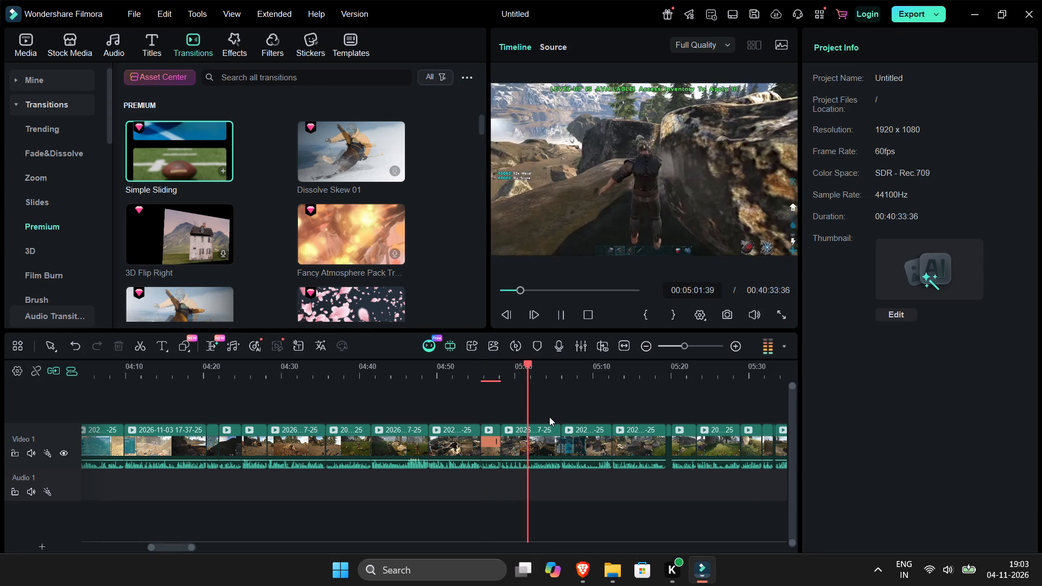
click(622, 373)
click(619, 372)
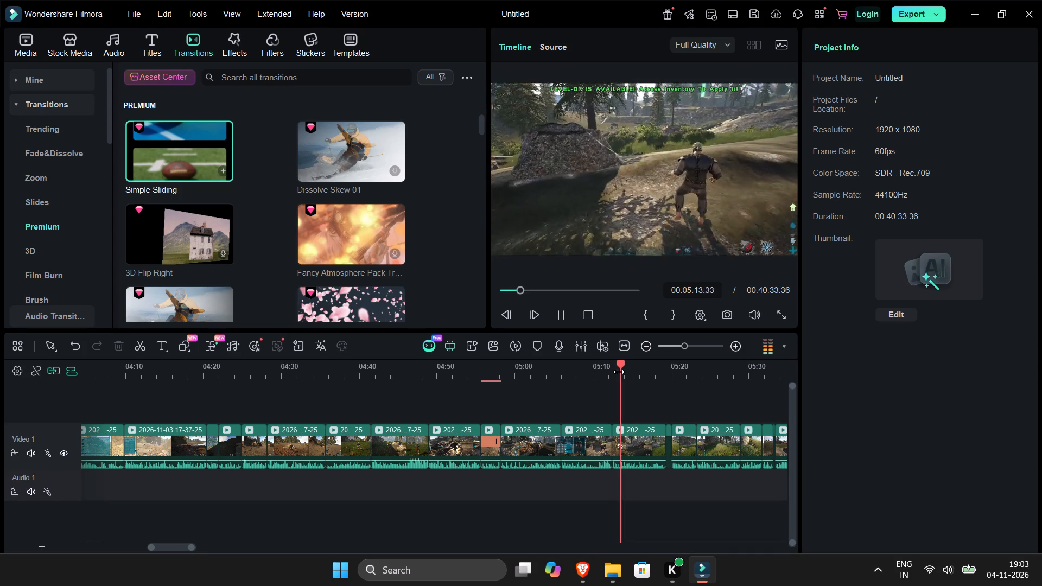
click(609, 363)
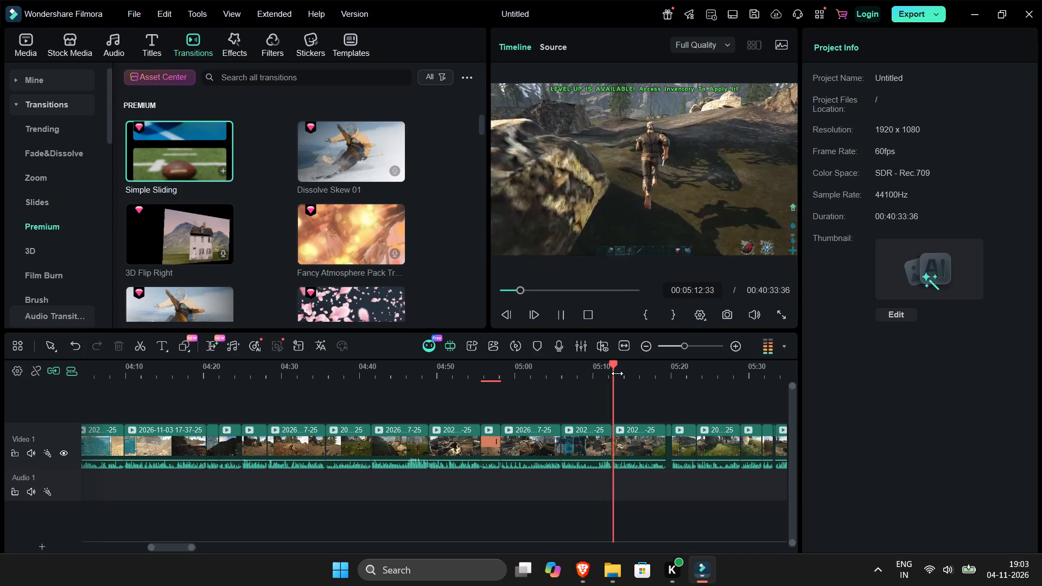
key(space)
drag(539, 399, 512, 448)
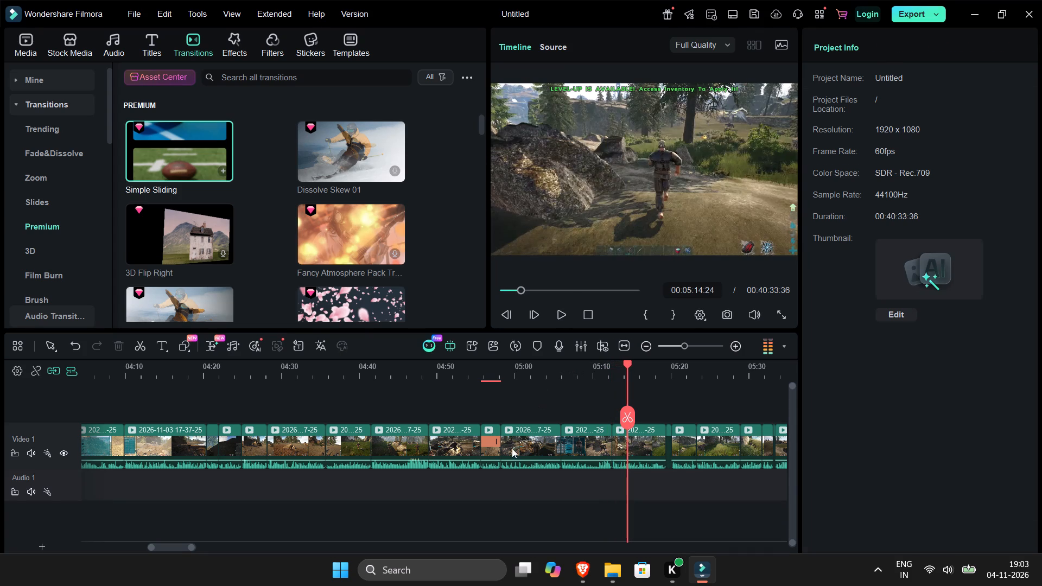
drag(512, 448, 533, 447)
key(Delete)
click(523, 433)
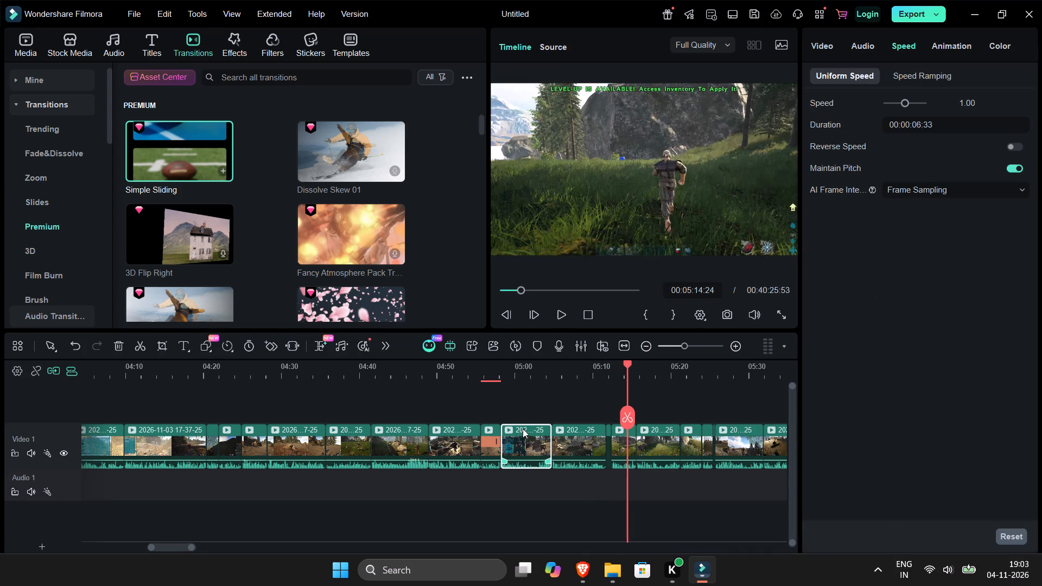
key(Delete)
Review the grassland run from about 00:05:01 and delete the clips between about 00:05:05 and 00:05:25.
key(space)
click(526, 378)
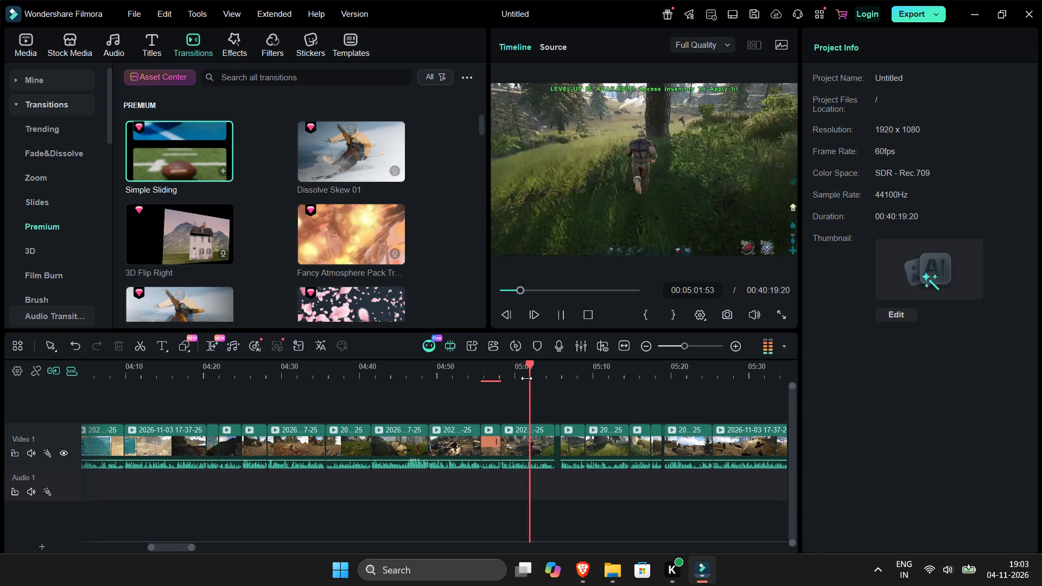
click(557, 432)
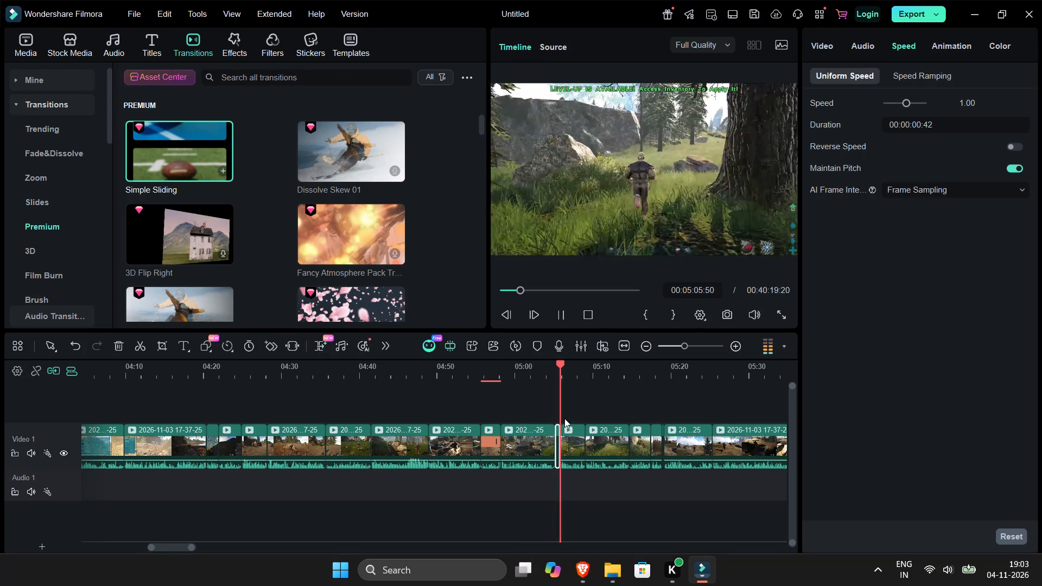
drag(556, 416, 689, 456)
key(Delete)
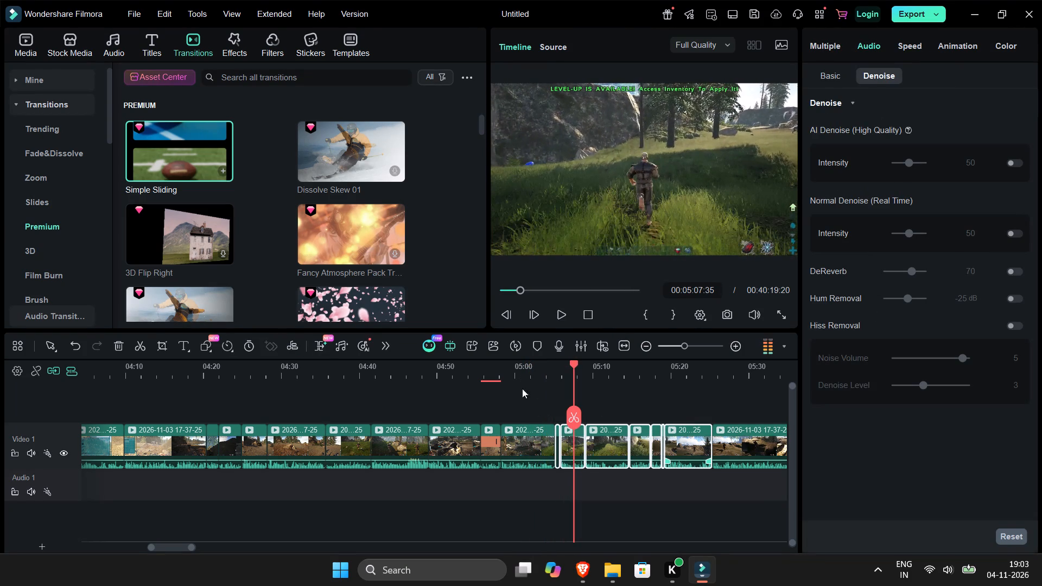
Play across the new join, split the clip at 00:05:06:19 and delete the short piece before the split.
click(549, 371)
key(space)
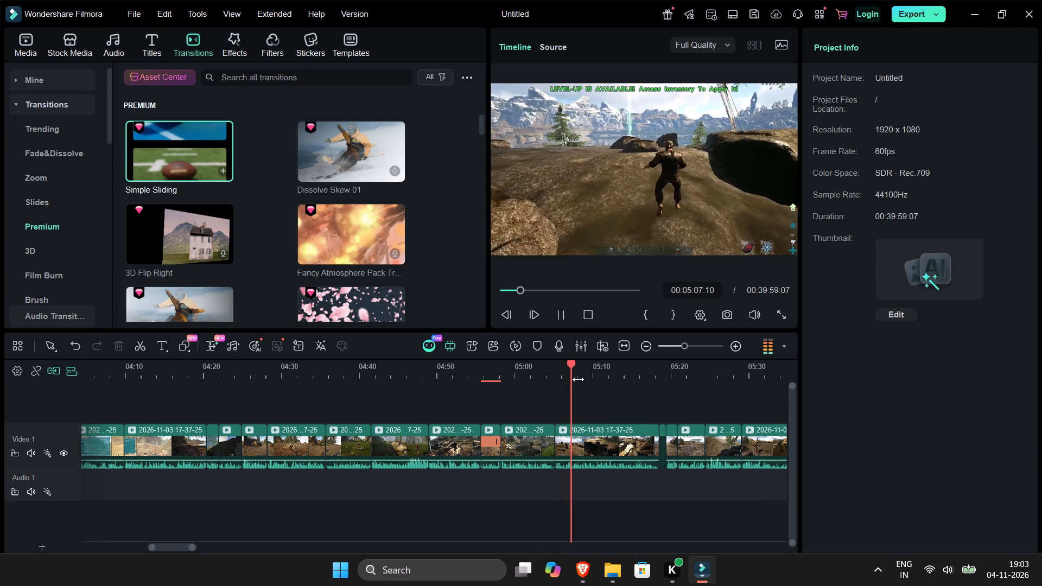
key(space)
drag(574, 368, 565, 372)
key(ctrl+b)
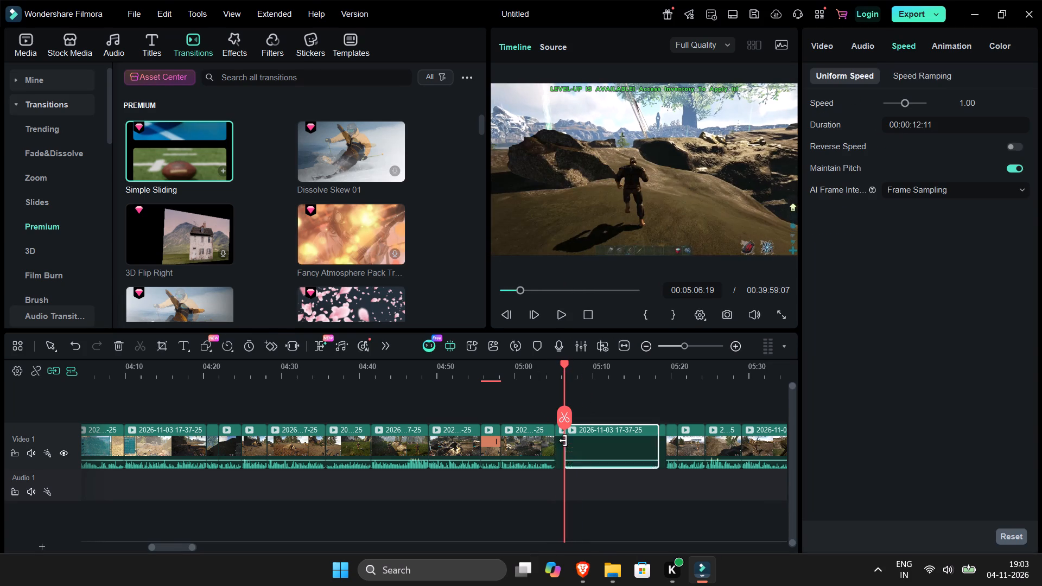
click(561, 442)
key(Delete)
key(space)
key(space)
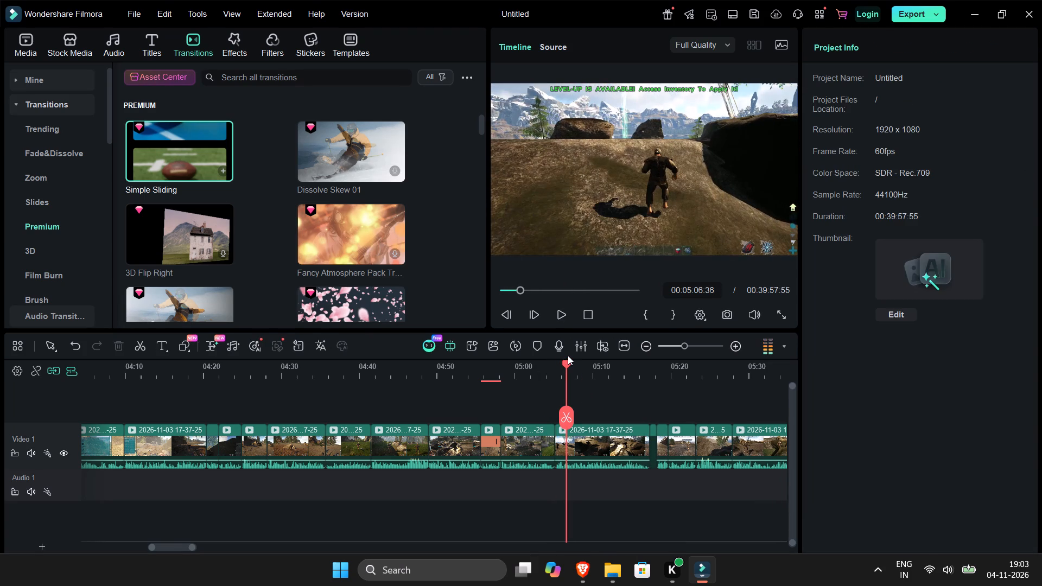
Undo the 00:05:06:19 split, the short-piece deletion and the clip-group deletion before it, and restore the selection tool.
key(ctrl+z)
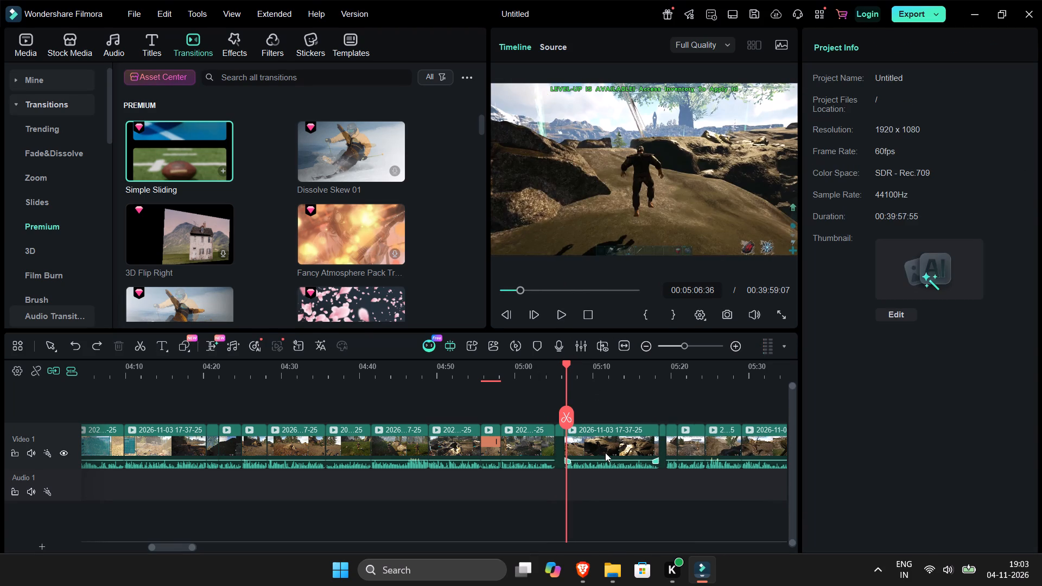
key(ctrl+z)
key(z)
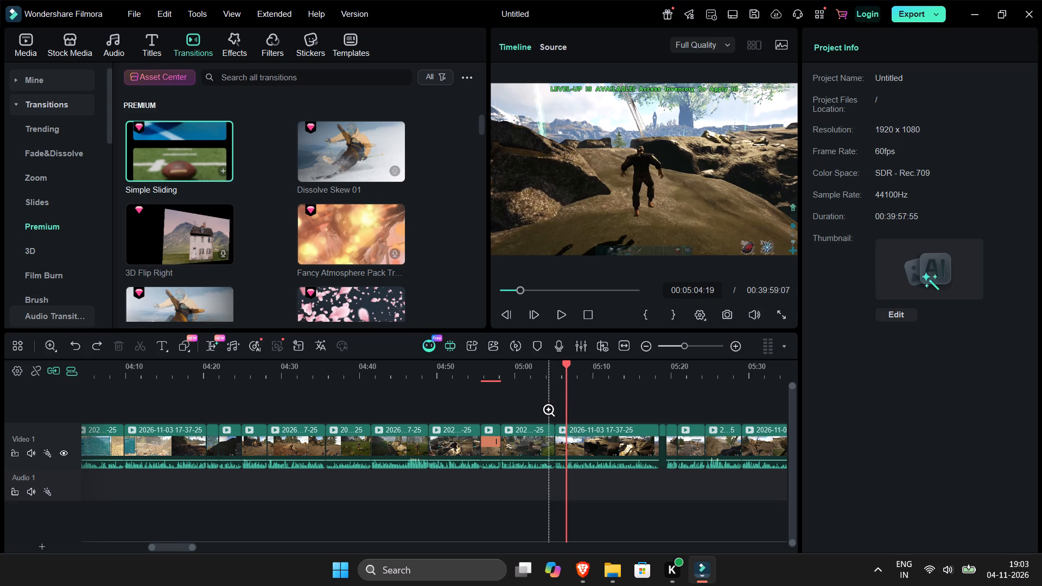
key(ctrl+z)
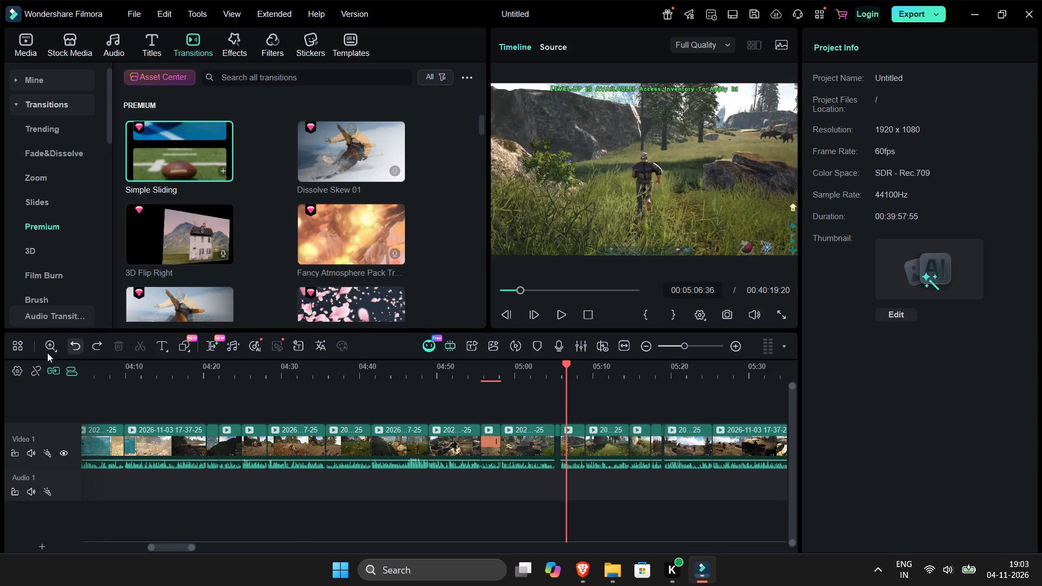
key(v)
Play the restored grassland footage and delete only the three clips between about 00:05:05 and 00:05:14.
key(space)
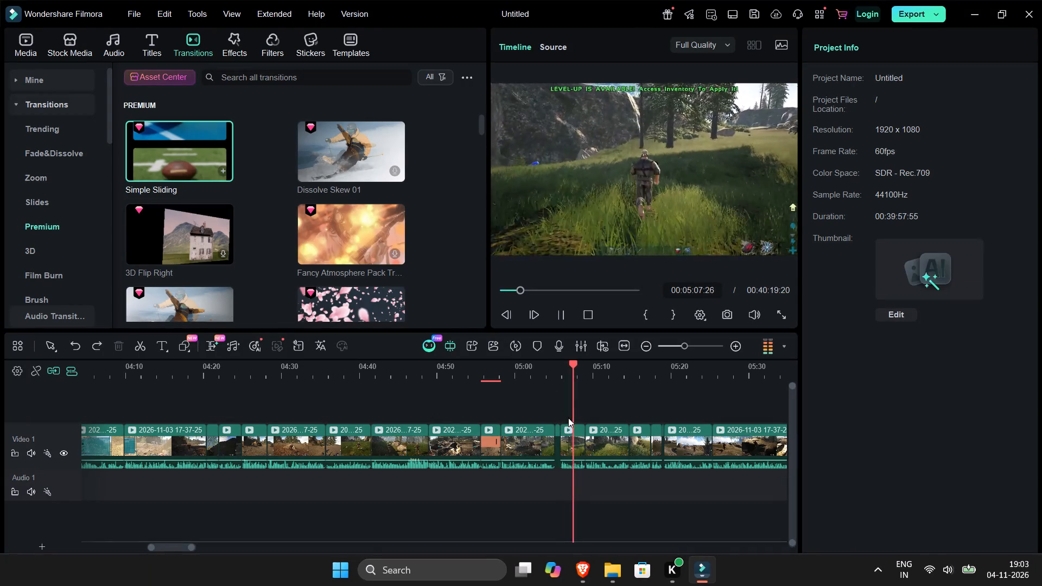
drag(558, 417, 585, 445)
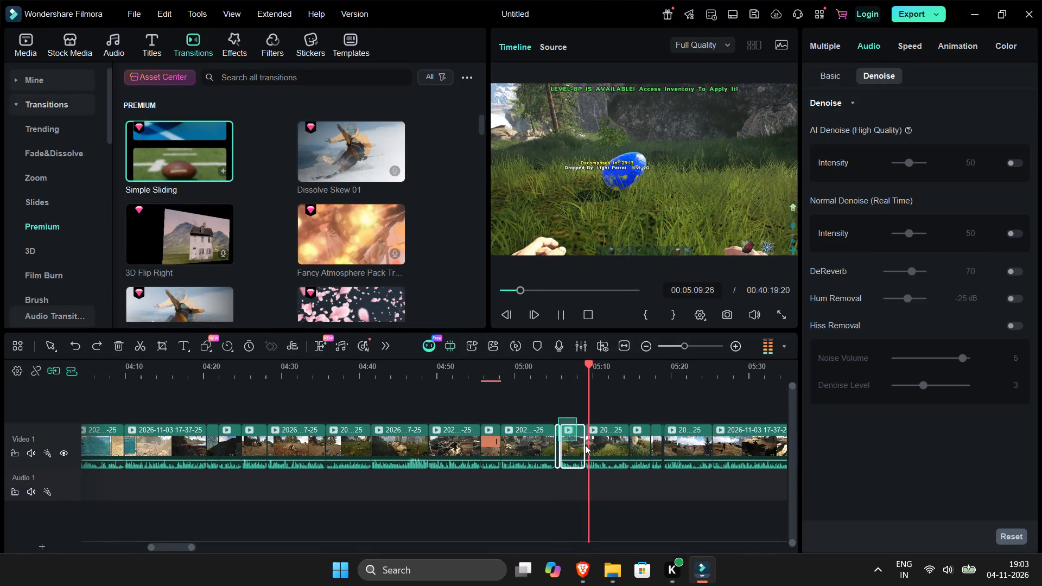
drag(585, 445, 598, 457)
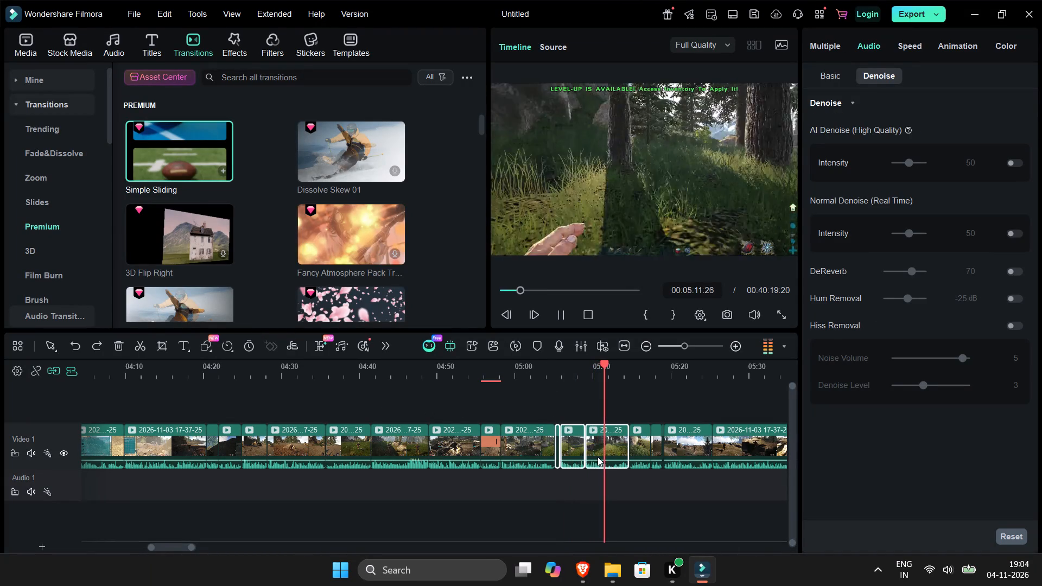
key(Delete)
click(554, 371)
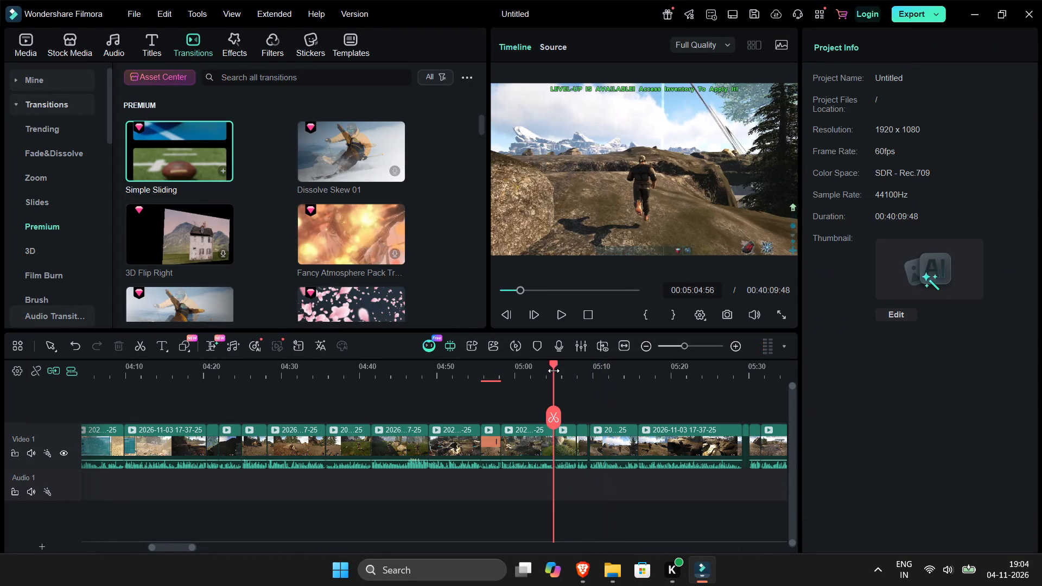
Play on from about 00:05:05, split the clip at 00:05:11:24 and delete the piece after the split.
key(space)
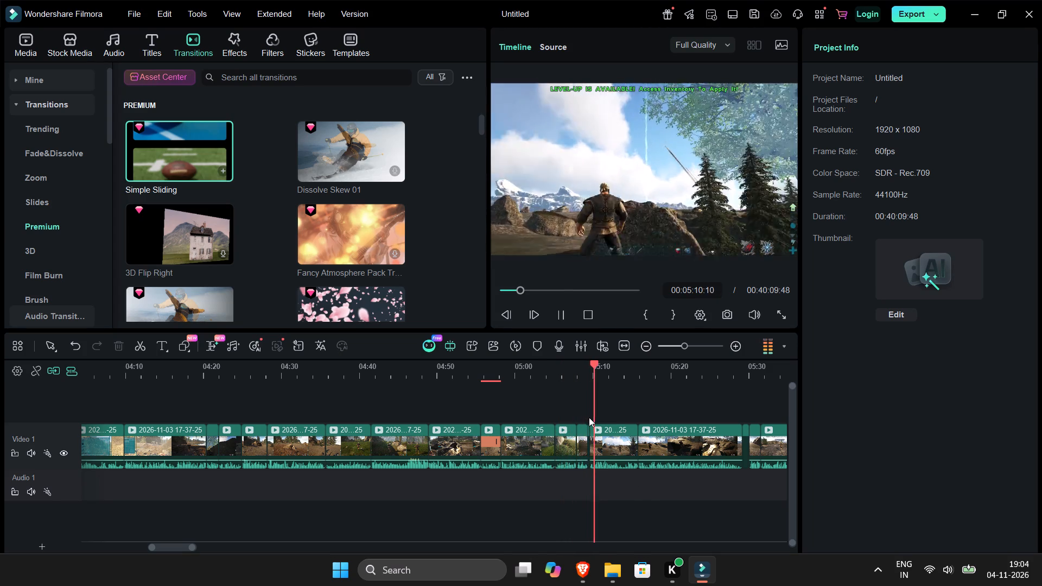
key(space)
key(ctrl+b)
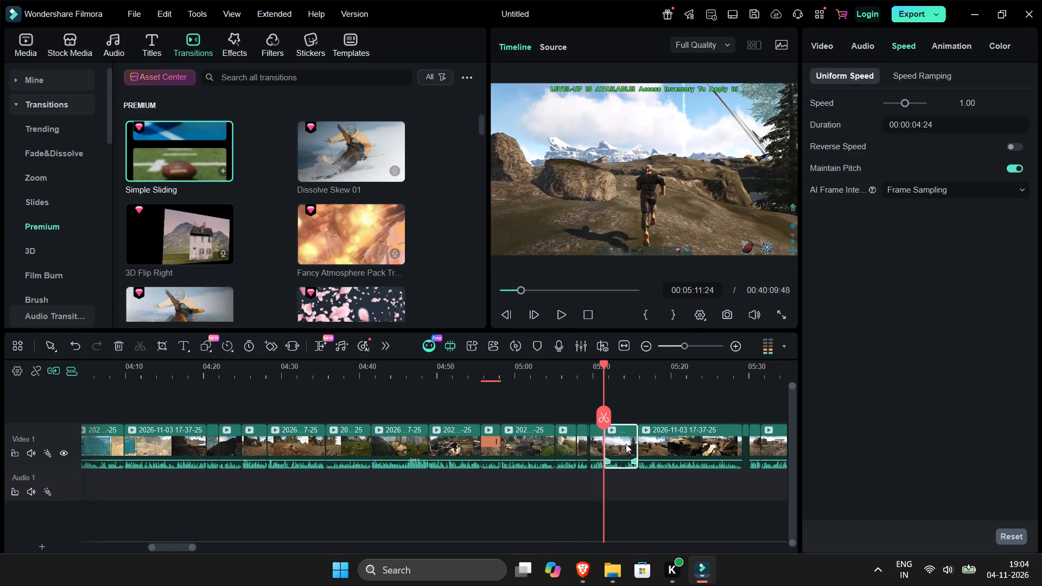
key(Delete)
Play on from the new join, split at 00:05:12:31, delete the short piece before it and return to the preceding cut.
key(space)
key(space)
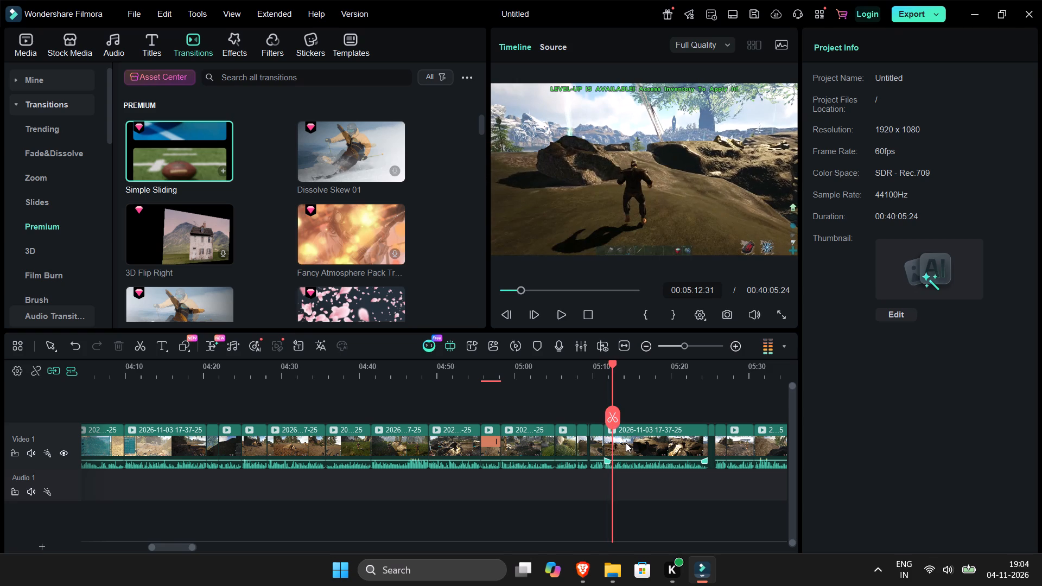
key(ctrl+b)
click(607, 443)
key(Delete)
key(Up)
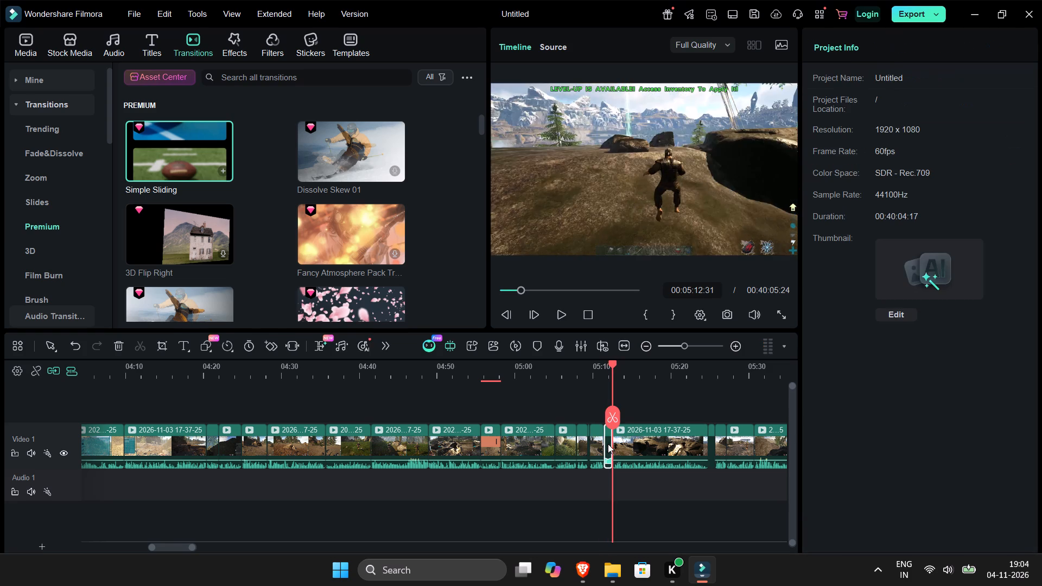
Review the footage up to the large-boulder scene, split the clip at 00:05:32:36 and delete the remainder after the split.
key(space)
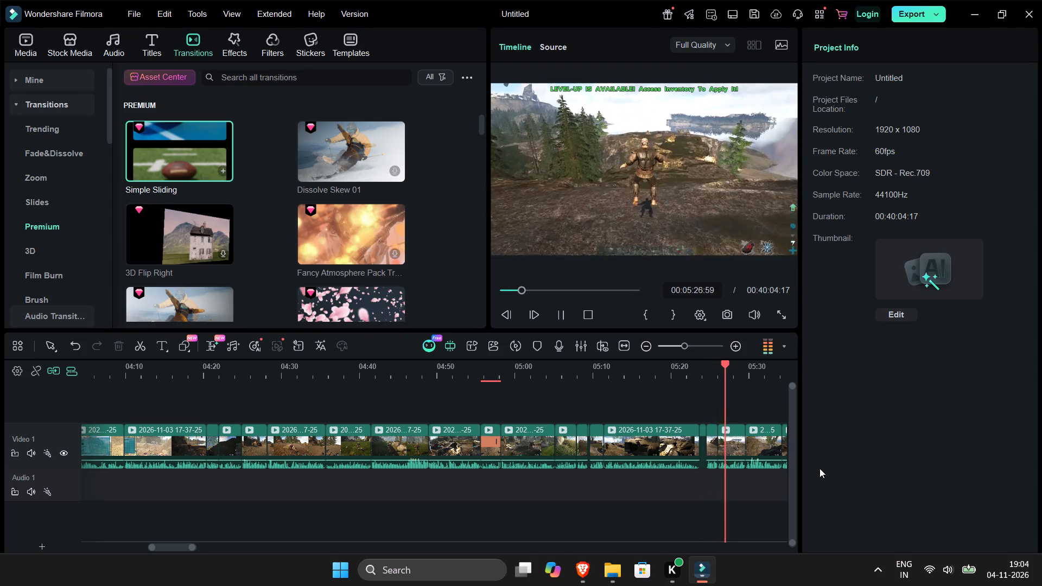
key(space)
key(space)
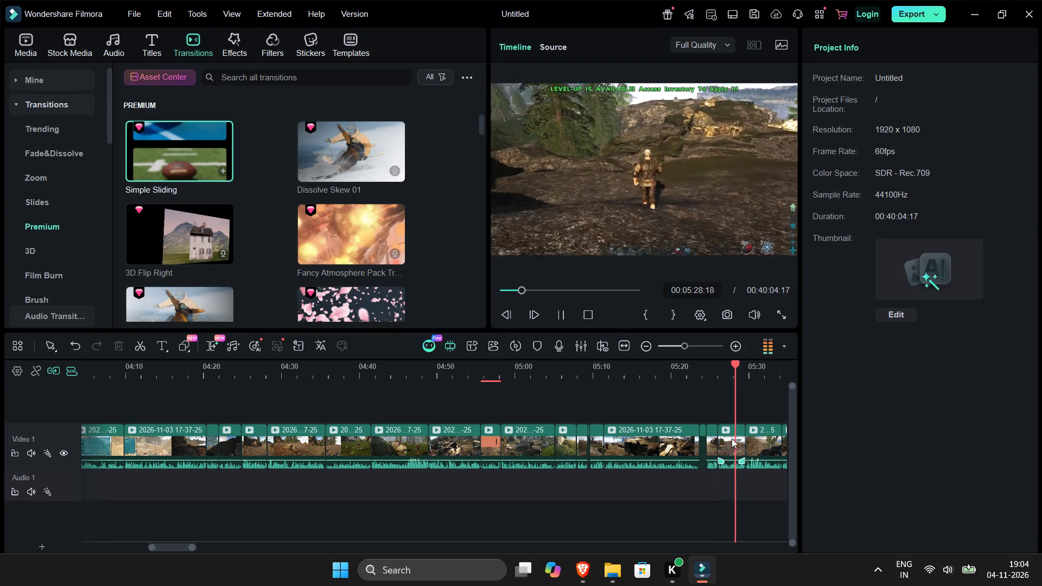
drag(762, 405, 802, 468)
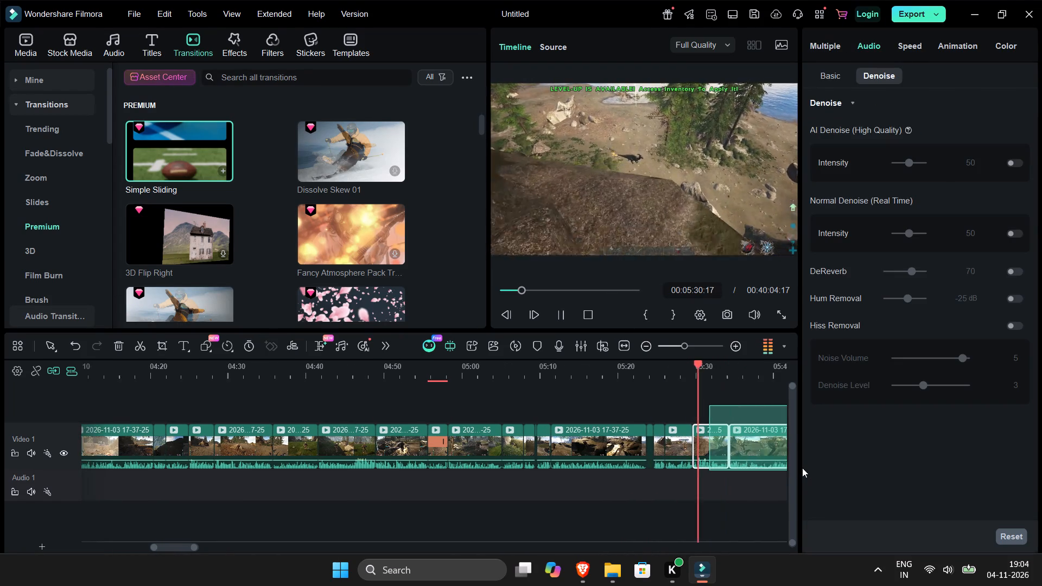
drag(802, 468, 691, 410)
click(680, 421)
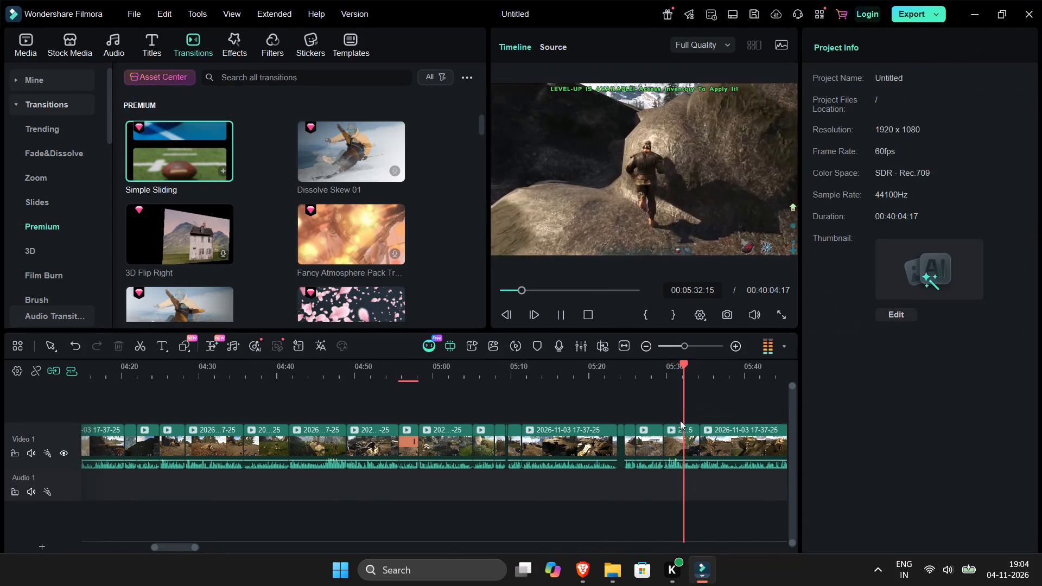
key(space)
key(ctrl+b)
key(Delete)
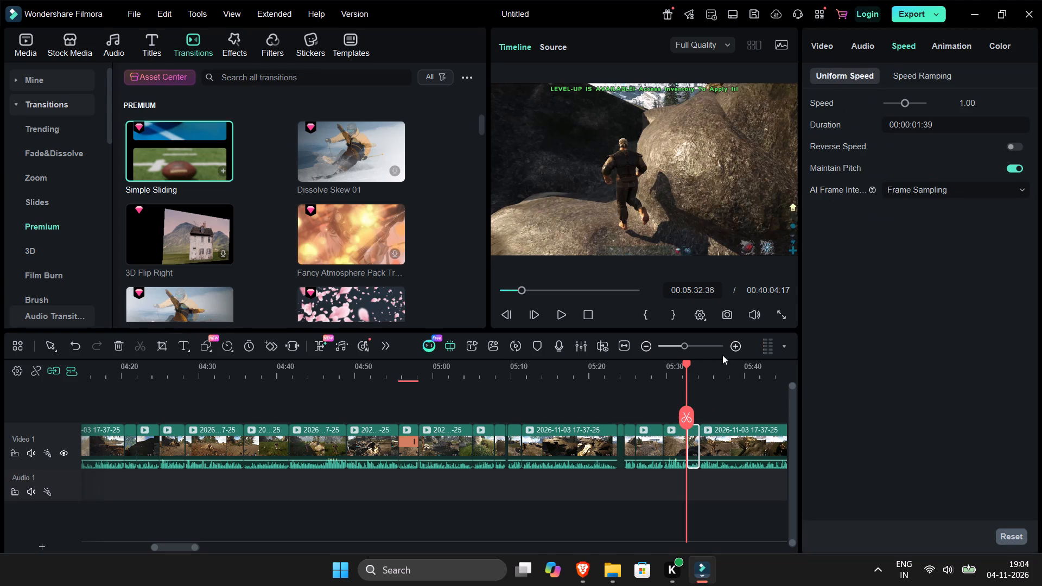
Skim the footage from about 00:05:33 to 00:06:40 to find where the next key scene starts.
drag(175, 550, 194, 553)
key(space)
key(space)
click(358, 374)
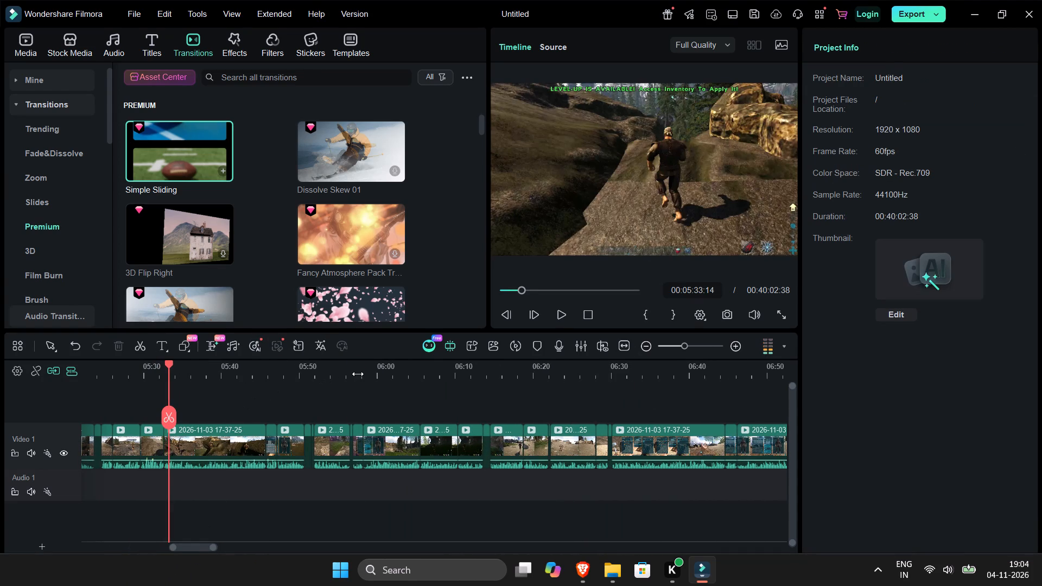
key(space)
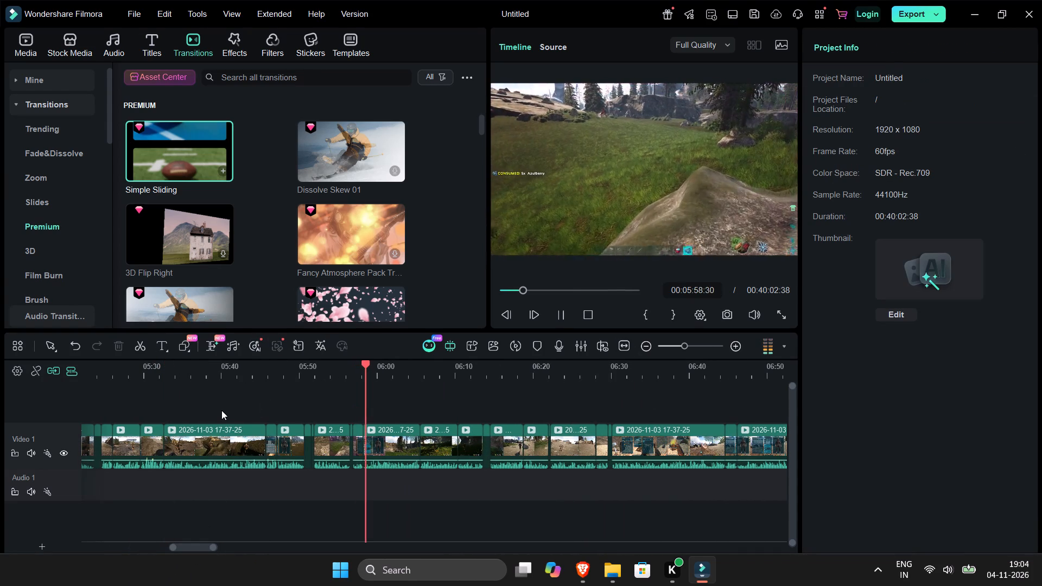
drag(218, 410, 309, 415)
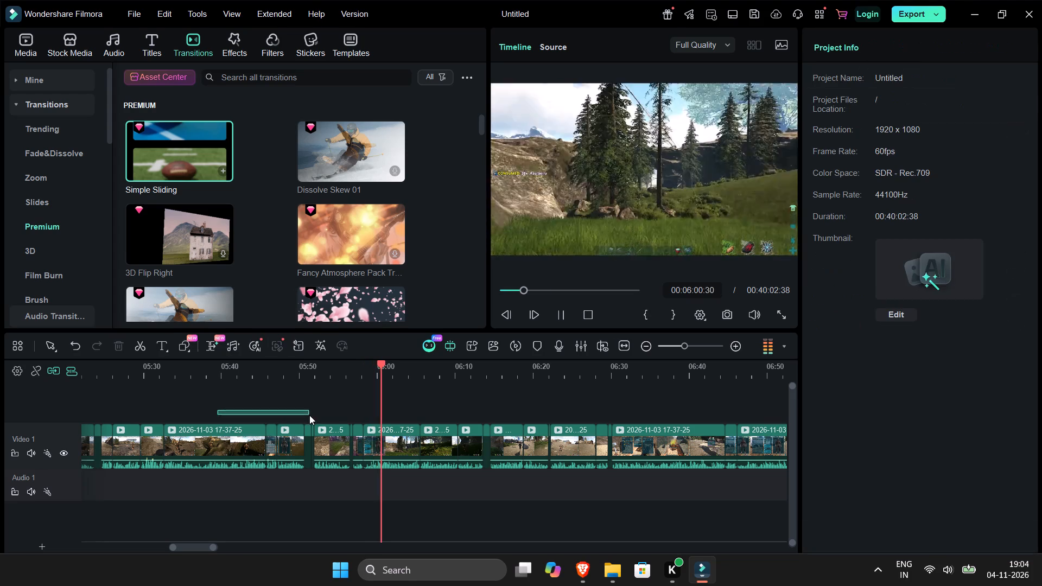
drag(309, 415, 274, 396)
click(478, 373)
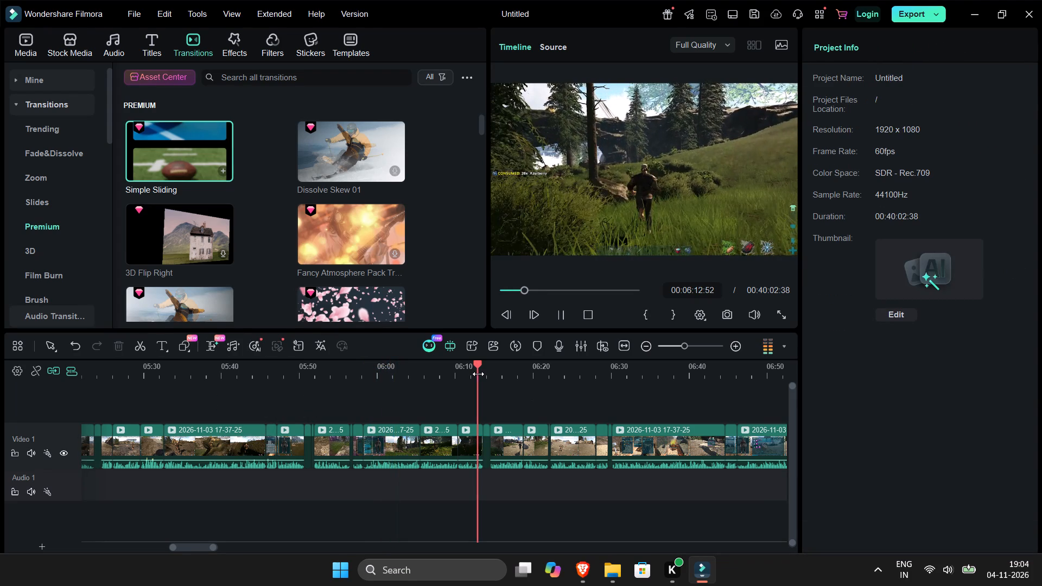
click(492, 373)
click(519, 374)
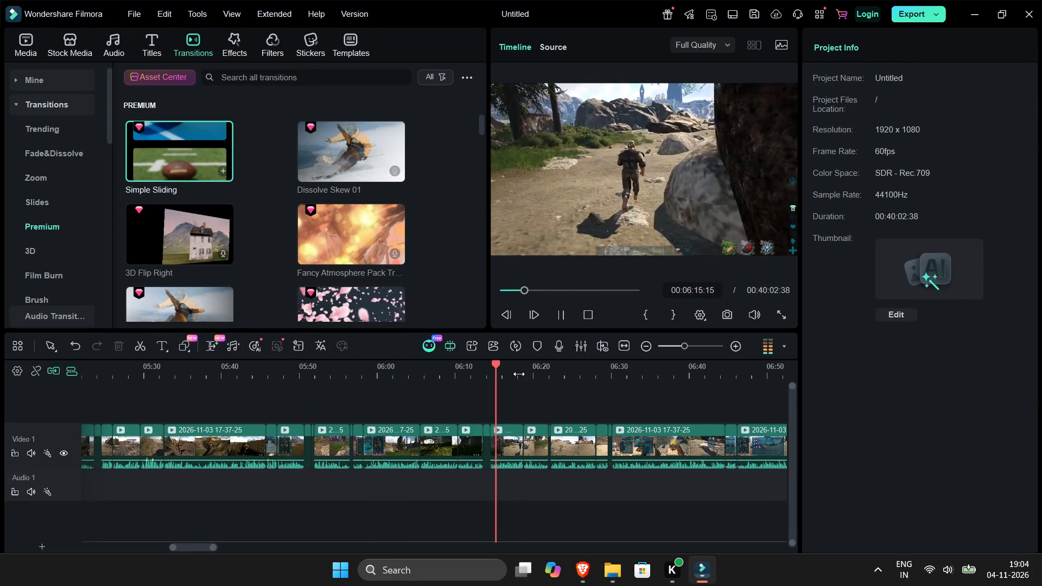
click(557, 374)
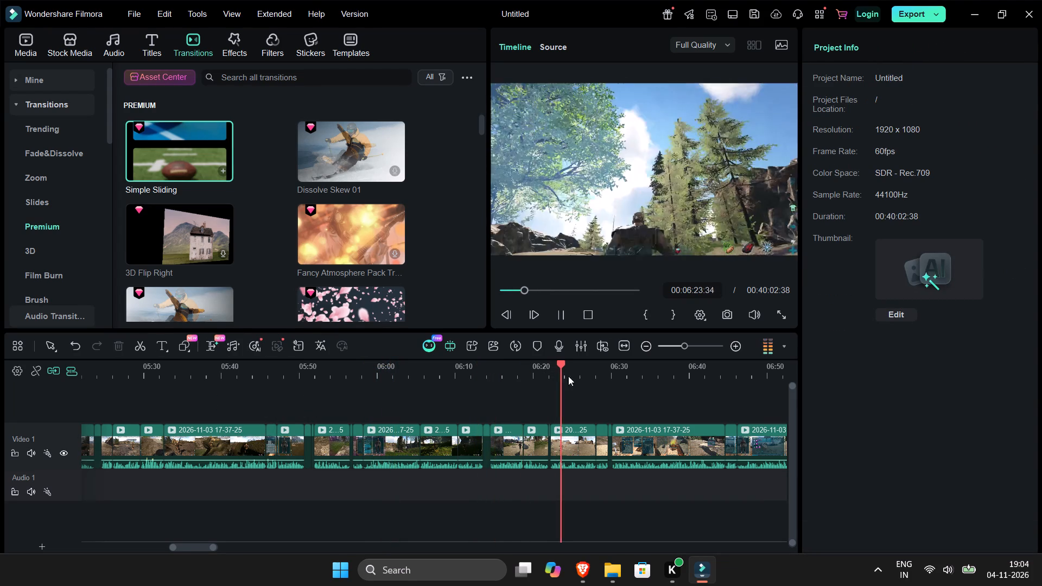
click(613, 380)
click(675, 377)
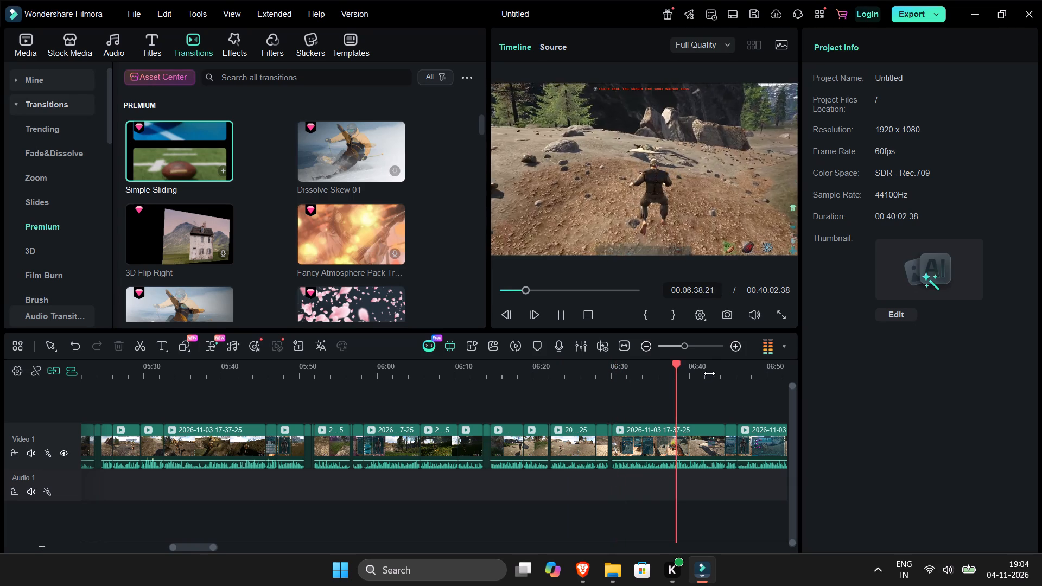
click(709, 373)
click(688, 375)
Split the clip at 00:06:36:54 and delete all clips from about 00:05:47 up to the split.
key(space)
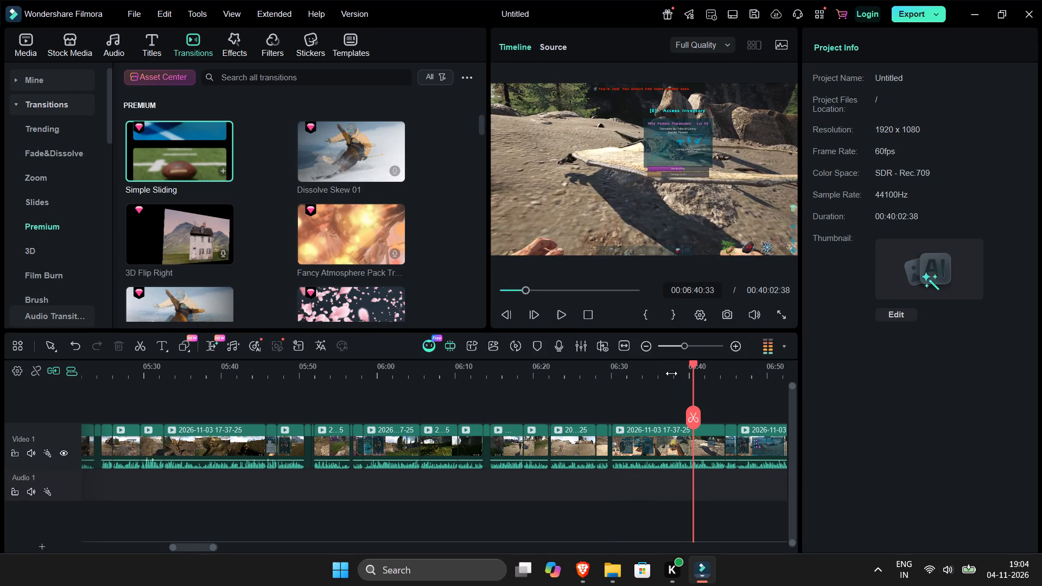
click(667, 373)
key(space)
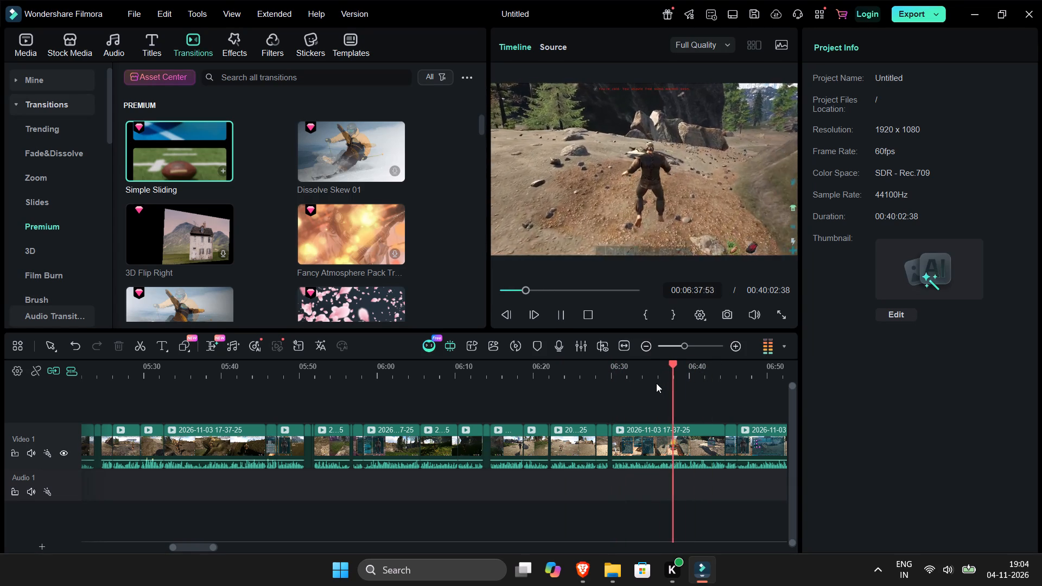
key(space)
click(665, 375)
key(ctrl+b)
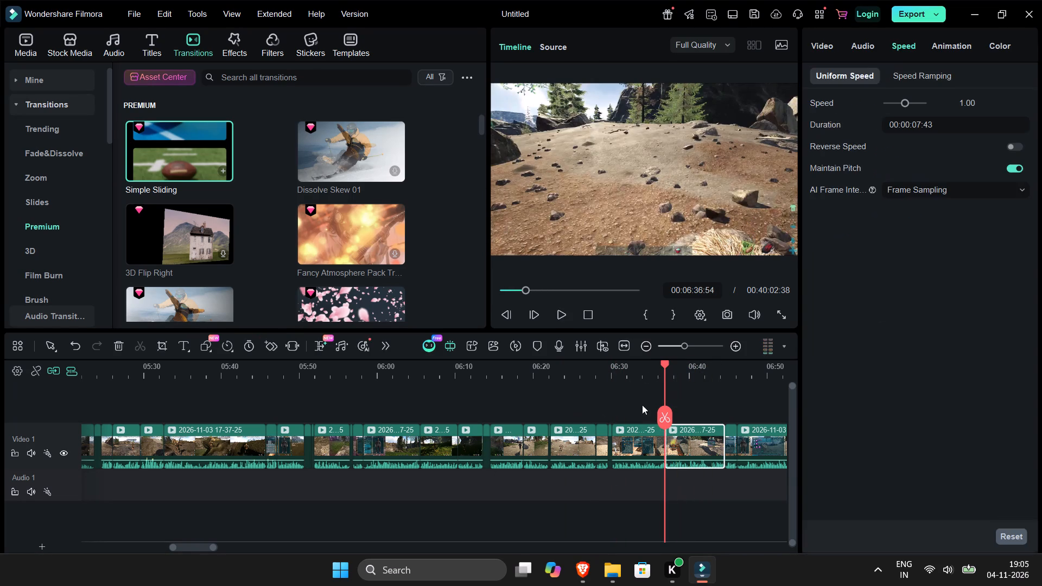
drag(636, 399, 303, 477)
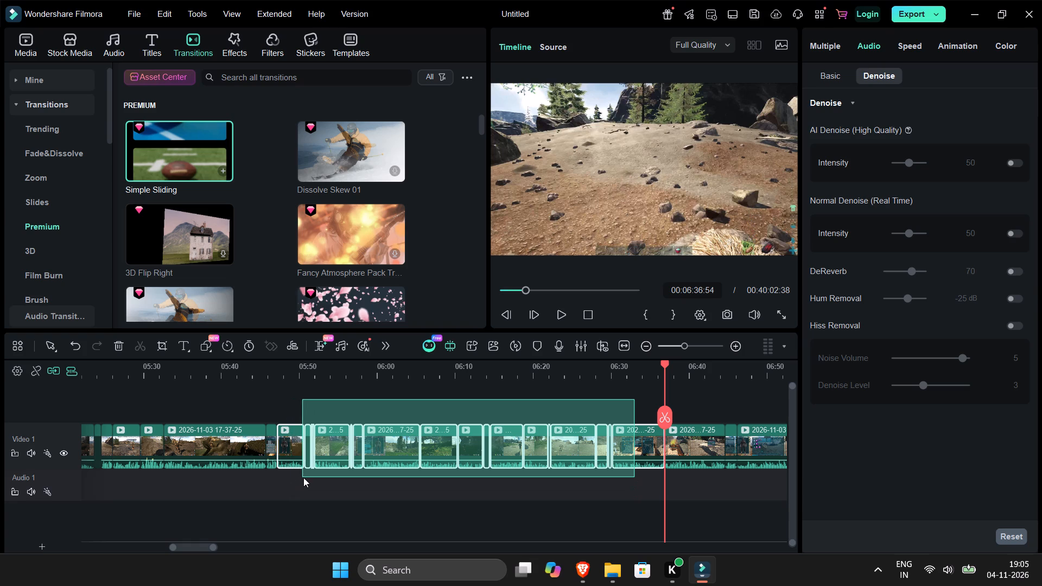
drag(303, 477, 305, 477)
key(Delete)
Recheck the footage before the new join and delete the three clips from about 00:05:32 to 00:05:50.
click(257, 374)
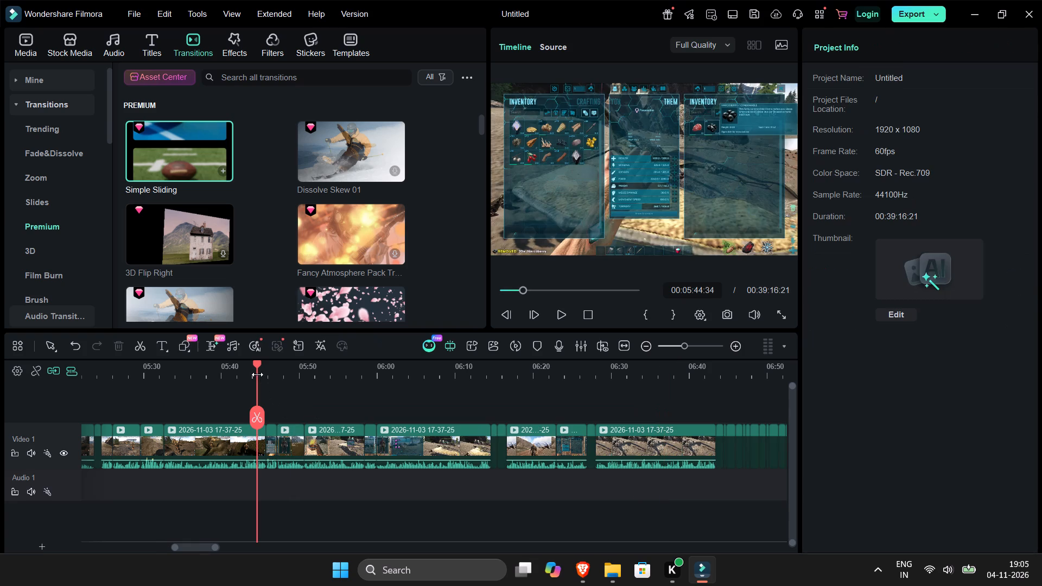
key(space)
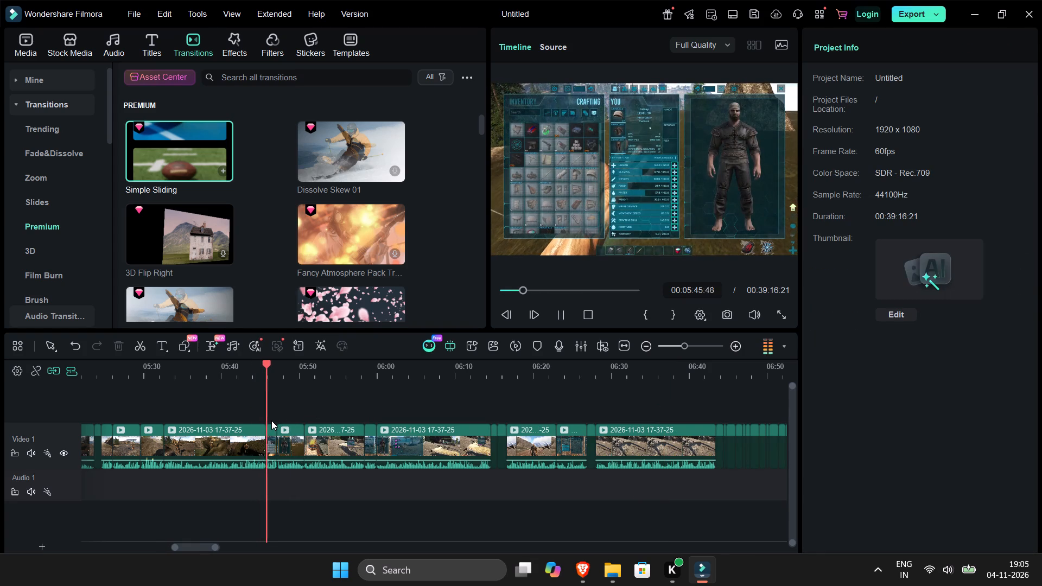
click(173, 377)
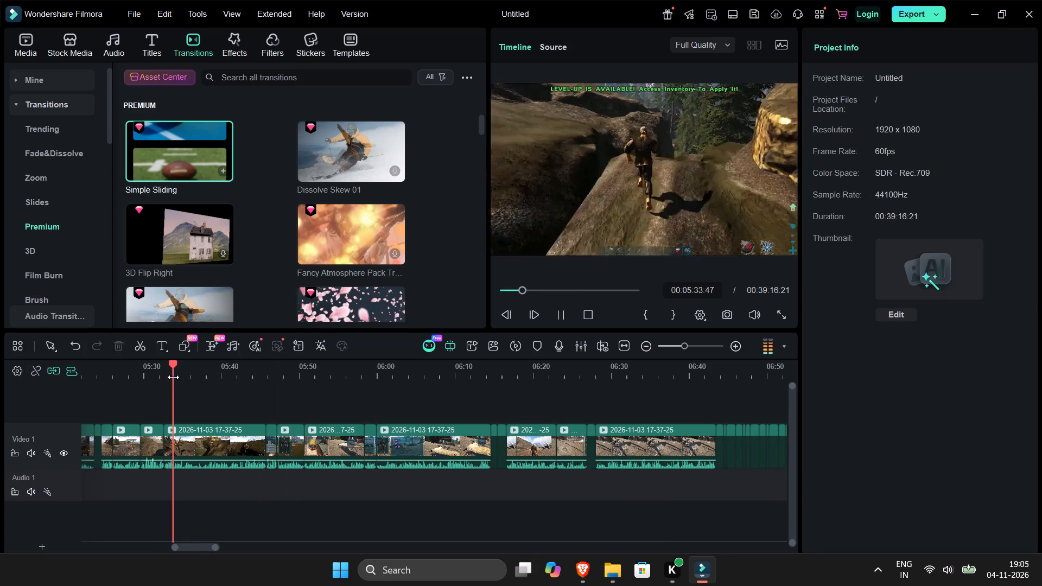
click(142, 373)
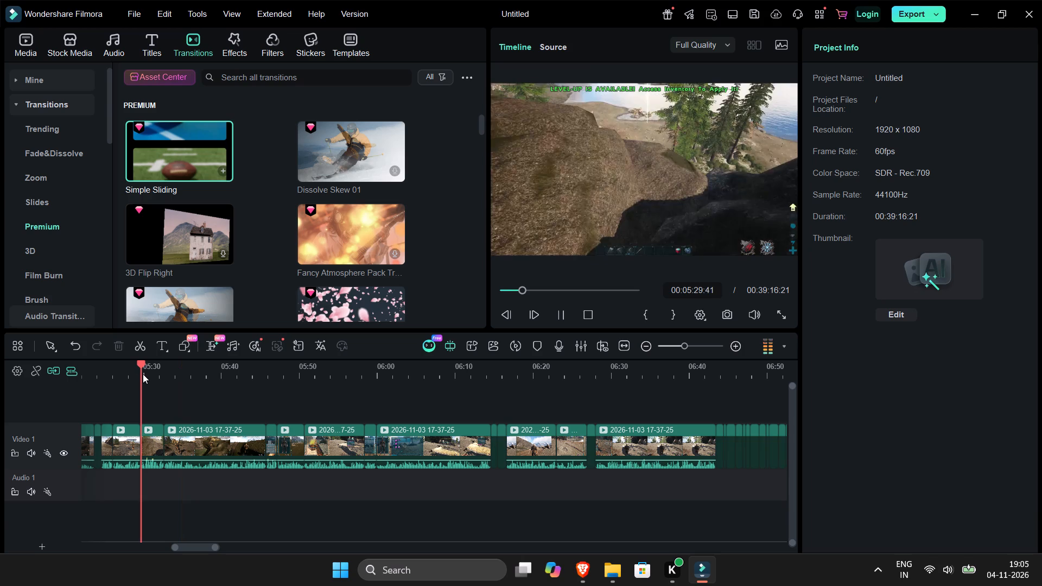
drag(175, 412, 269, 449)
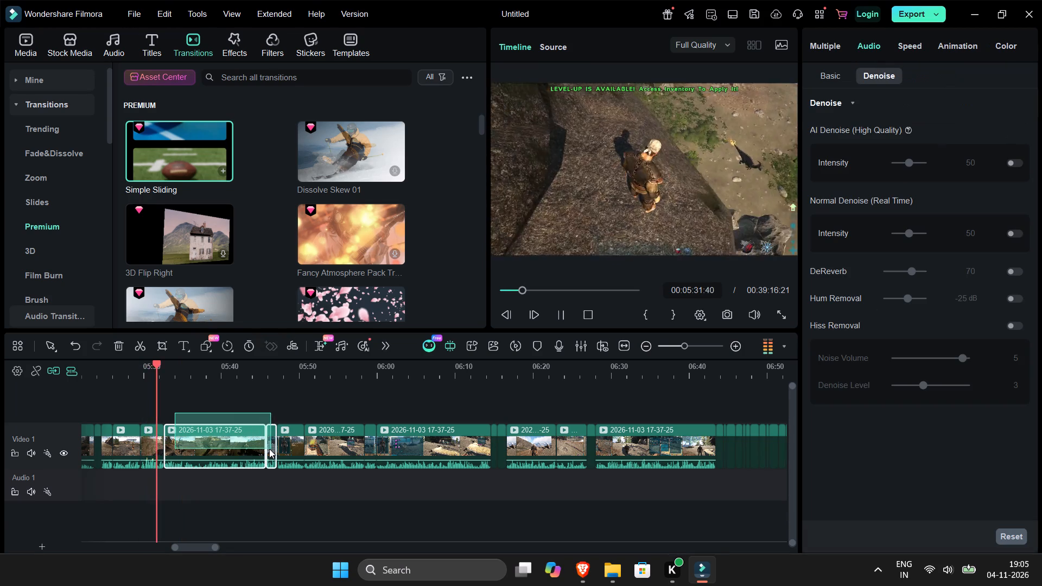
drag(269, 449, 290, 452)
key(Delete)
Play on to the downed winged creature, split at about 00:06:15 and delete the clips after the split up to about 00:06:36.
key(space)
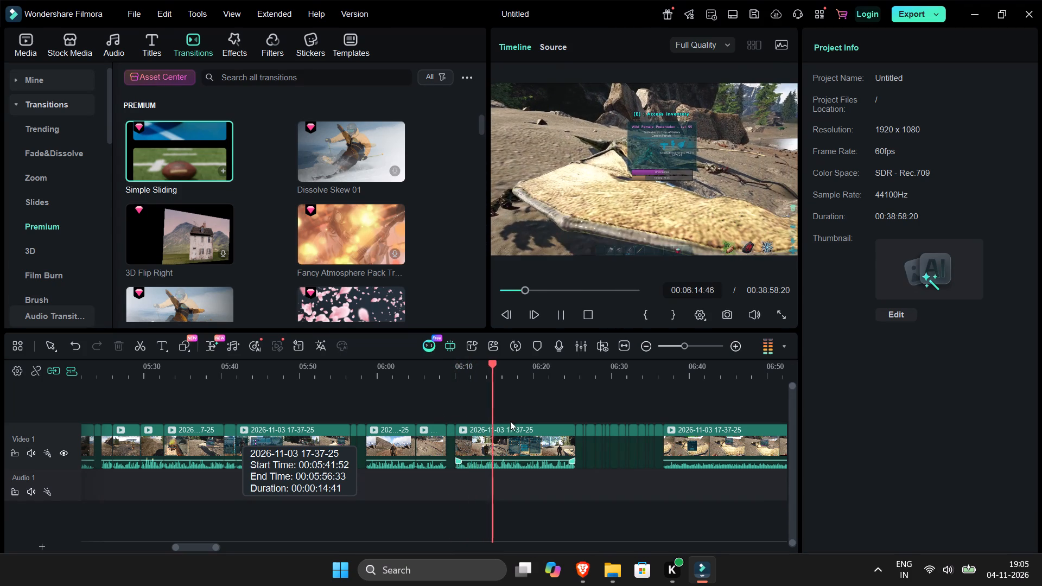
key(space)
key(space)
key(space)
key(ctrl+b)
drag(516, 411, 662, 450)
key(Delete)
Play on from the new join and delete the single long clip that starts at about 00:06:15.
key(space)
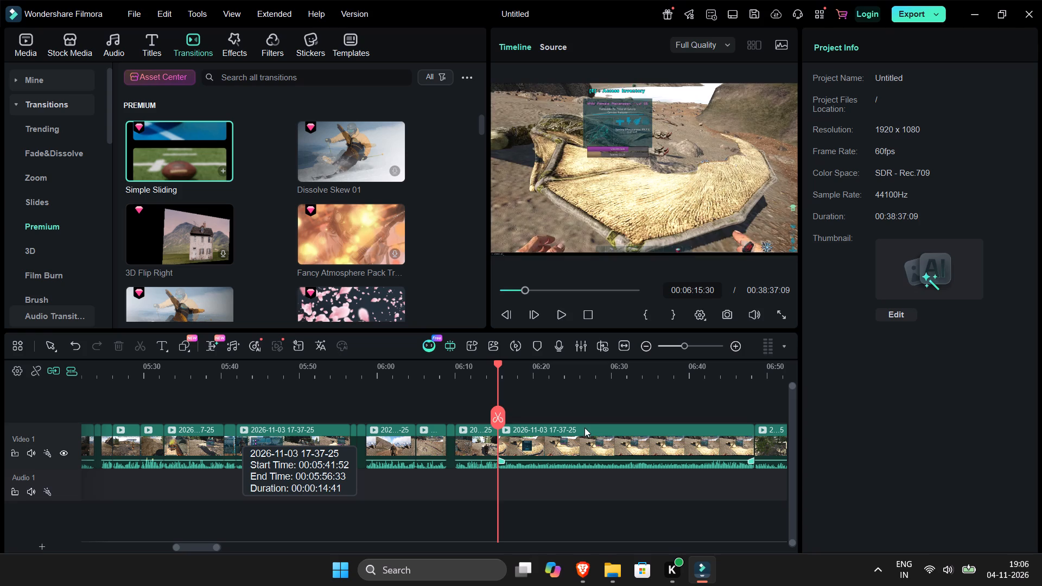
key(space)
click(583, 444)
key(Delete)
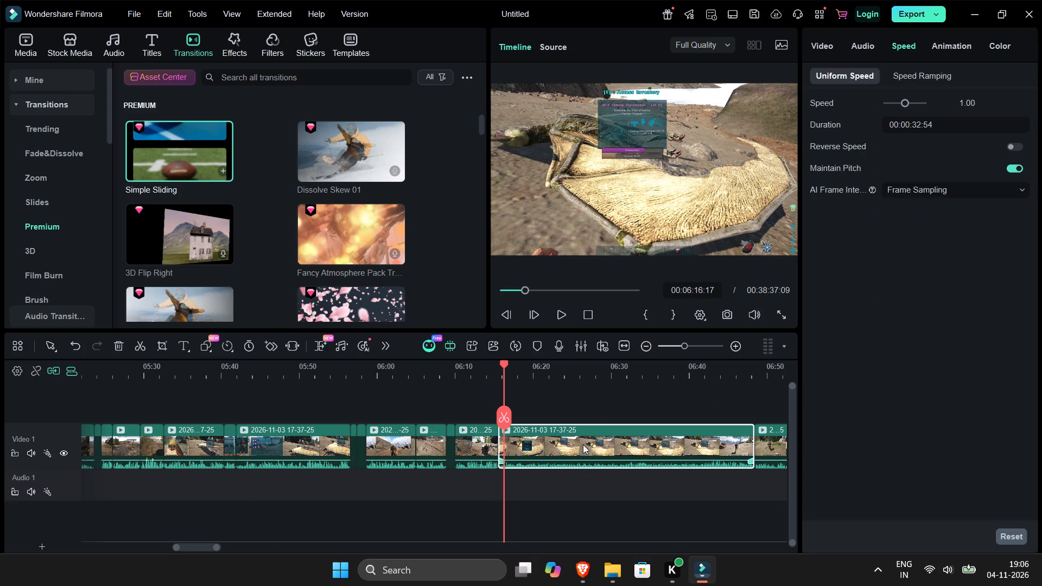
Preview the forest footage after the join and delete the clips from about 00:06:15 to 00:06:39.
key(space)
key(space)
key(space)
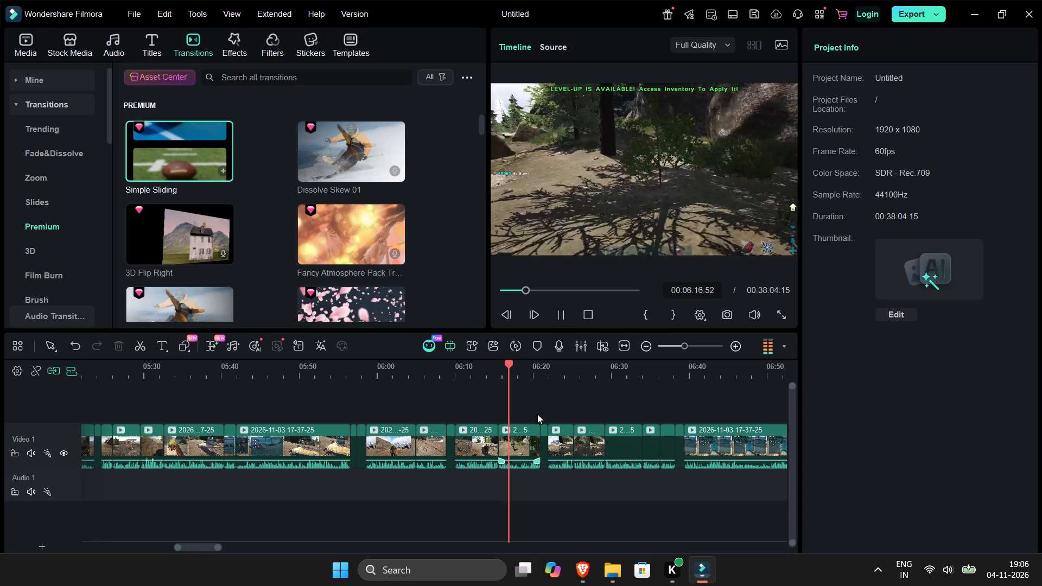
drag(534, 412, 678, 461)
key(Delete)
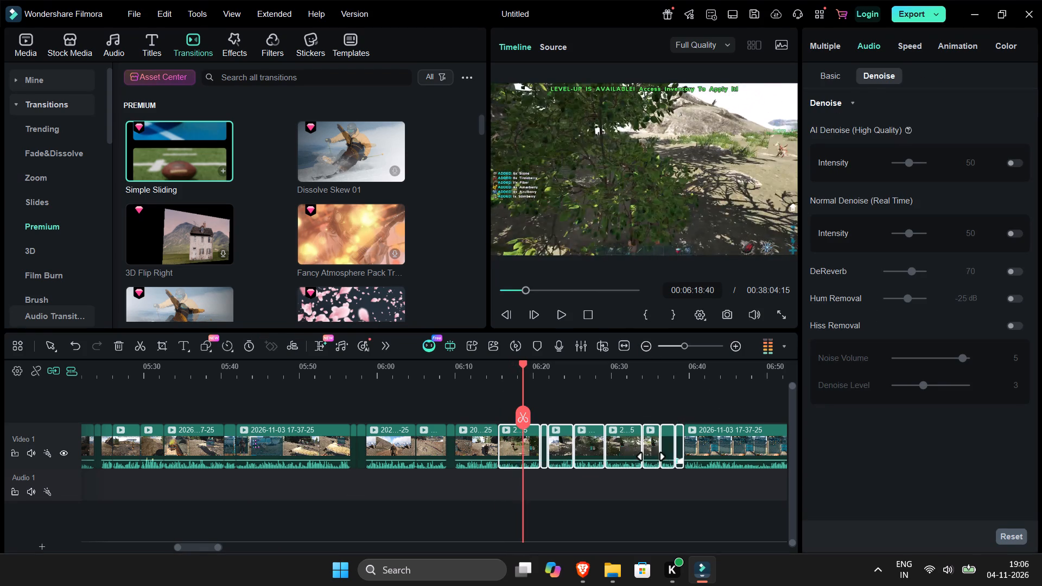
Play from the join through the inventory footage and delete the two long clips from about 00:06:15 to 00:07:14.
key(Up)
key(space)
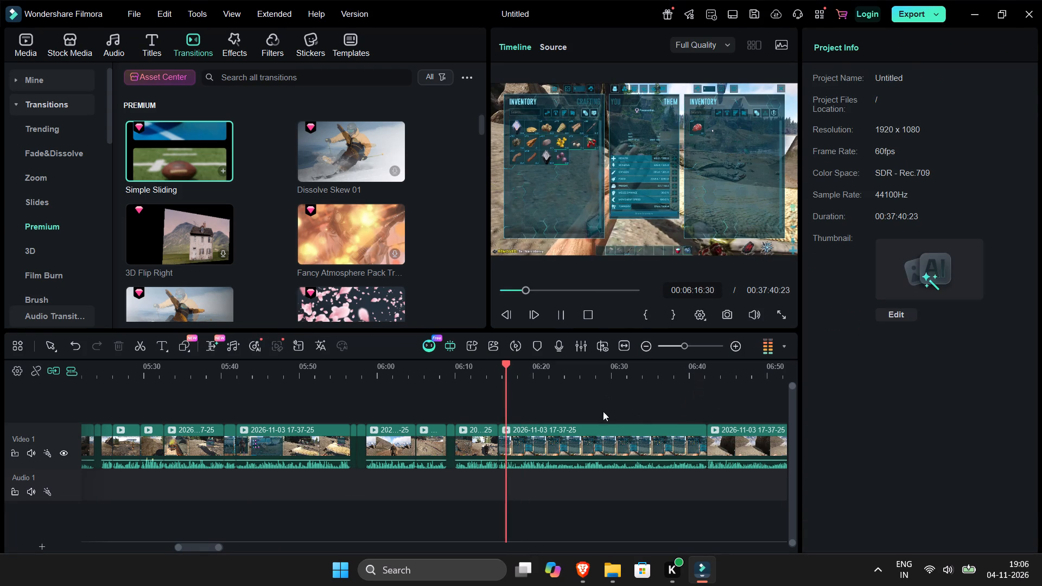
click(649, 345)
drag(497, 403, 537, 449)
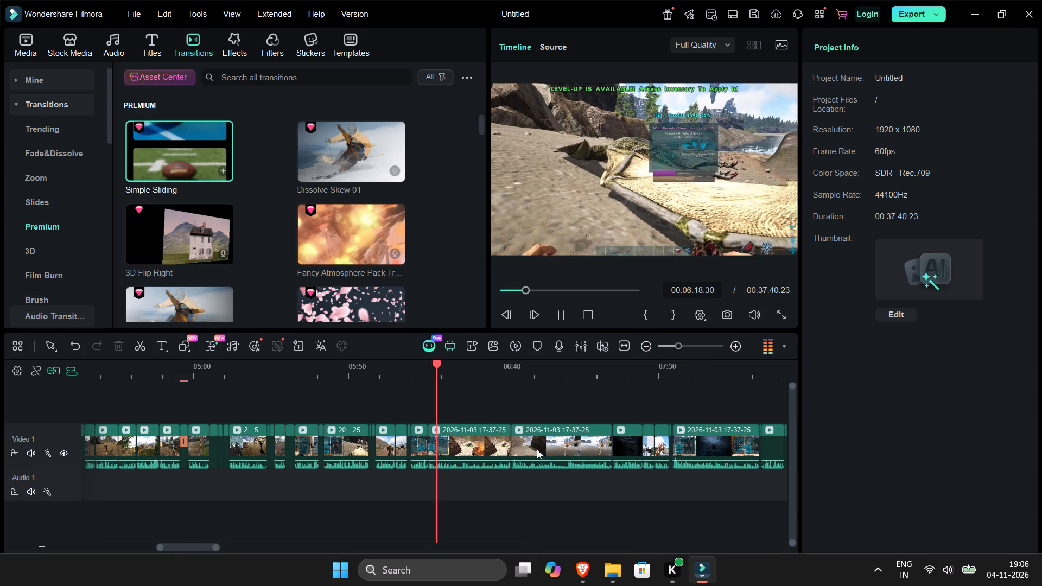
drag(537, 449, 560, 489)
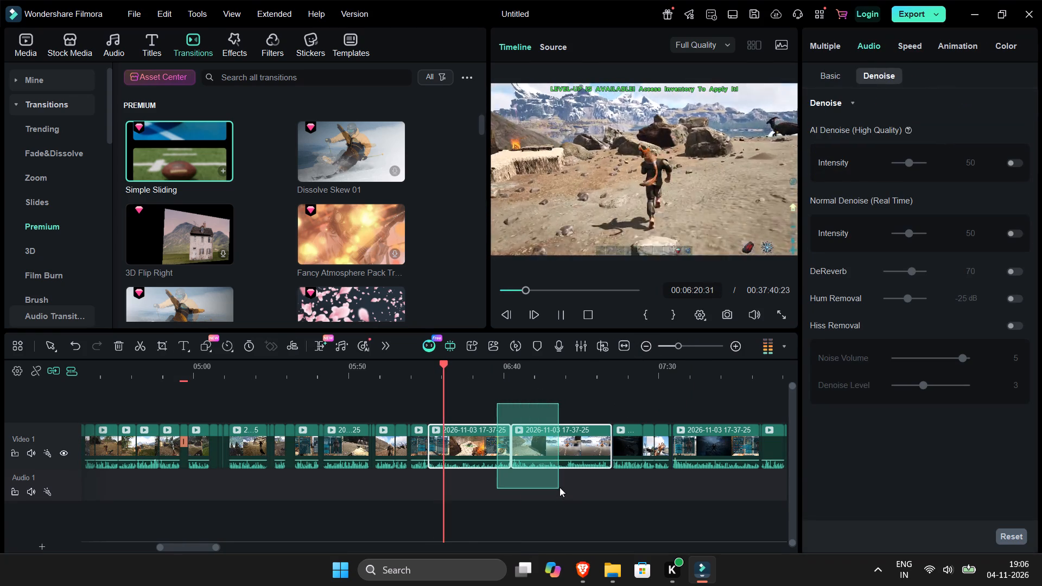
key(Delete)
Play the shoreline footage after the join and delete the clips from about 00:06:15 to 00:07:03.
key(Up)
key(space)
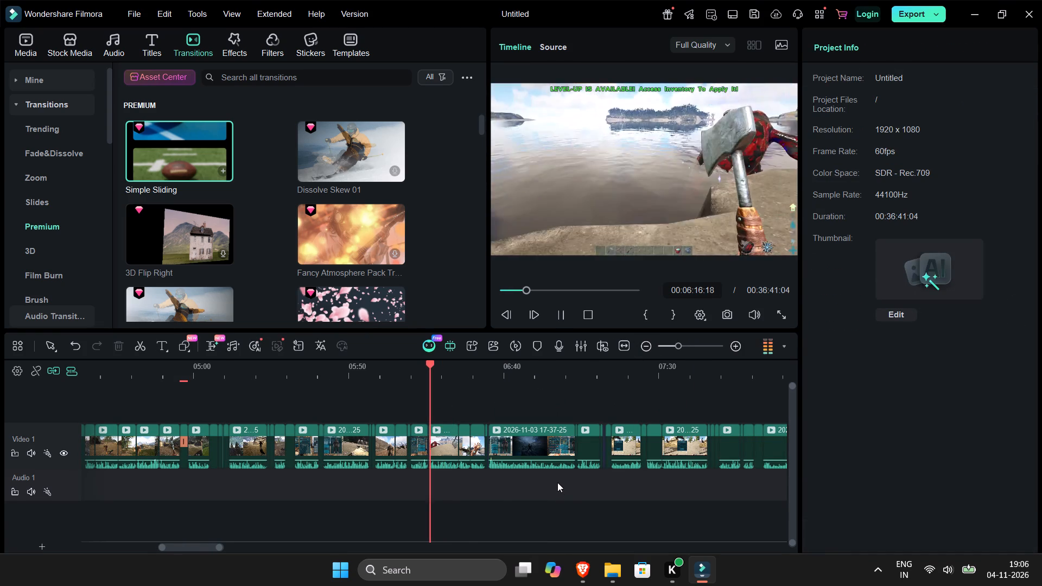
drag(452, 405, 522, 470)
key(Delete)
Play on from the cut at 00:06:15:45 and delete the clips after it up to about 00:06:43.
key(Up)
key(Up)
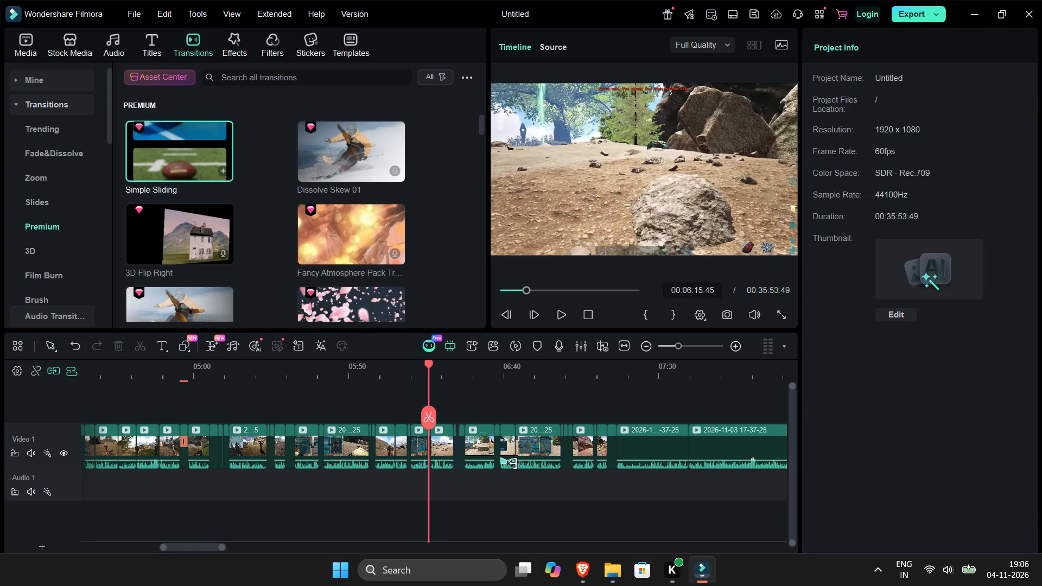
key(space)
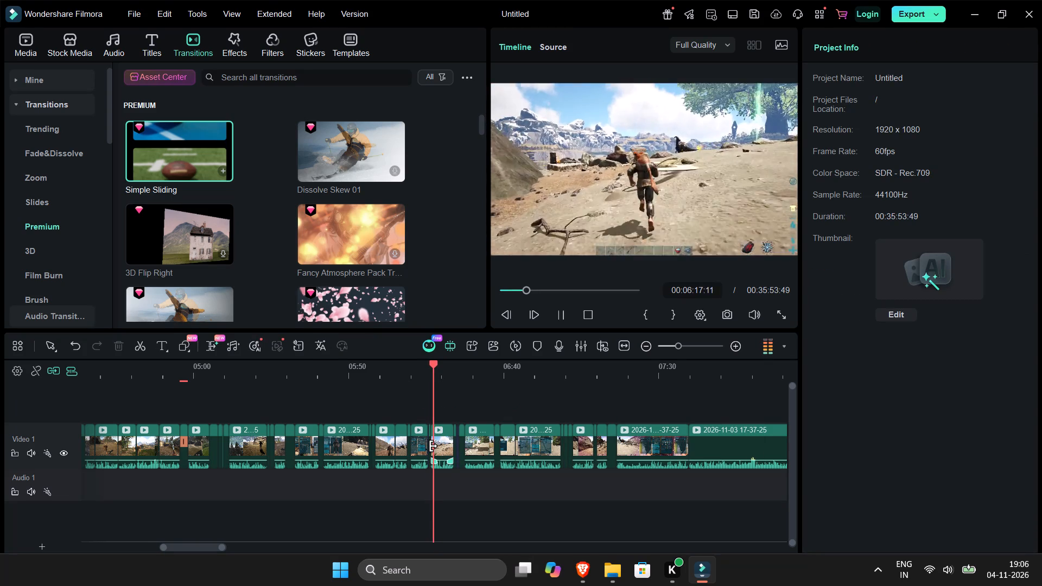
click(434, 416)
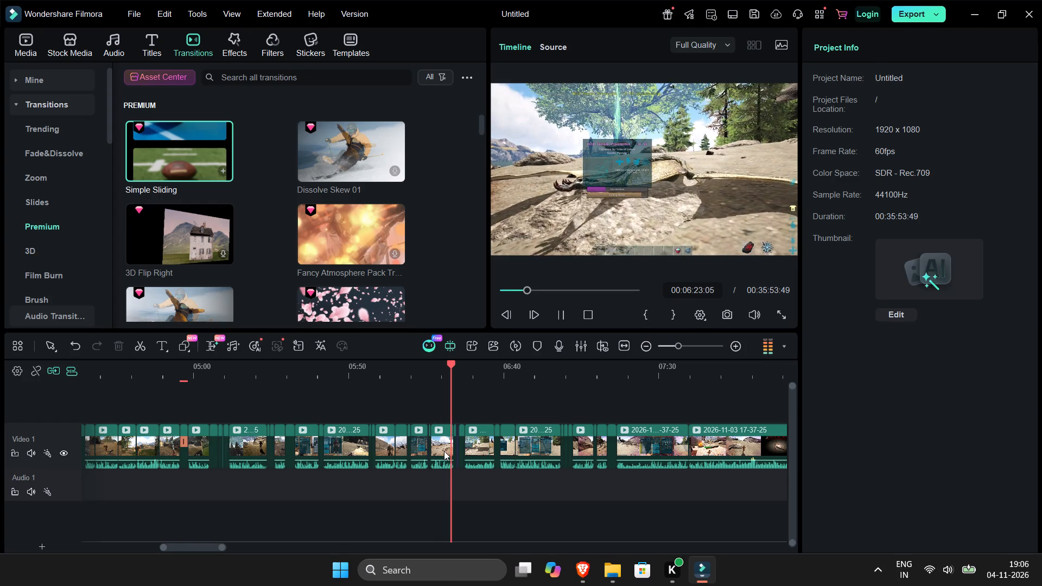
drag(427, 412, 423, 405)
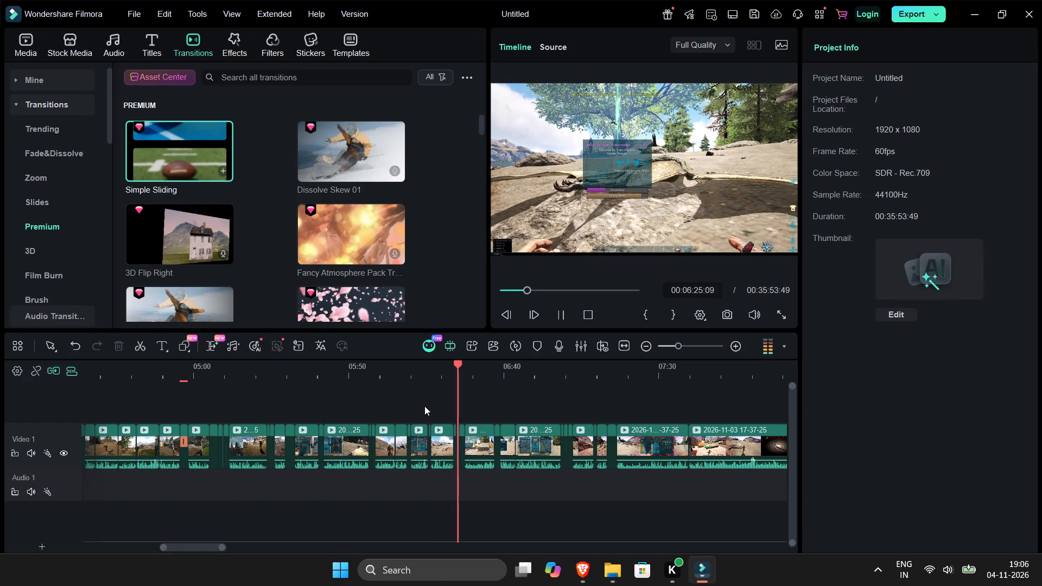
drag(430, 409, 507, 460)
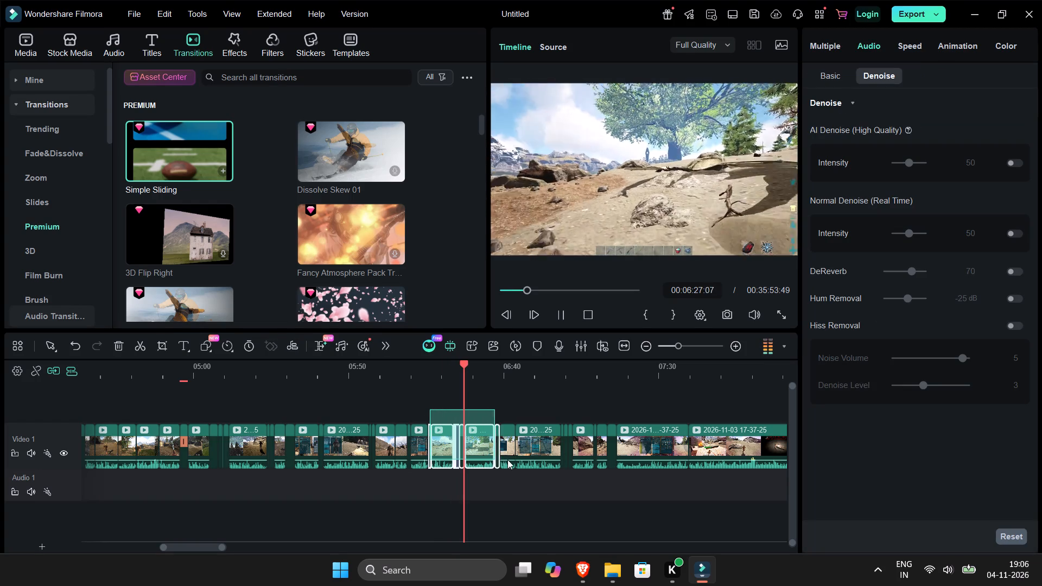
drag(507, 460, 504, 455)
key(Delete)
Review the saddle-crafting footage after the join, add a Fade transition at the 00:06:15:45 cut and preview it from 00:06:14:03.
key(Up)
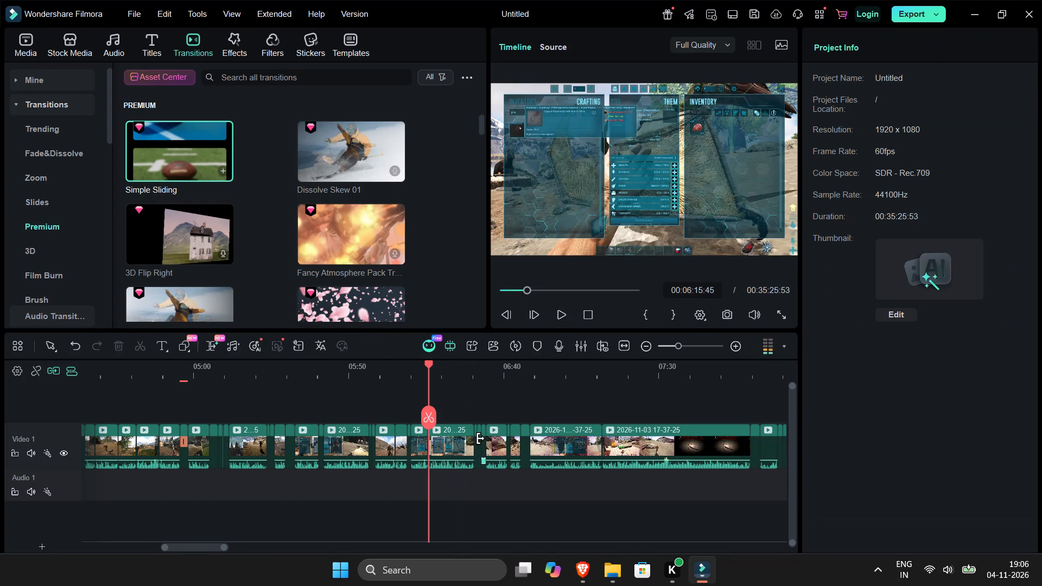
key(space)
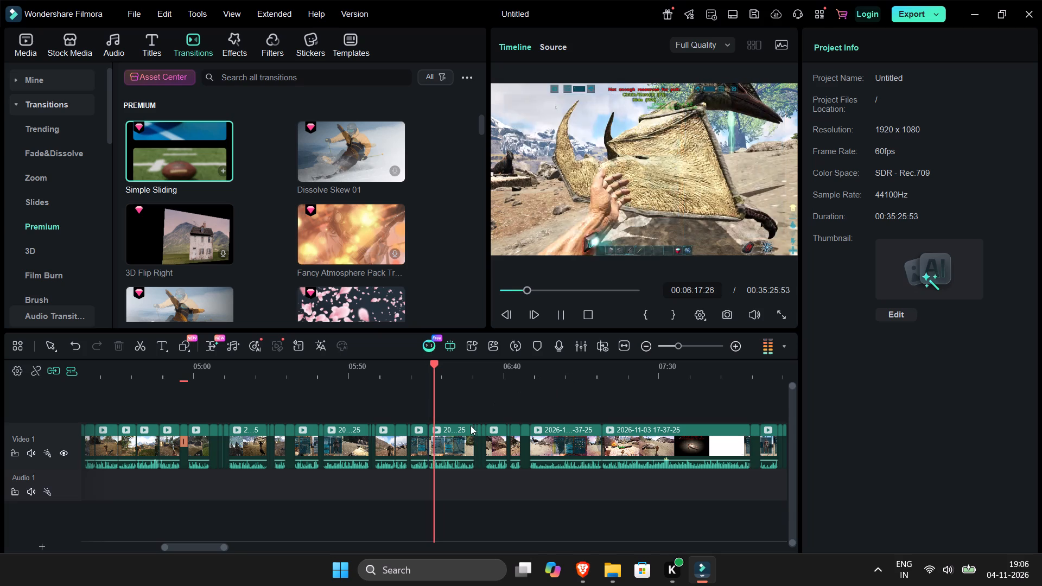
key(space)
key(space)
key(space)
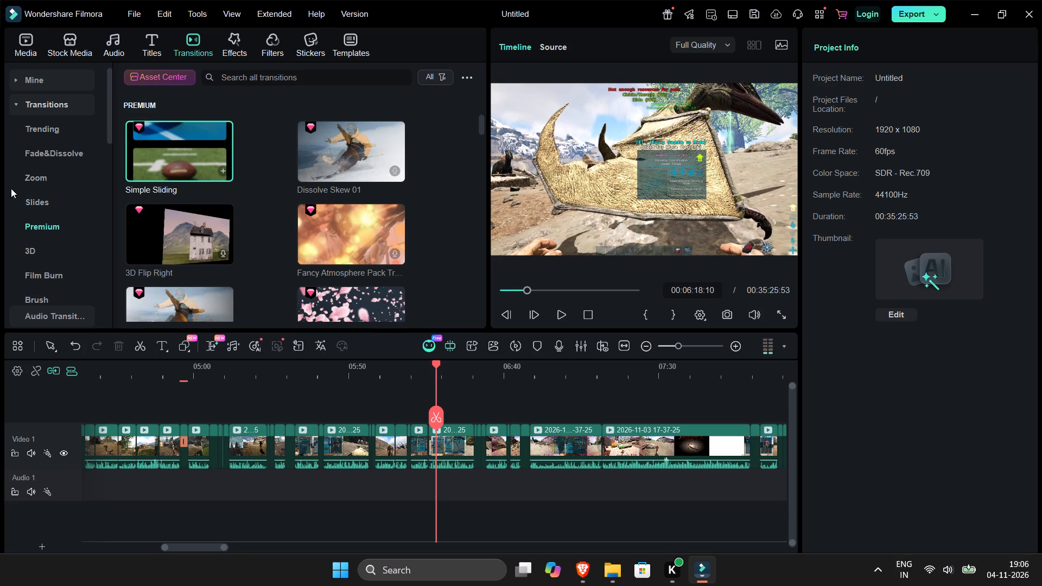
click(50, 155)
drag(338, 160, 434, 477)
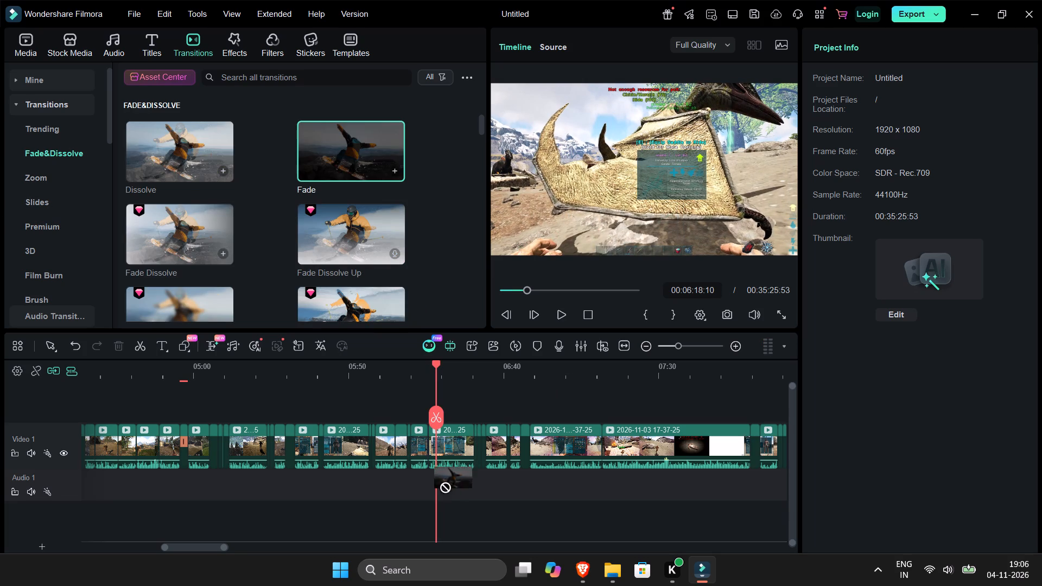
drag(434, 477, 425, 449)
click(423, 373)
key(space)
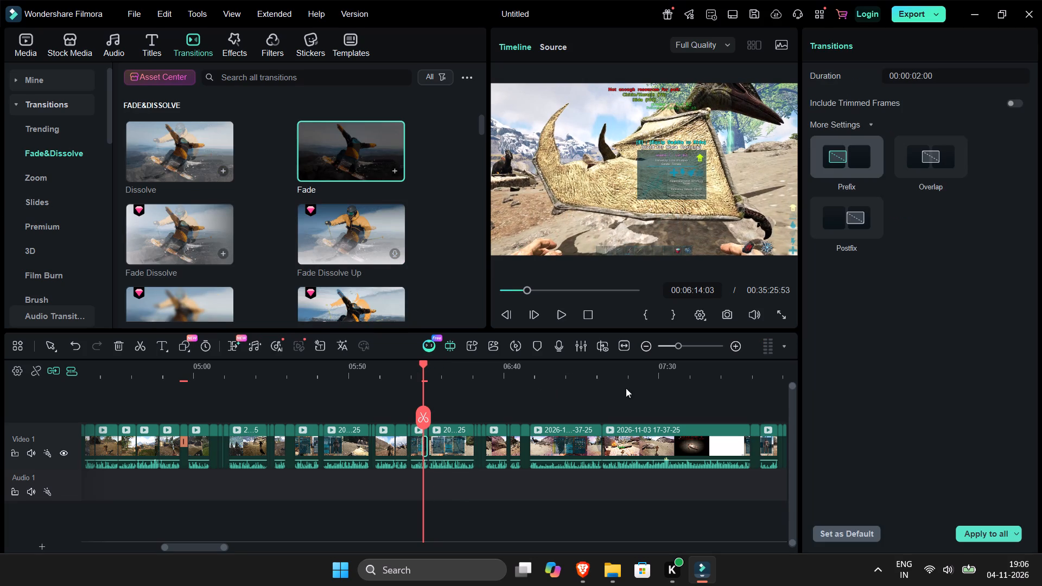
Delete the sliver clip at about 00:06:15, between the clip carrying the Fade transition and the long saddle-crafting clip.
double_click(738, 346)
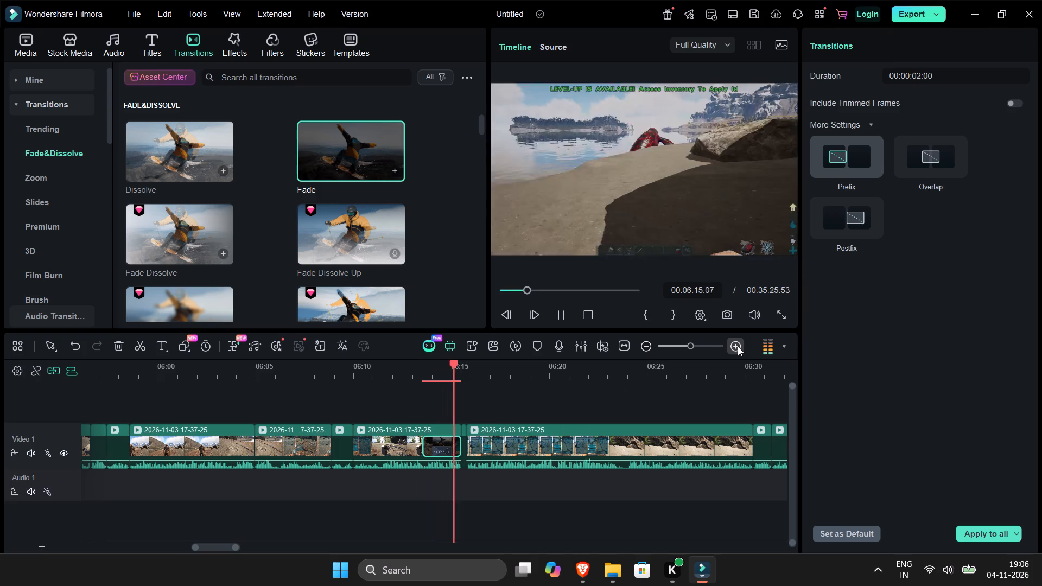
click(466, 446)
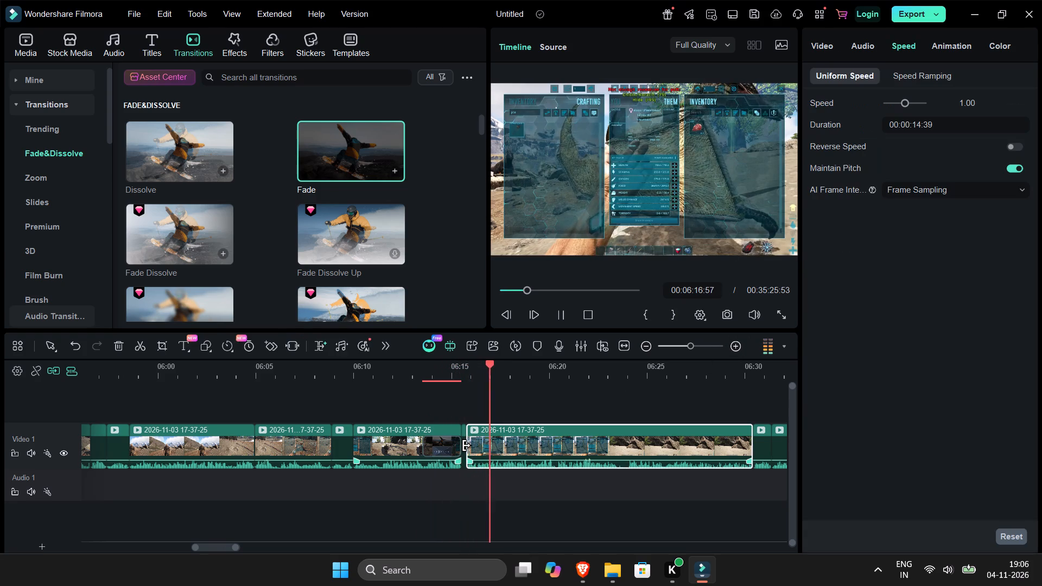
key(Delete)
key(ctrl+z)
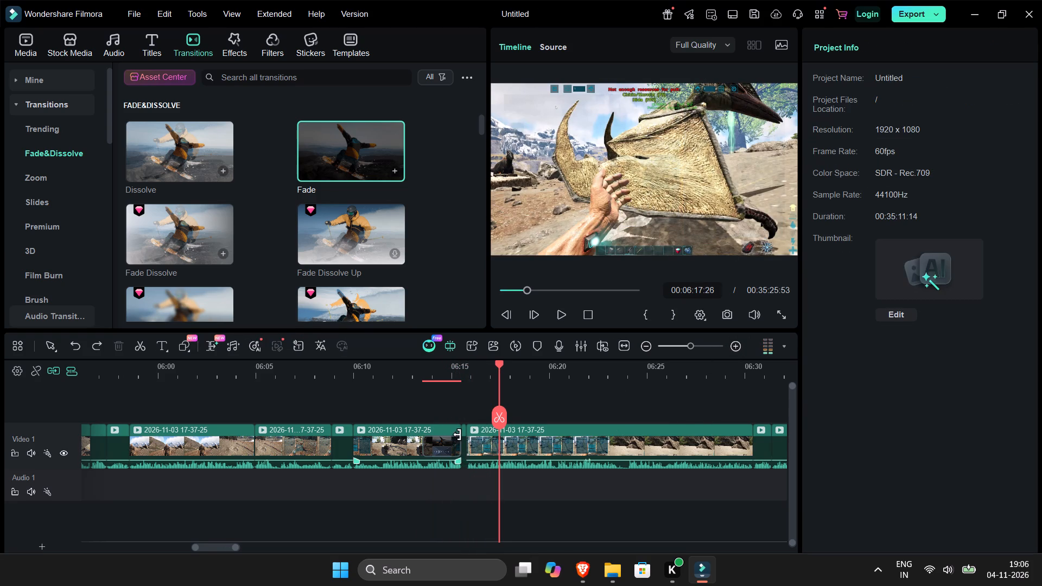
click(464, 434)
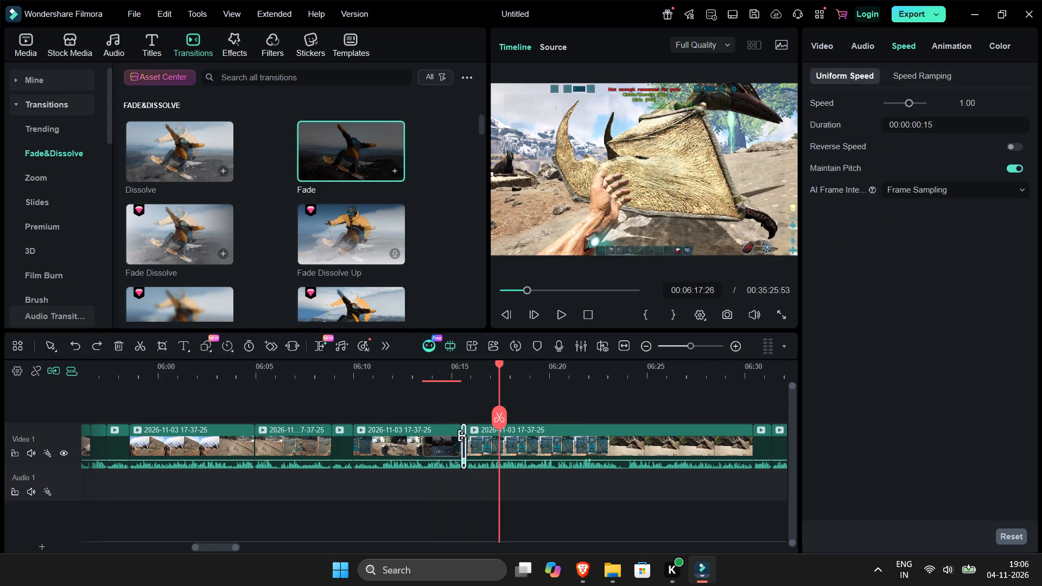
key(Delete)
Set the Fade transition to overlap the cut at about 00:06:15 and preview it from 00:06:14:46.
drag(445, 445, 458, 448)
click(447, 374)
key(space)
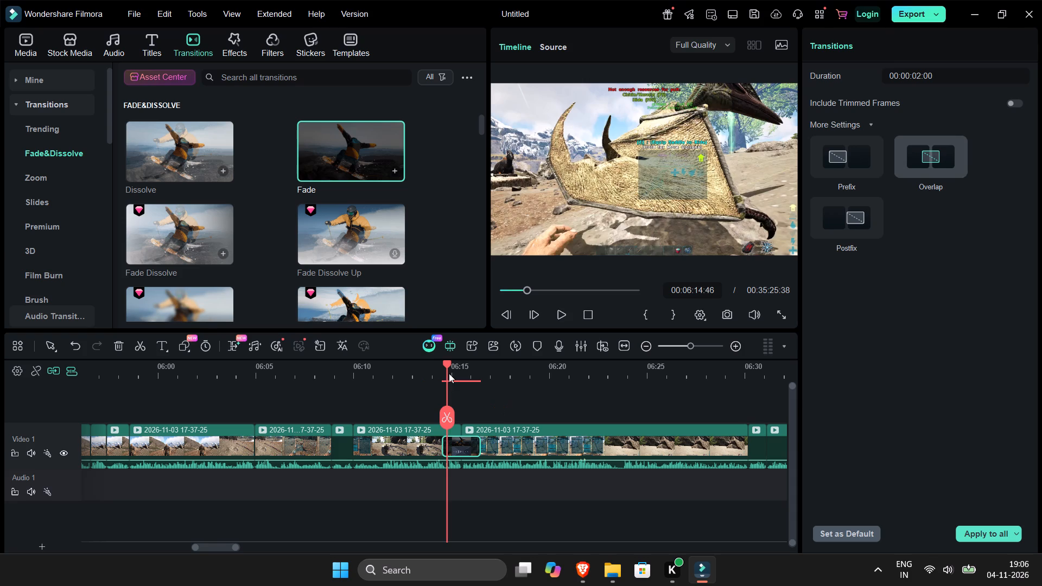
click(498, 410)
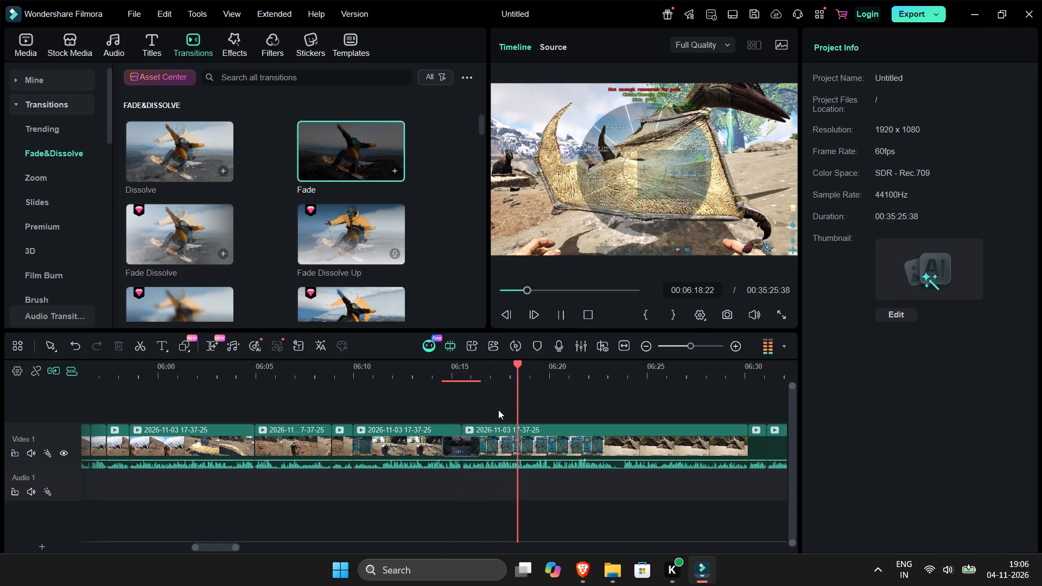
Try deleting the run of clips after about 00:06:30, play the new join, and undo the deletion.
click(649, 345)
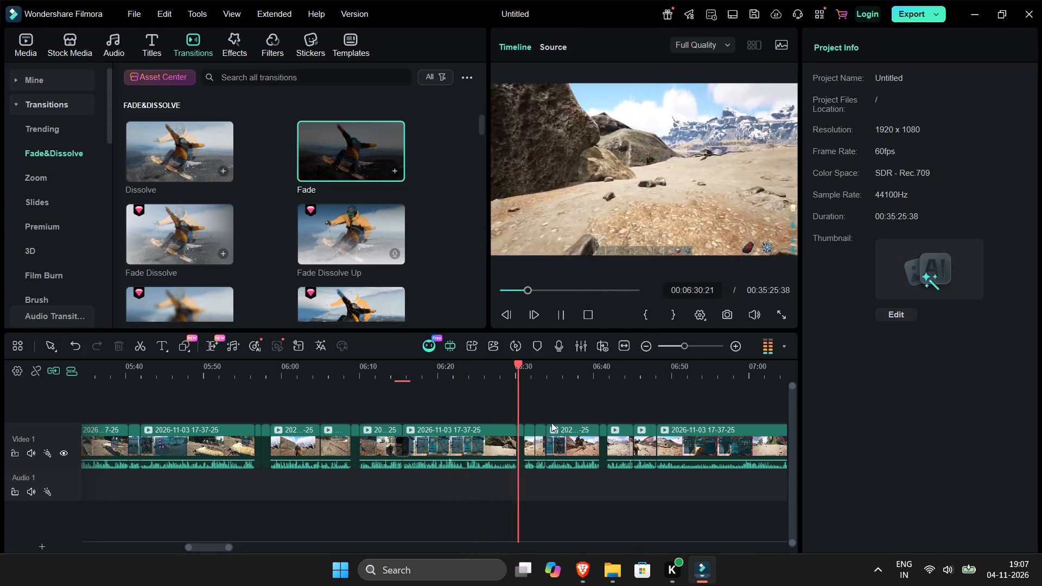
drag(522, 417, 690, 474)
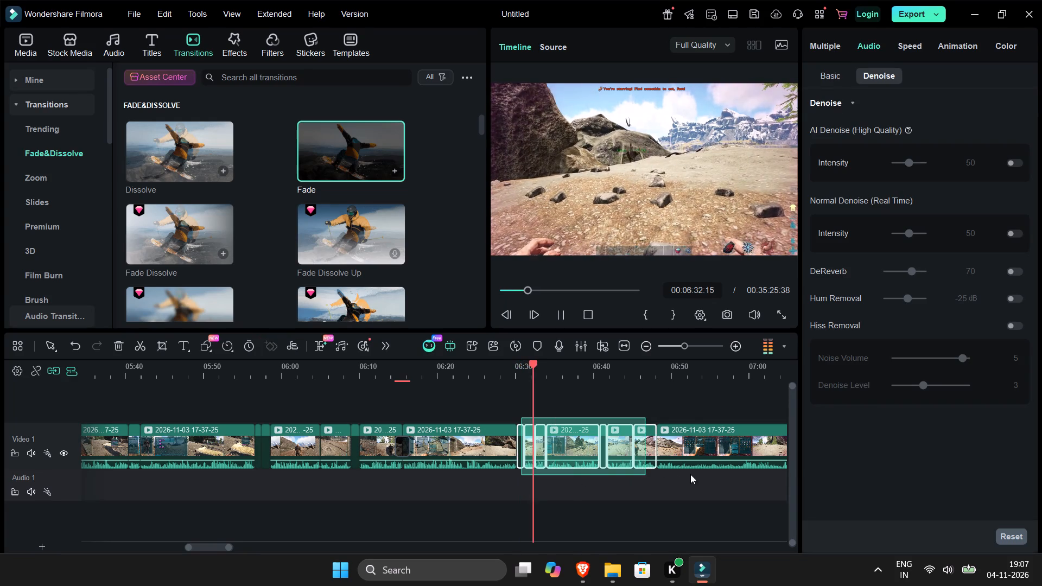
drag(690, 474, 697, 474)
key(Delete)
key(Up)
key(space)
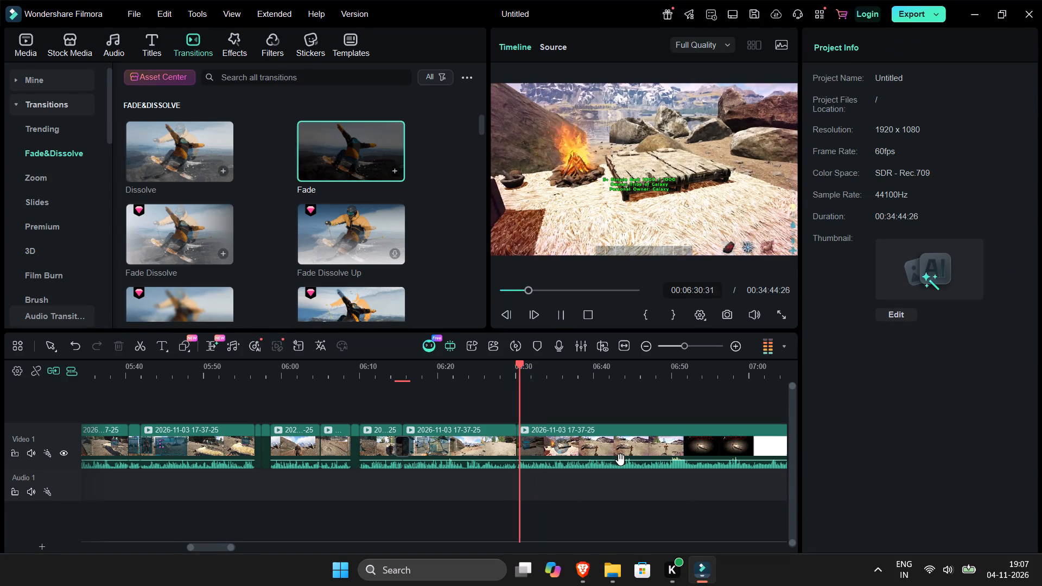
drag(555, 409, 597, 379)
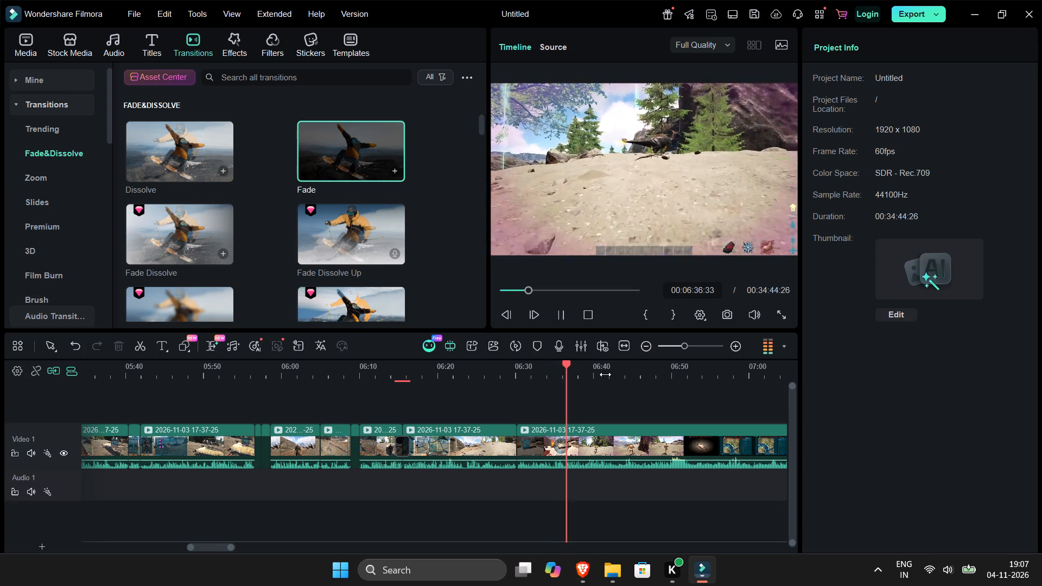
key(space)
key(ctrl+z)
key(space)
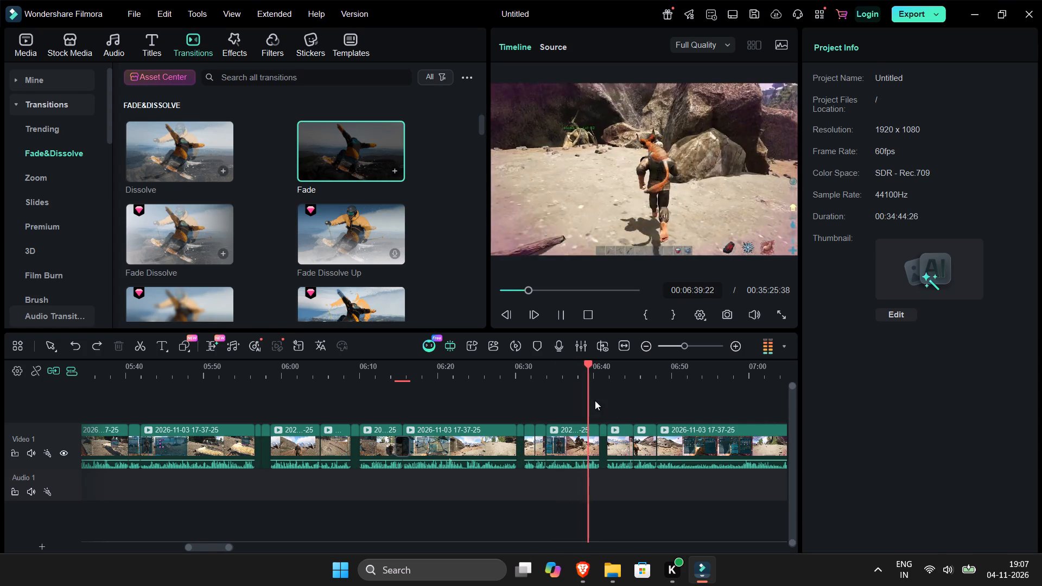
Delete only the clips from about 00:06:30 to 00:06:40 and play through the join.
drag(594, 403, 581, 398)
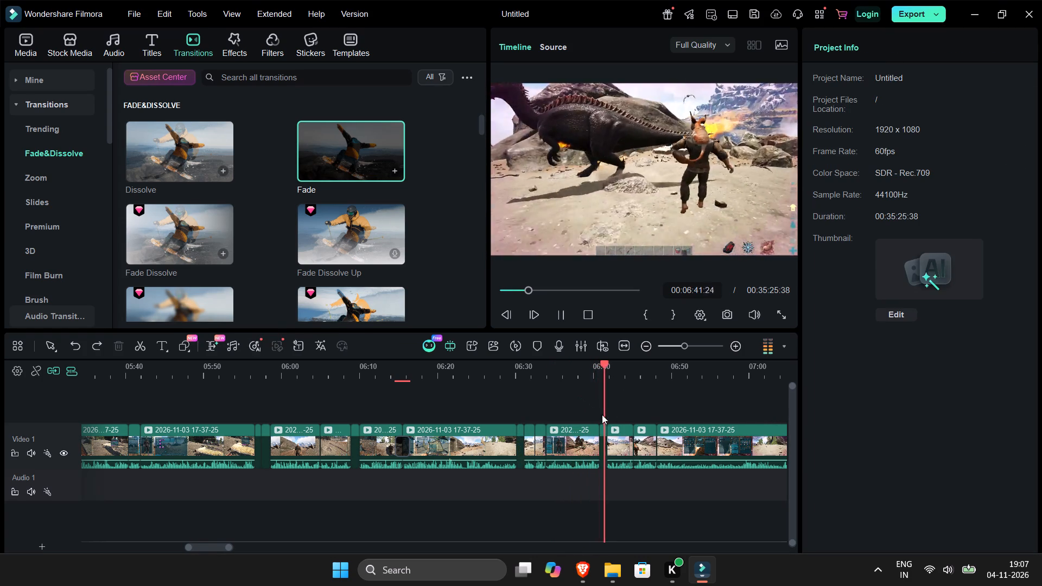
drag(586, 410, 520, 463)
key(Delete)
click(492, 375)
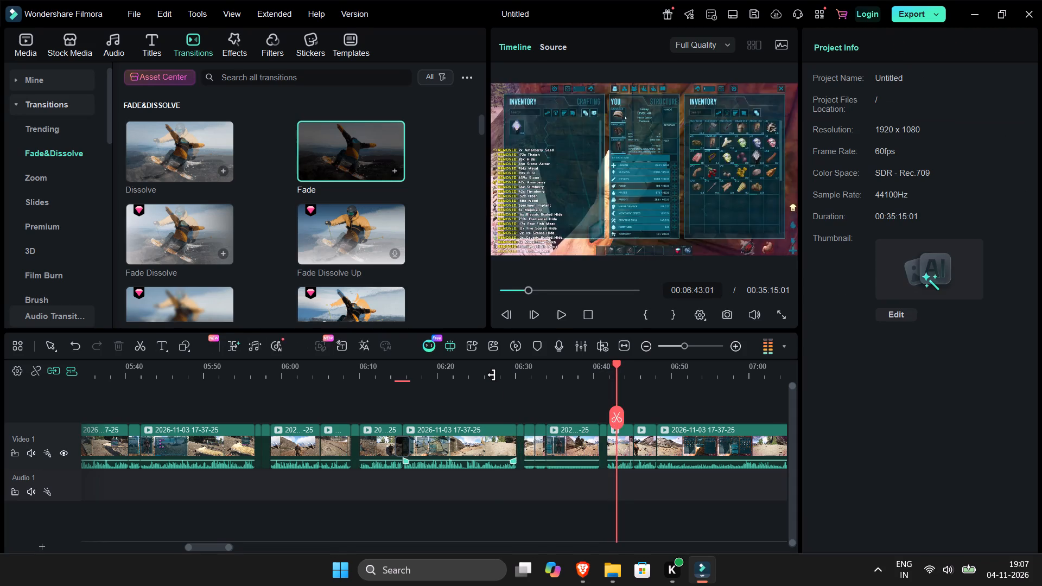
key(space)
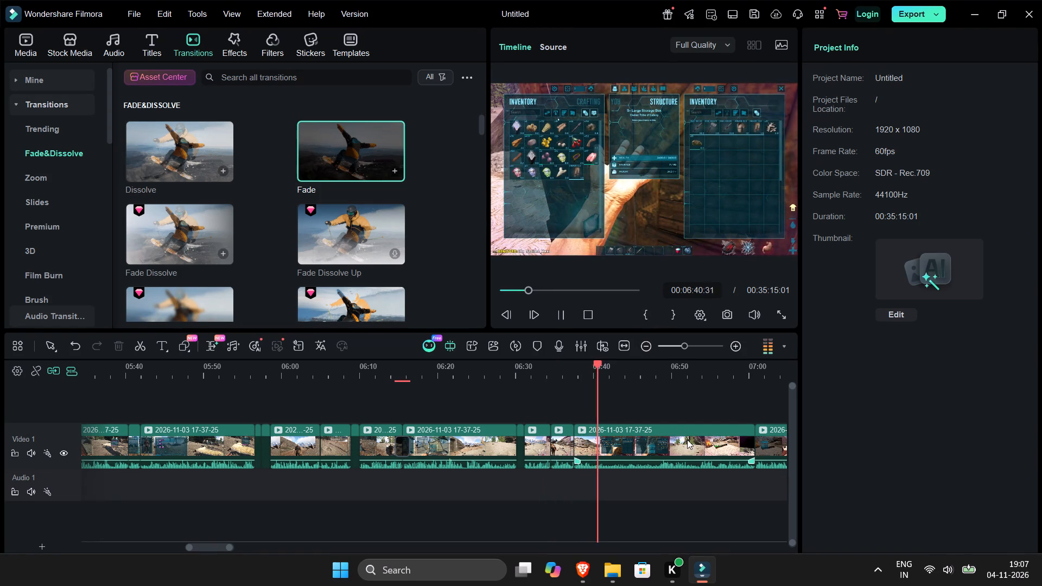
Cut out the storage box inventory footage from about 00:06:40 to 00:06:48:28 and play from the join.
key(space)
key(ctrl+b)
key(space)
click(669, 370)
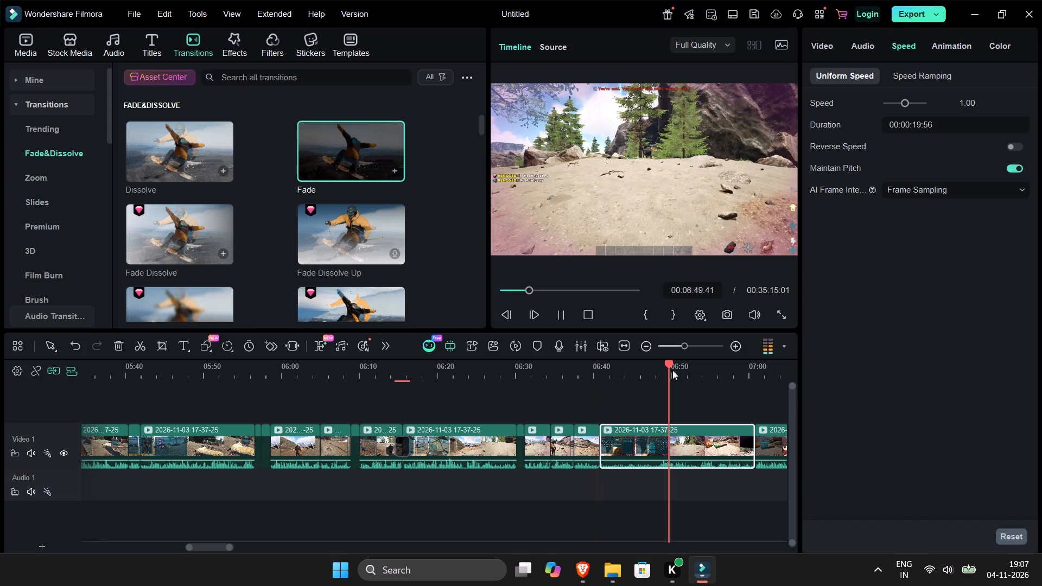
key(space)
click(659, 372)
key(ctrl+b)
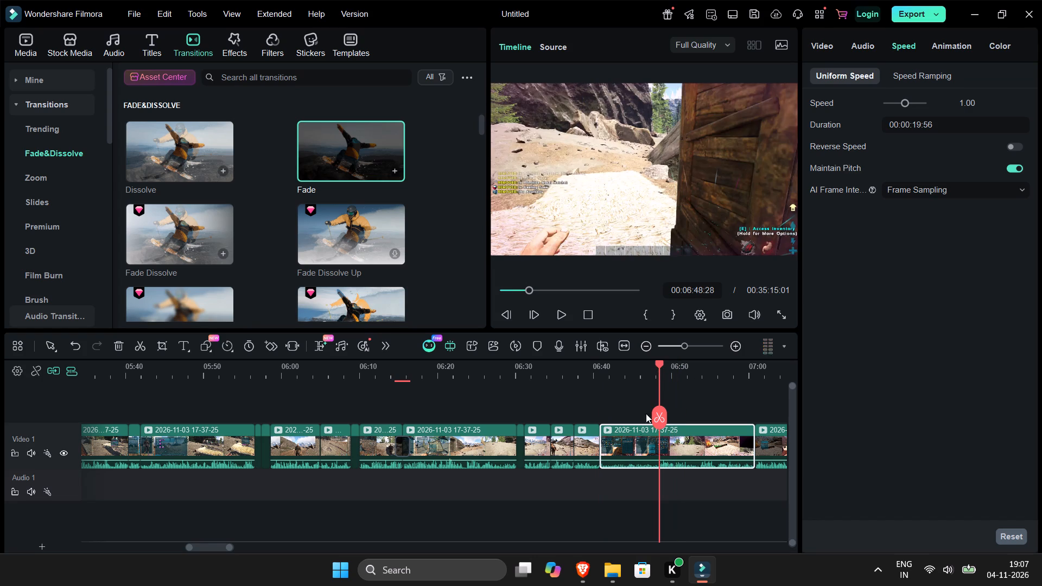
click(635, 437)
key(Delete)
key(Up)
key(space)
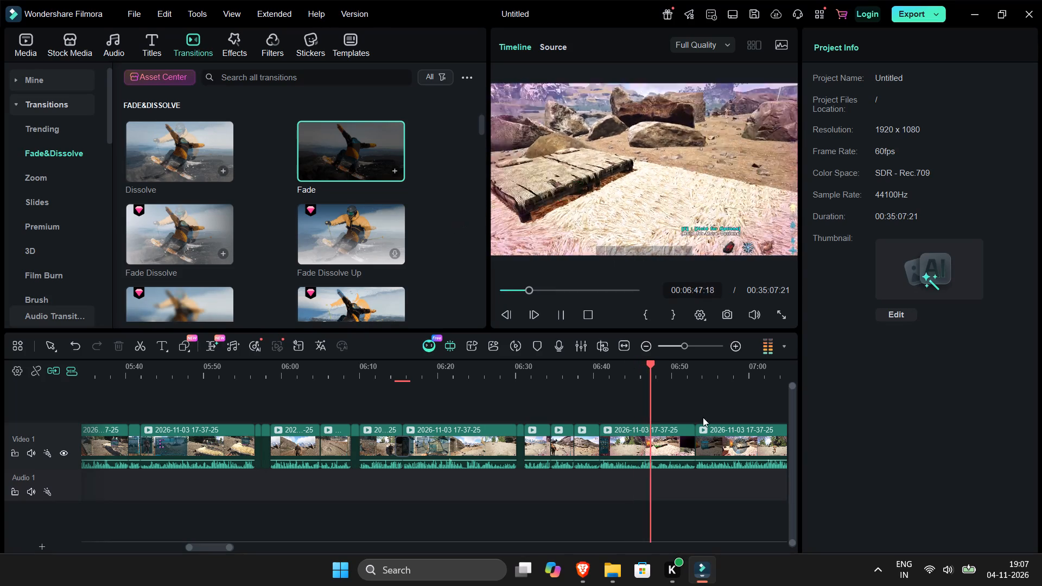
Split the camp clip at about 00:06:47, delete the part after the split, and play on to the death screen.
key(space)
key(ctrl+b)
key(Delete)
key(space)
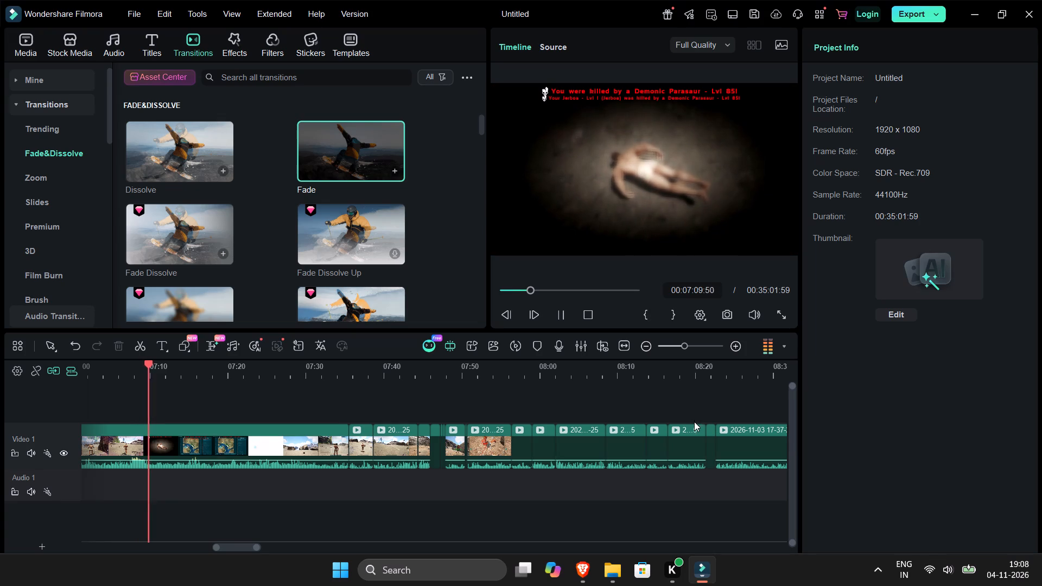
Split the long clip at about 00:07:13, between the death screen and the respawn map.
click(223, 450)
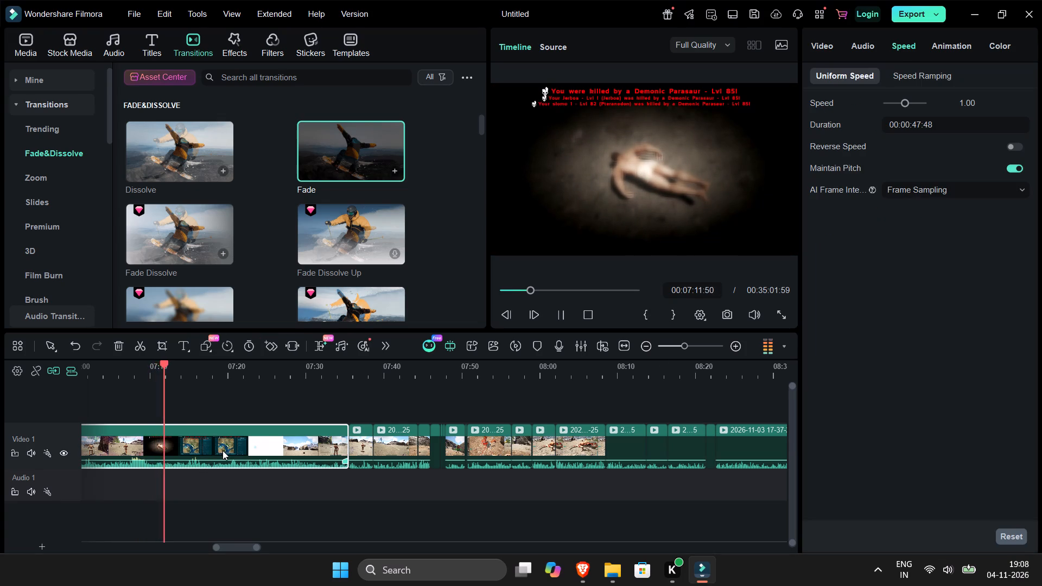
key(space)
key(ctrl+b)
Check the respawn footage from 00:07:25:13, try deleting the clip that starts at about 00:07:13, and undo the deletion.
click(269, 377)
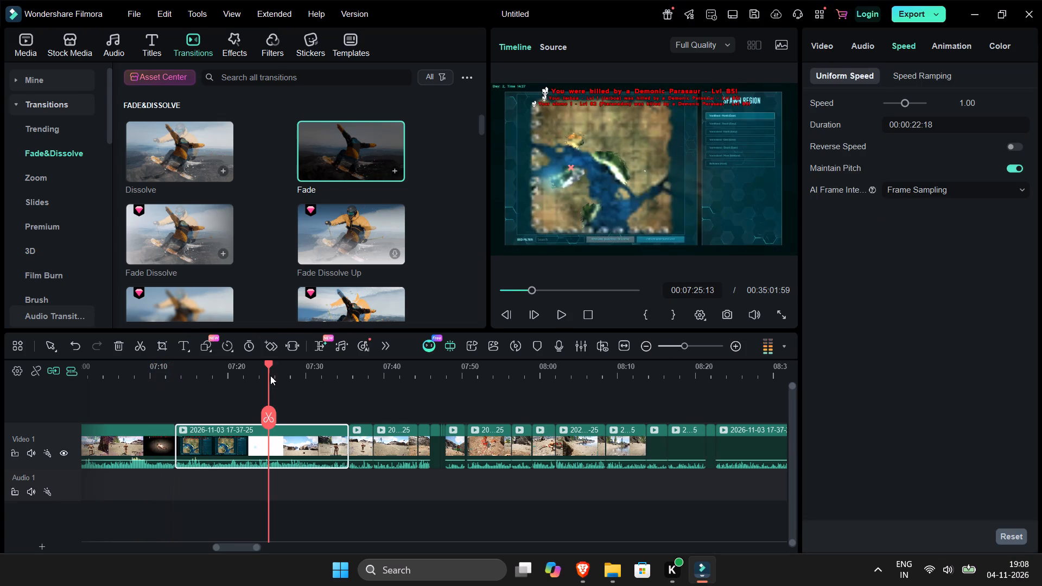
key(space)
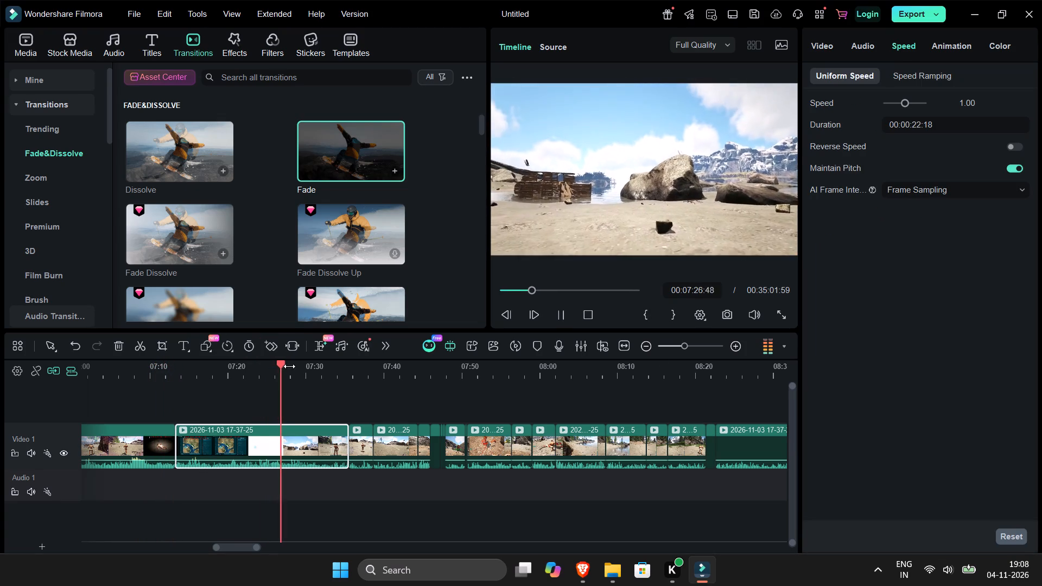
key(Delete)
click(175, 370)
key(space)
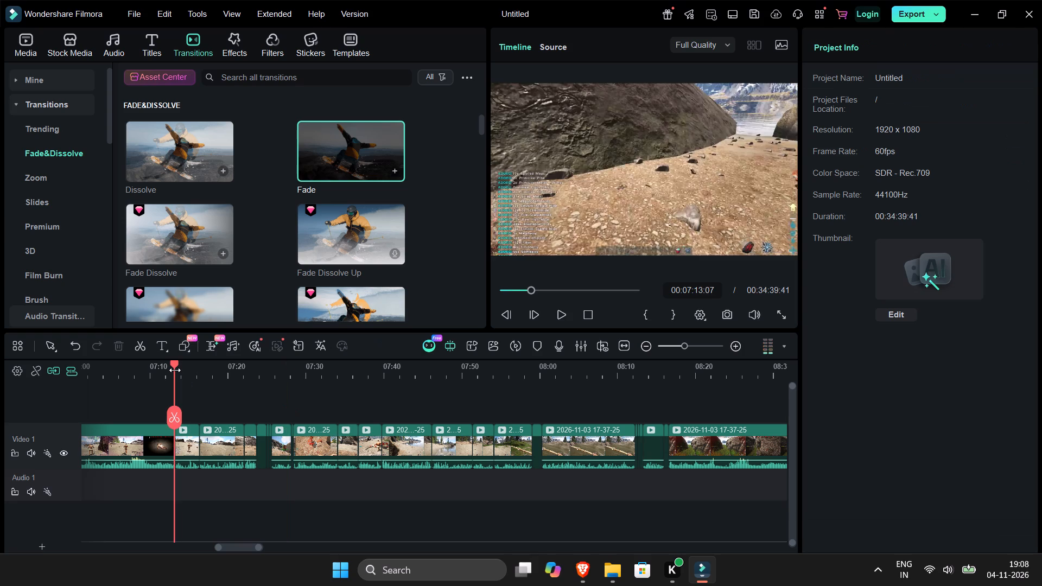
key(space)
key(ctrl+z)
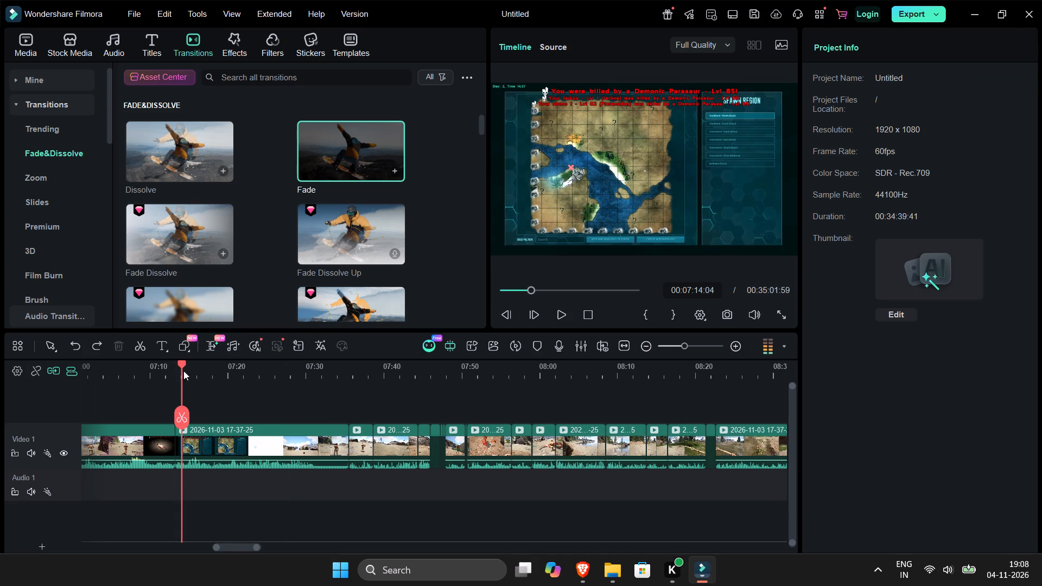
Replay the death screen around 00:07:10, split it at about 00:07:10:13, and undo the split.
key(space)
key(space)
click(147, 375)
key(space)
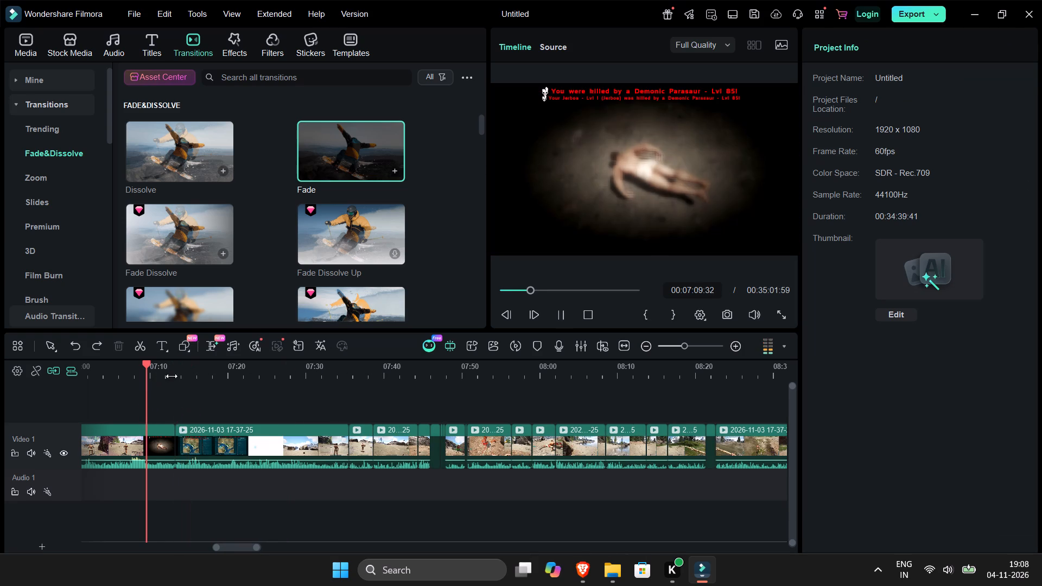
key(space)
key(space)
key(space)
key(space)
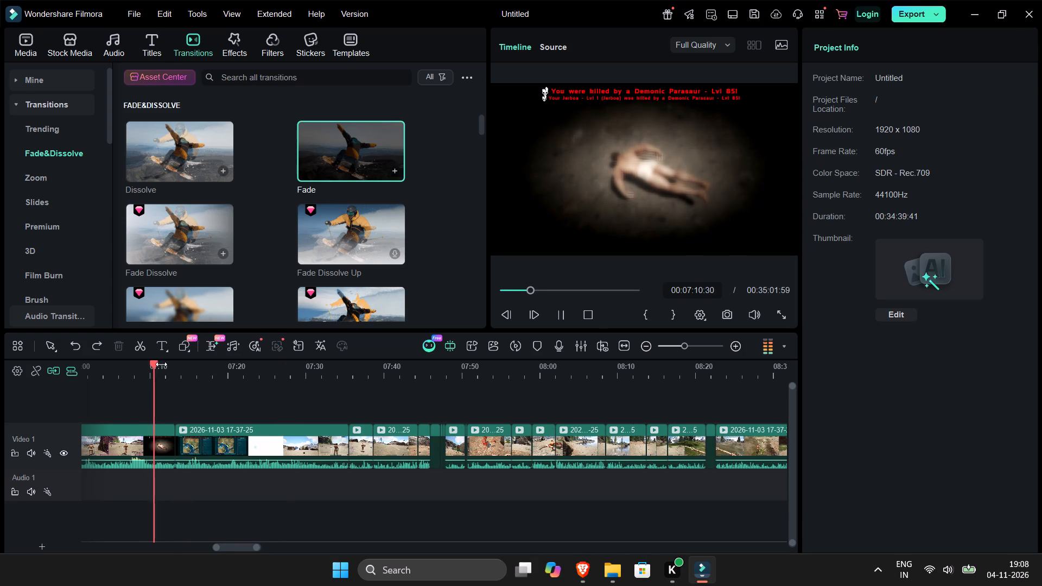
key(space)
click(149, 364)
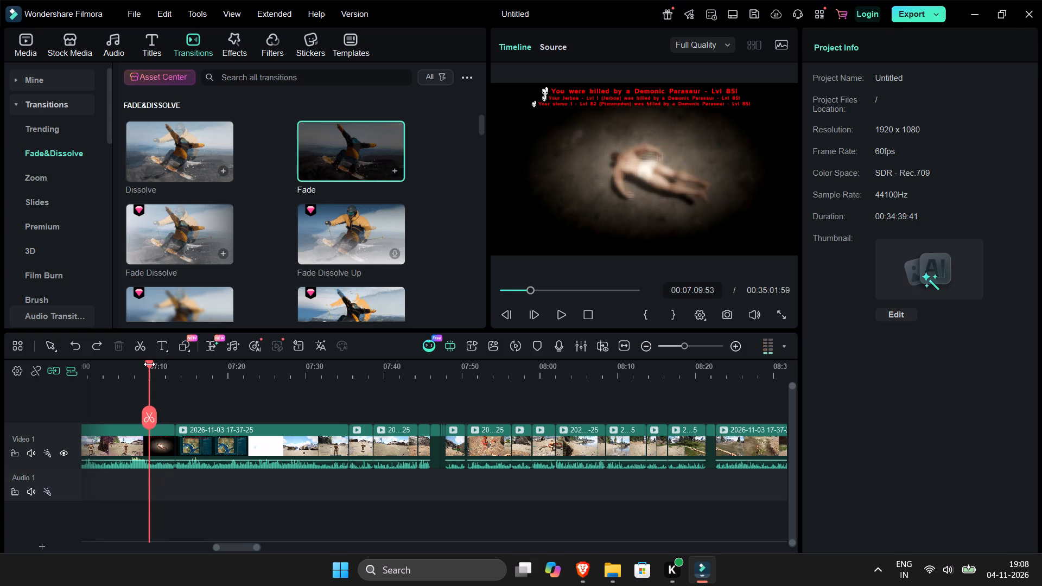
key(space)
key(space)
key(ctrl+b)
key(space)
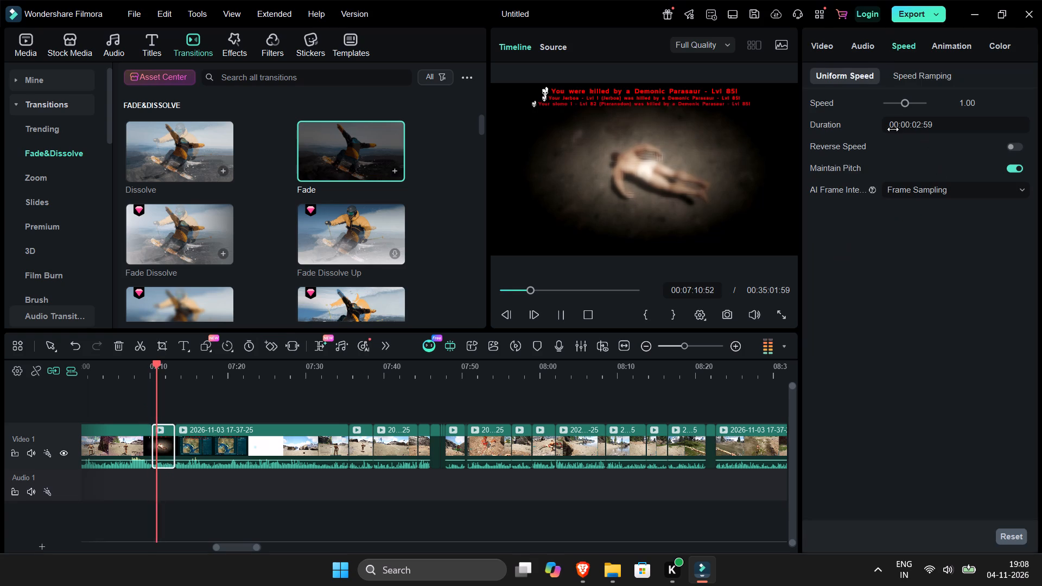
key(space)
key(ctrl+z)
Split the death screen clip at about 00:07:10:25, just as the third kill message appears.
drag(157, 368, 154, 377)
key(ctrl+b)
key(space)
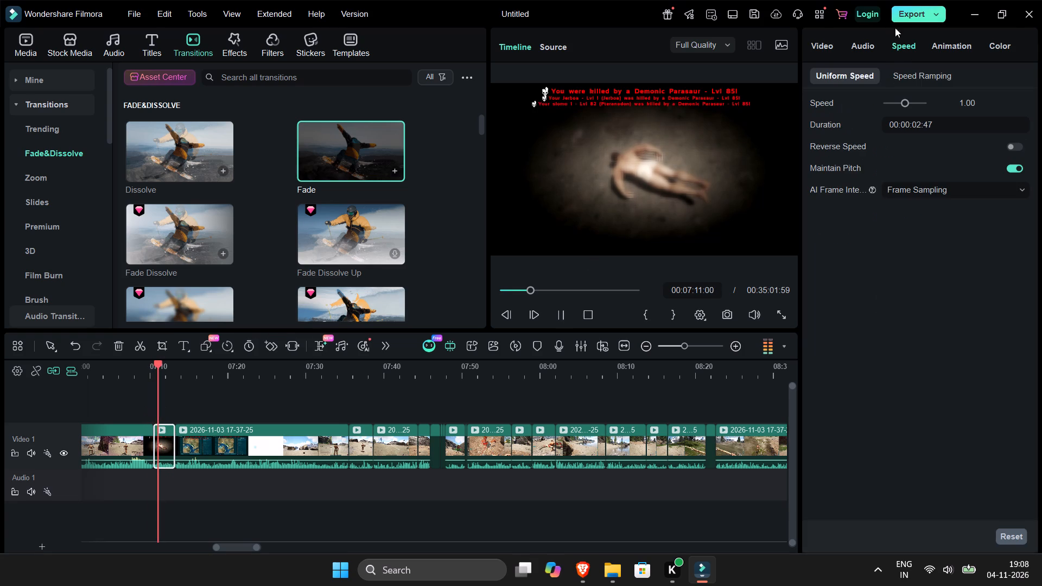
Enlarge the split-off death screen clip to 162% scale and position it at X 186.57, Y -334.80 to feature the kill messages.
key(space)
click(825, 47)
drag(901, 130, 908, 132)
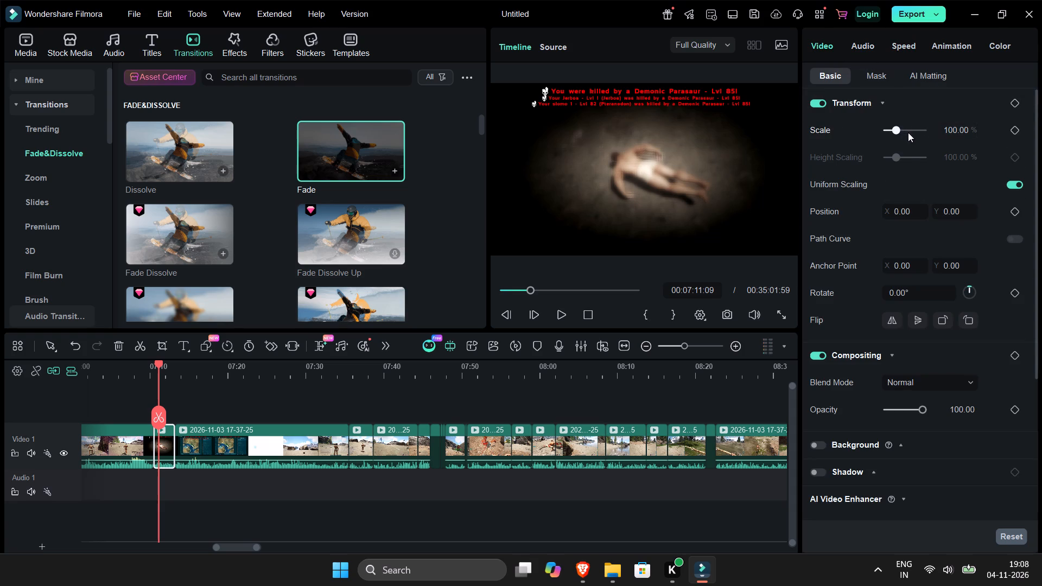
drag(908, 132, 913, 133)
drag(714, 146, 717, 248)
drag(650, 113, 717, 156)
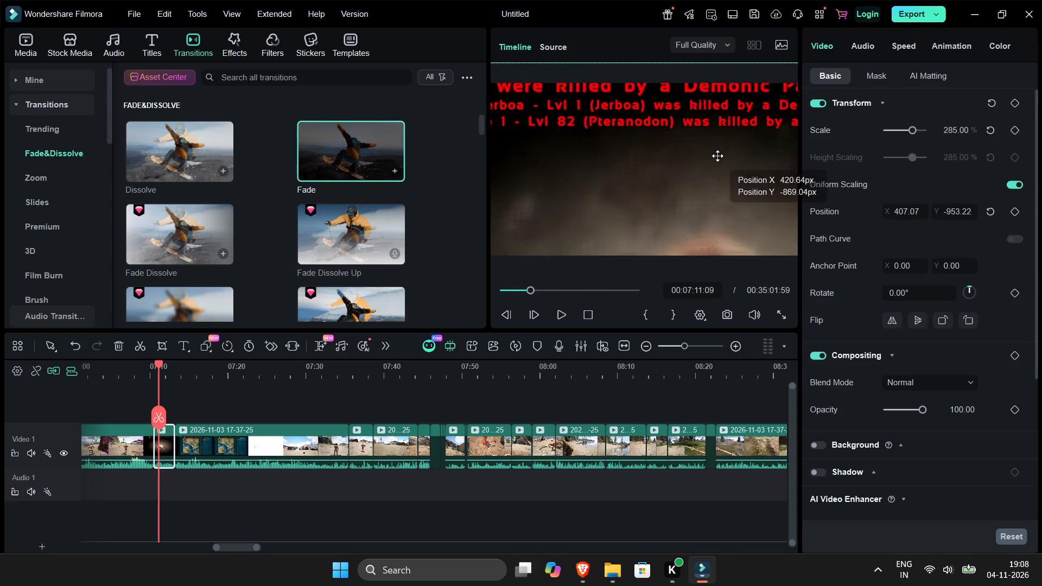
drag(717, 156, 719, 156)
click(906, 132)
drag(738, 222, 715, 215)
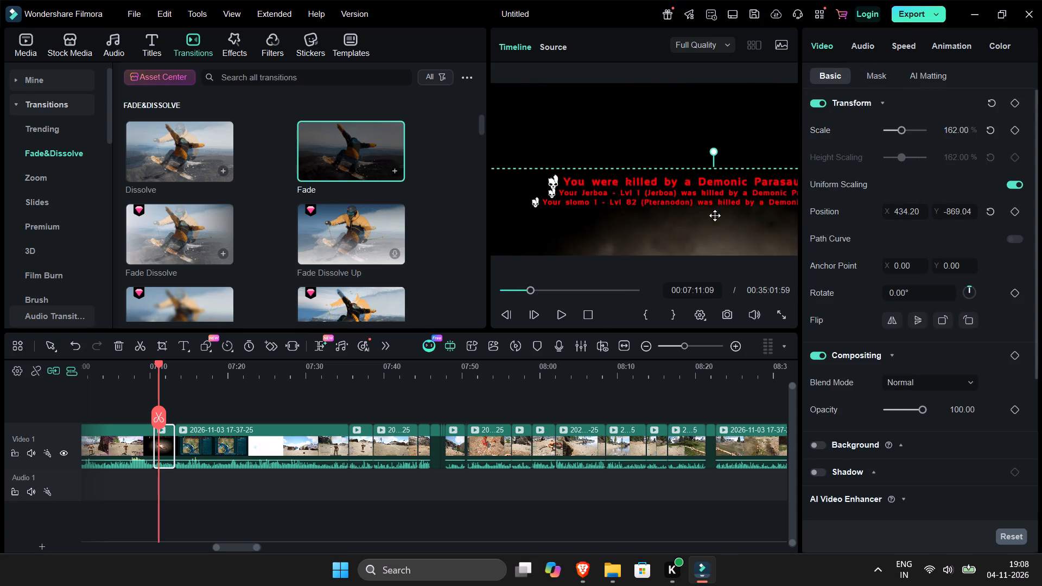
drag(715, 215, 698, 136)
key(space)
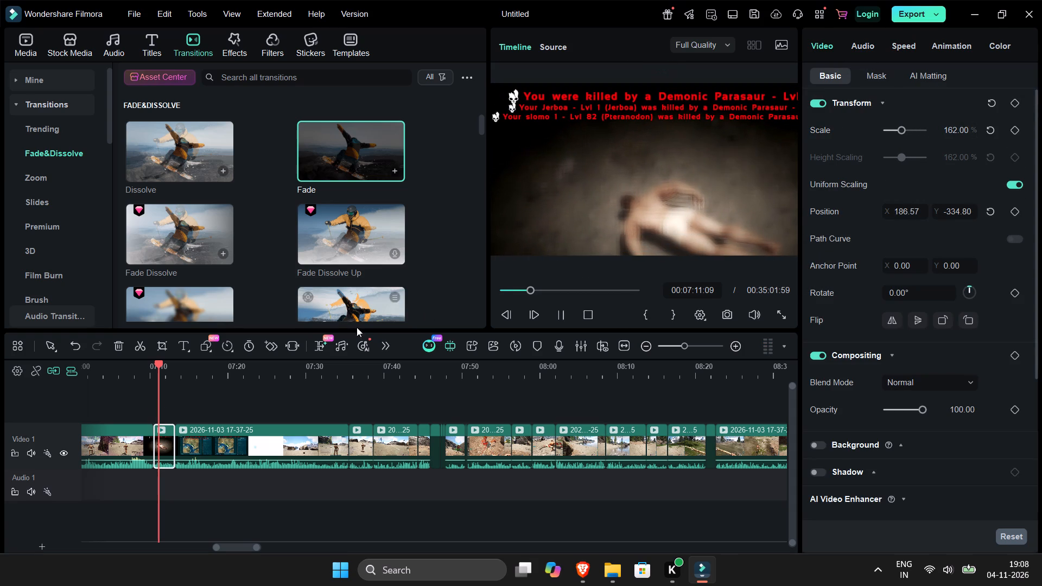
Split the enlarged death screen clip at 00:07:11:49, delete its remainder and the respawn clip after it, and play through the join.
key(space)
key(ctrl+b)
key(Delete)
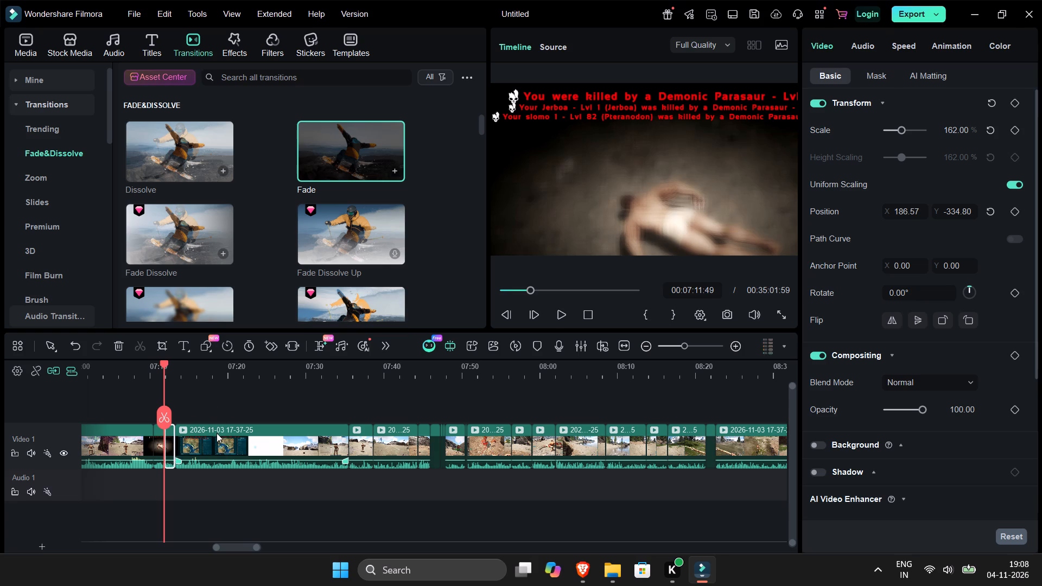
click(217, 433)
key(Delete)
click(168, 444)
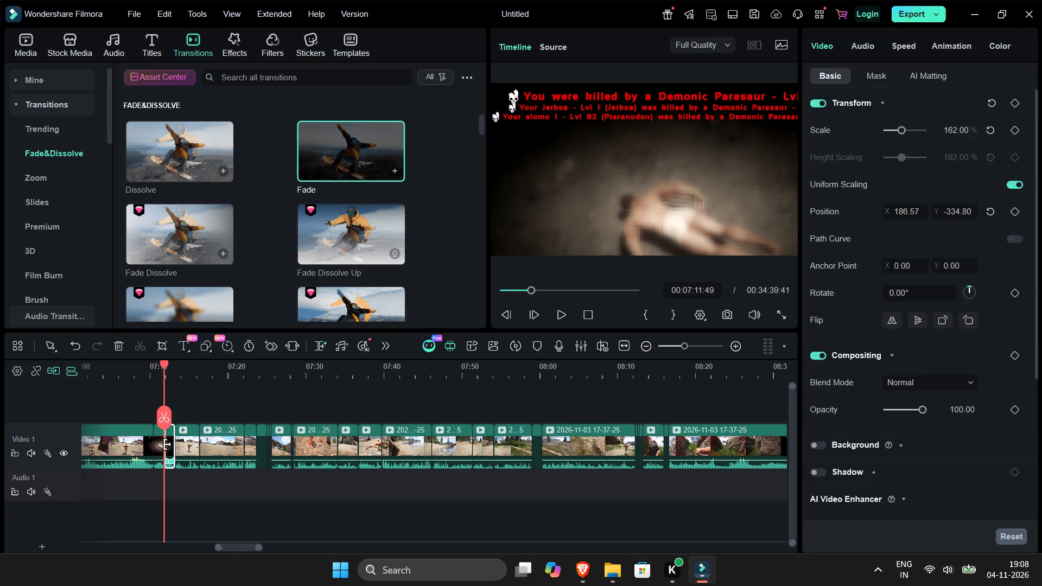
key(Delete)
click(153, 373)
key(space)
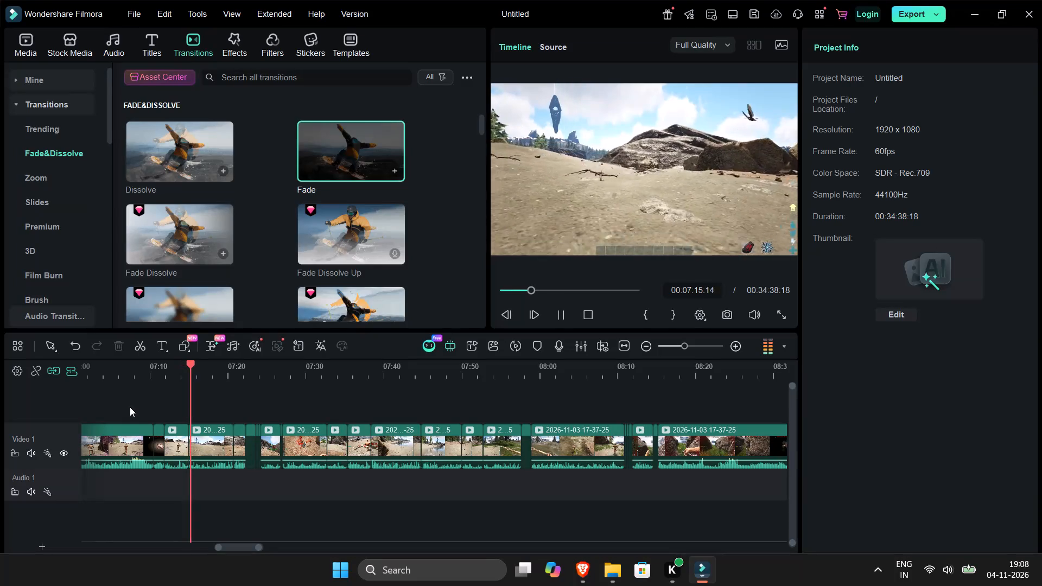
Split at 00:07:17:13, preview the footage ahead, and delete the run of clips from about 00:07:15 to 00:08:11.
key(space)
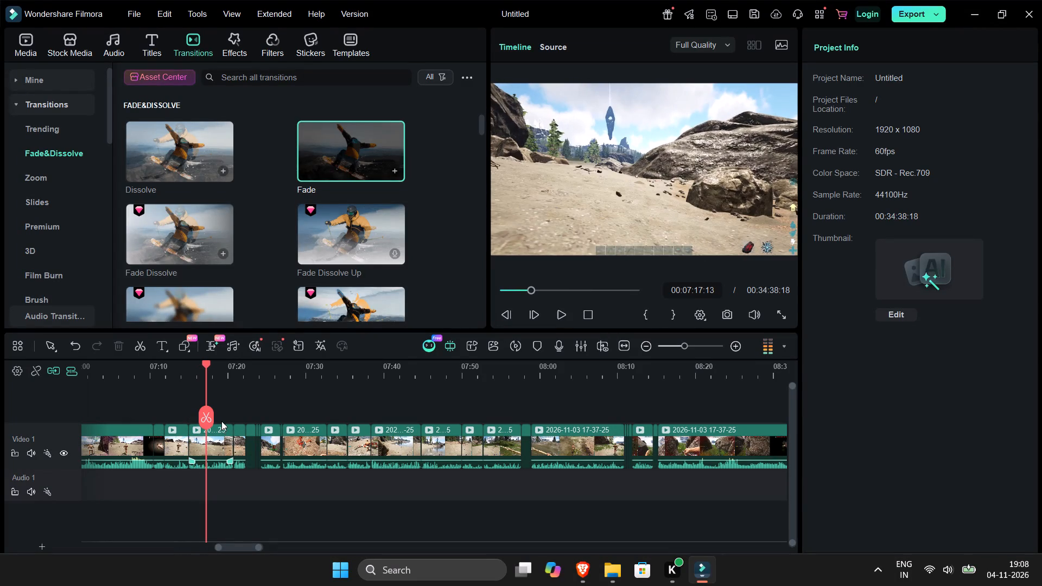
key(ctrl+b)
drag(220, 406, 417, 461)
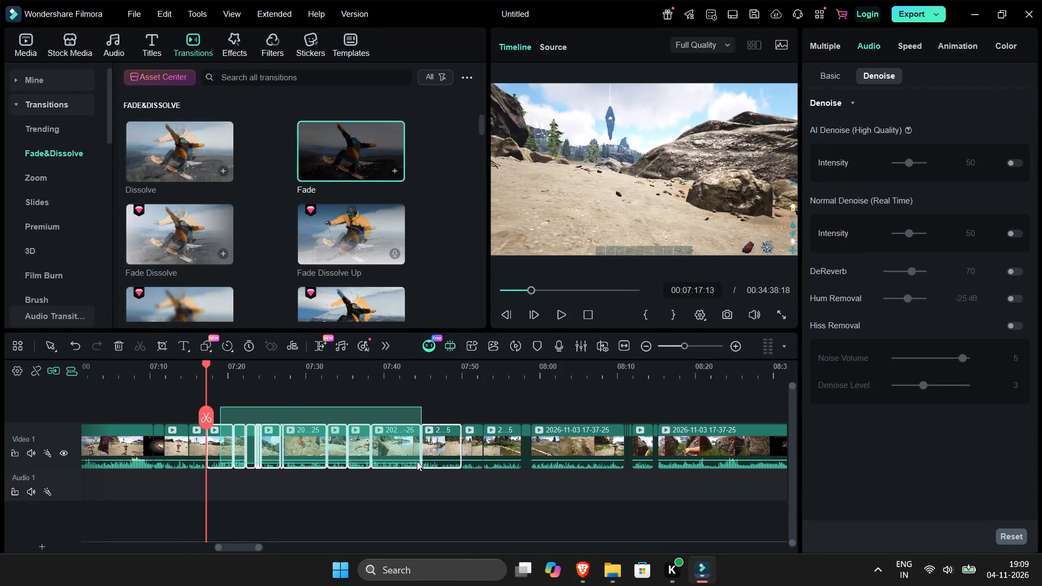
drag(417, 461, 397, 438)
click(425, 364)
key(space)
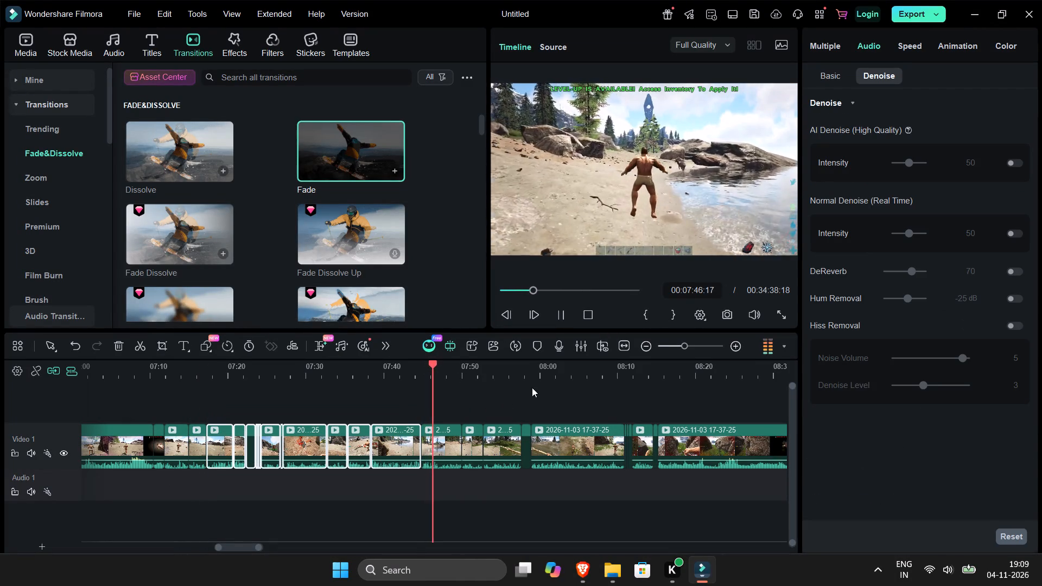
click(542, 365)
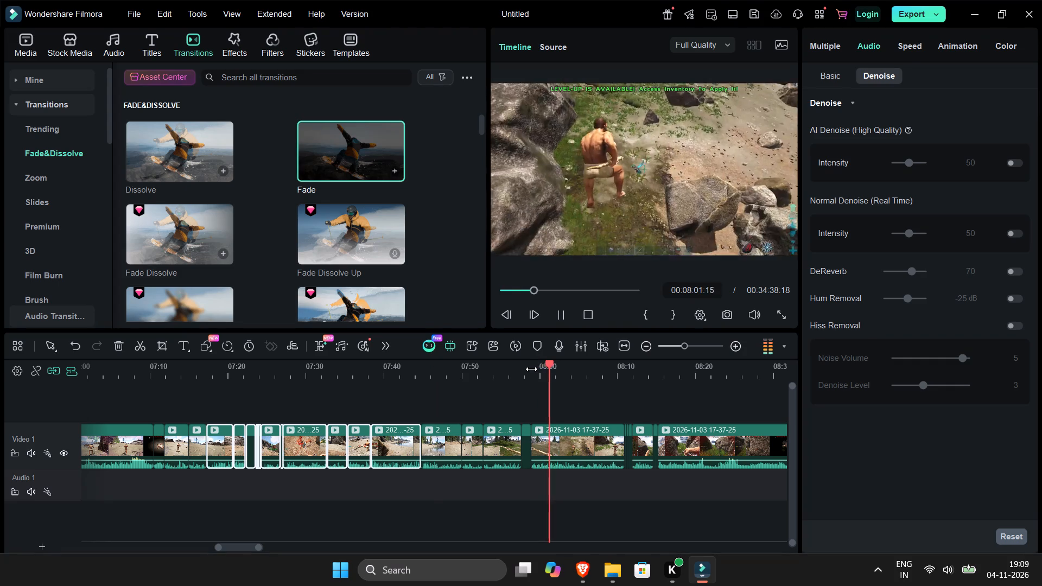
click(636, 368)
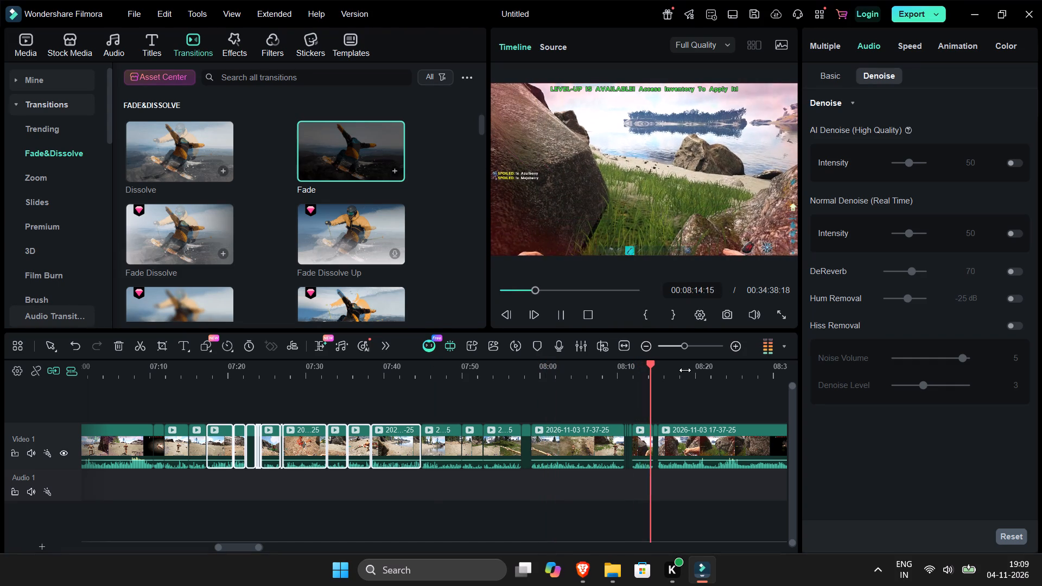
key(space)
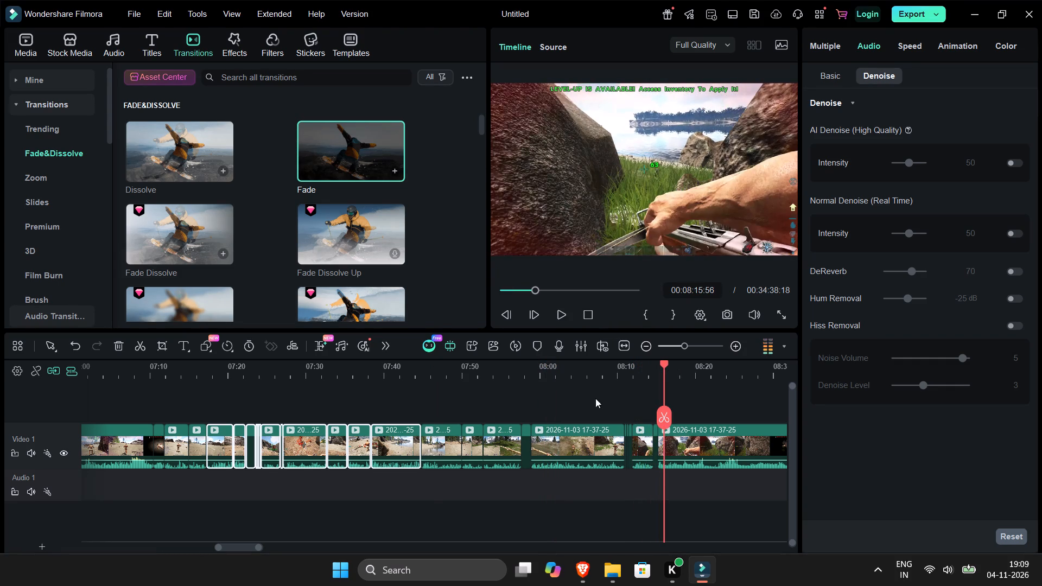
drag(583, 402, 205, 463)
key(Delete)
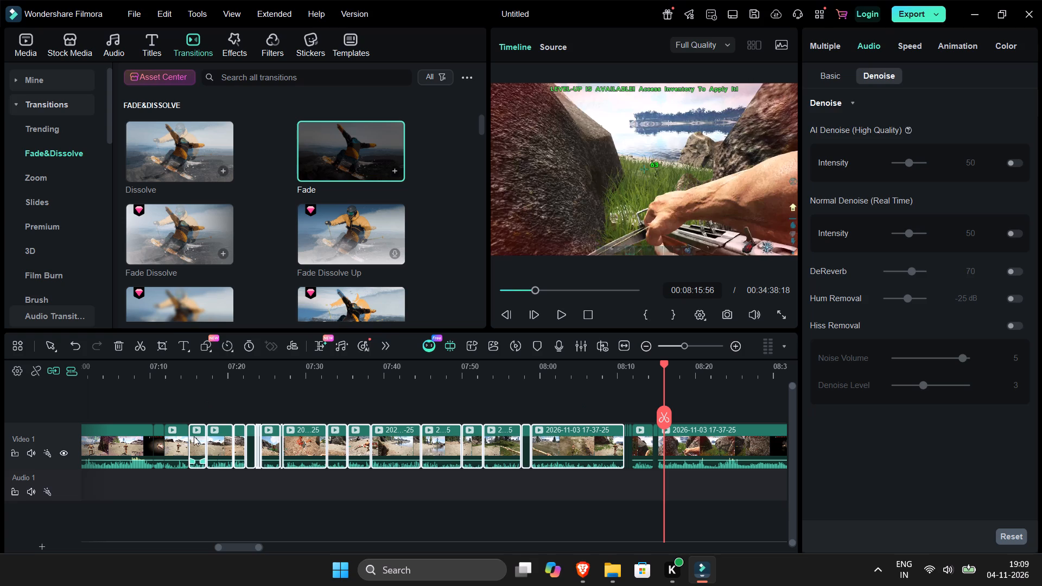
Play through to the Toxic Zombie Dodo death, split the clip at 00:07:34:10, and delete its remainder.
click(168, 374)
key(space)
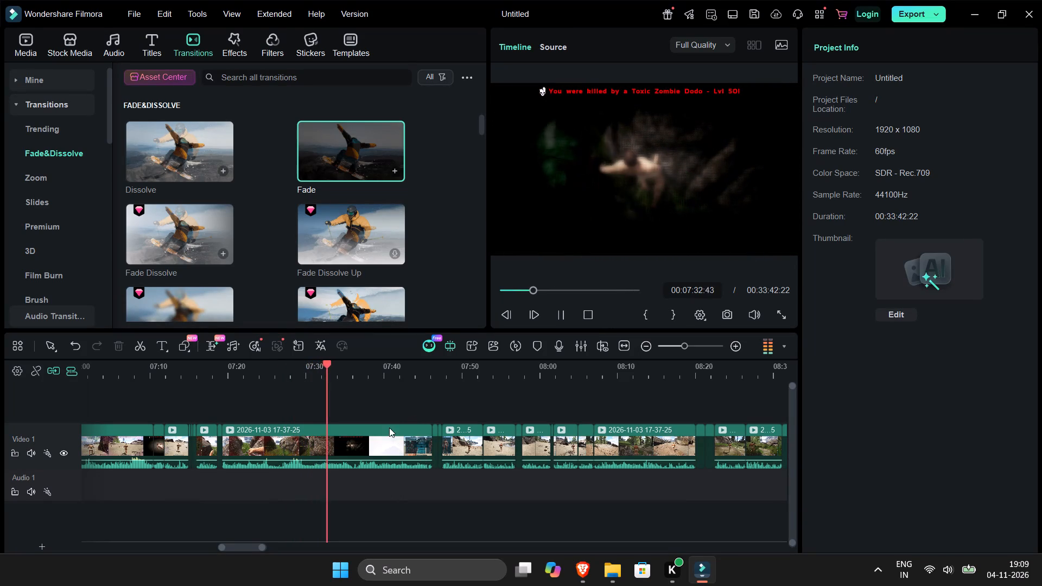
key(space)
key(ctrl+b)
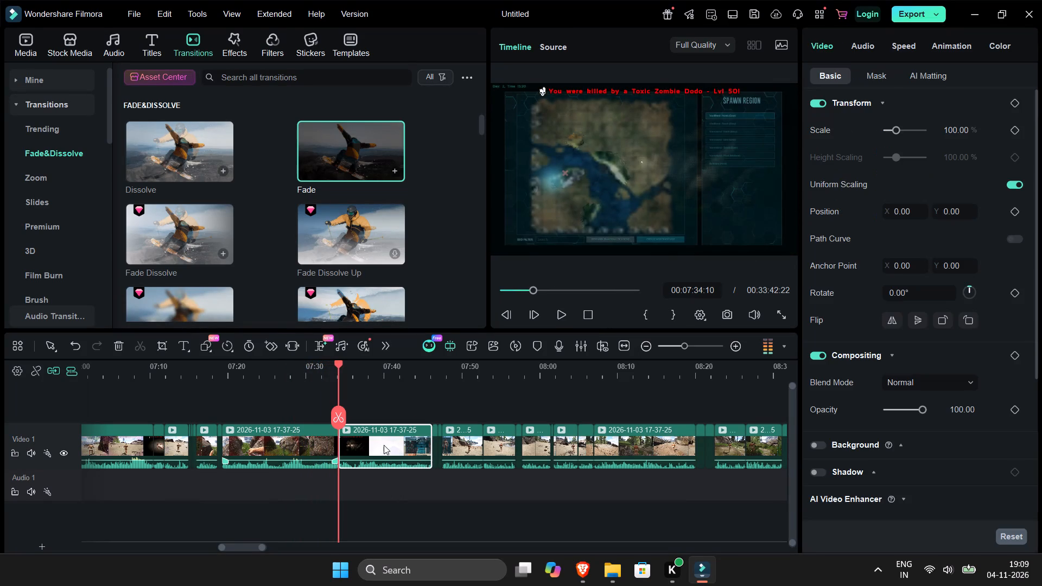
key(Delete)
Continue playback and delete the short clips from about 00:07:49 to 00:07:55.
key(space)
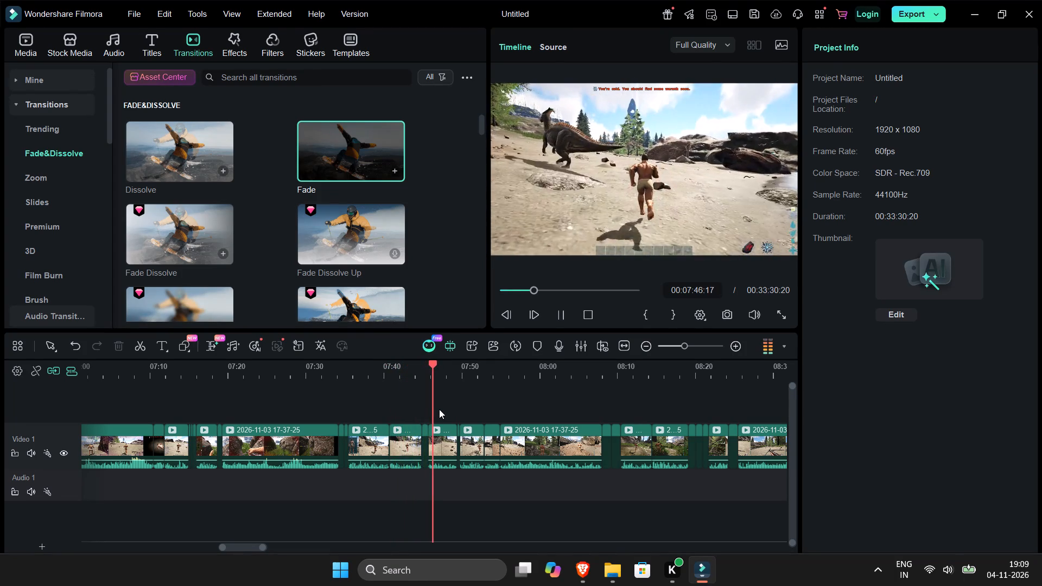
drag(458, 412, 487, 461)
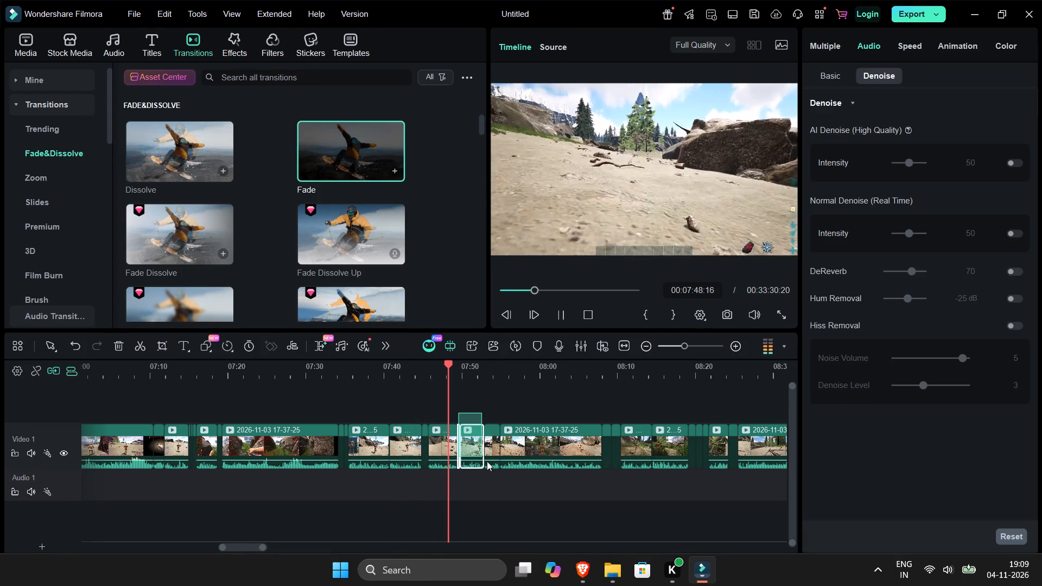
drag(487, 461, 490, 467)
key(Delete)
key(space)
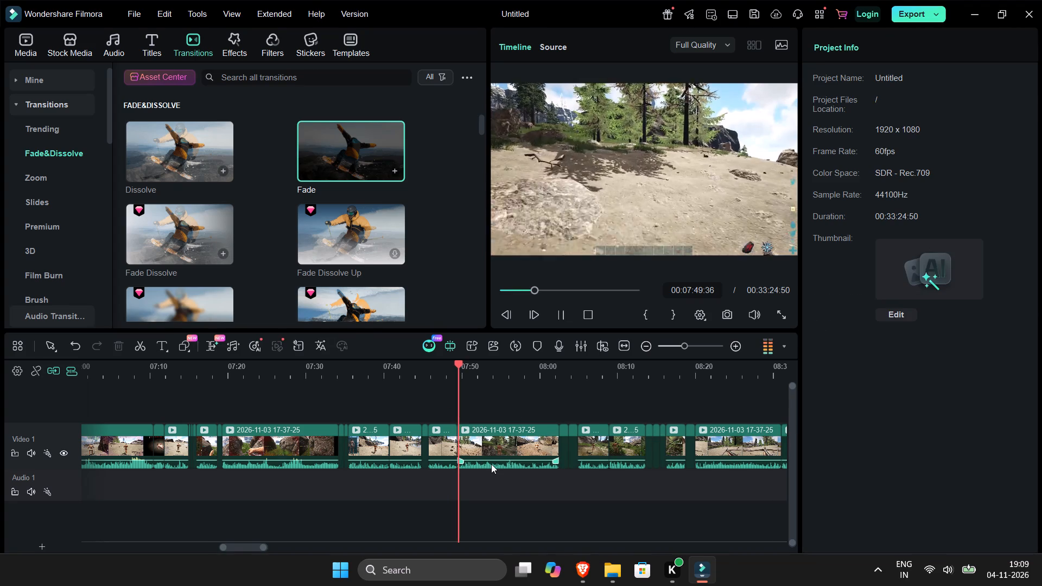
Delete the run of clips from about 00:07:49 to 00:08:31 and play across the new join.
drag(509, 417, 735, 460)
key(Delete)
key(Up)
key(space)
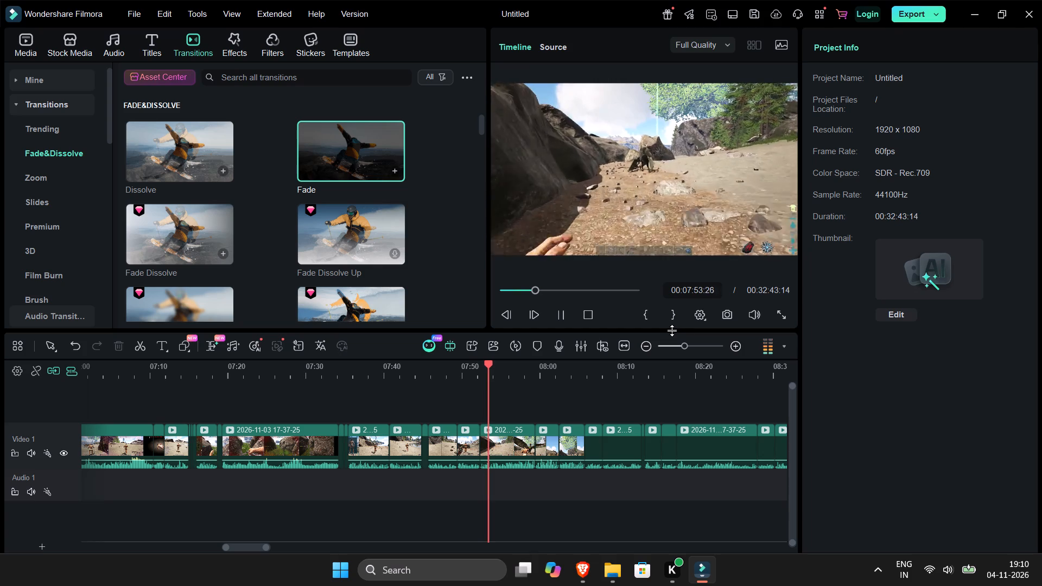
click(656, 347)
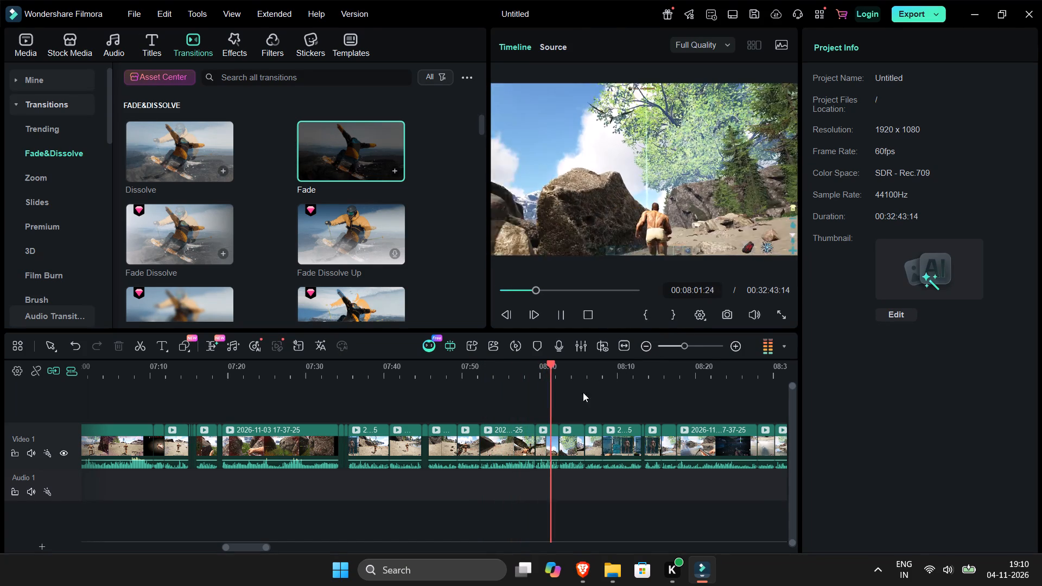
Delete the successive batches of unwanted clips after about 00:08:02, up to the long clip of the spiked dinosaur fight.
key(space)
drag(577, 407, 732, 470)
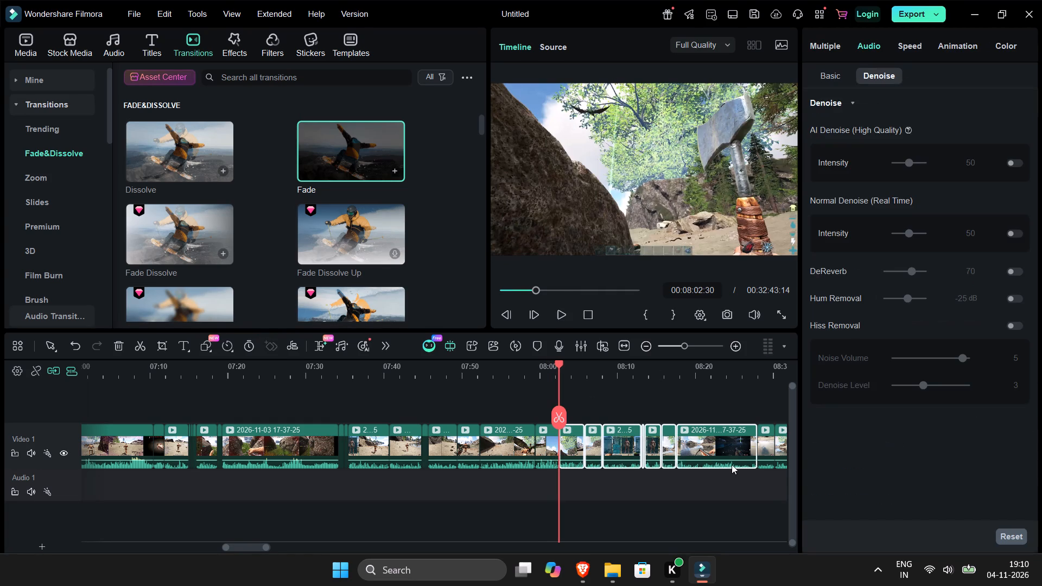
key(Delete)
key(space)
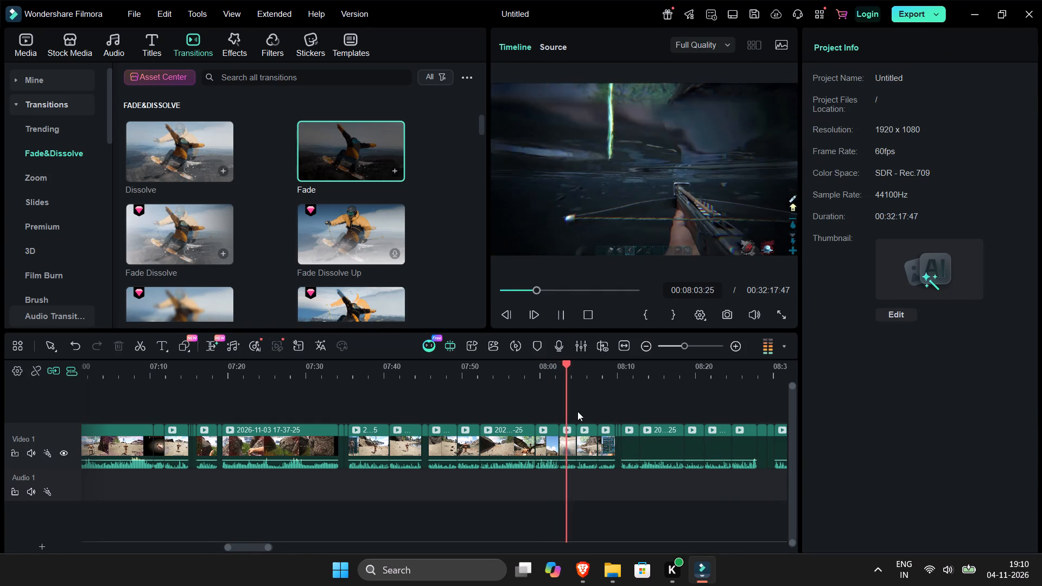
drag(570, 413, 659, 456)
key(Delete)
key(Up)
key(Up)
key(space)
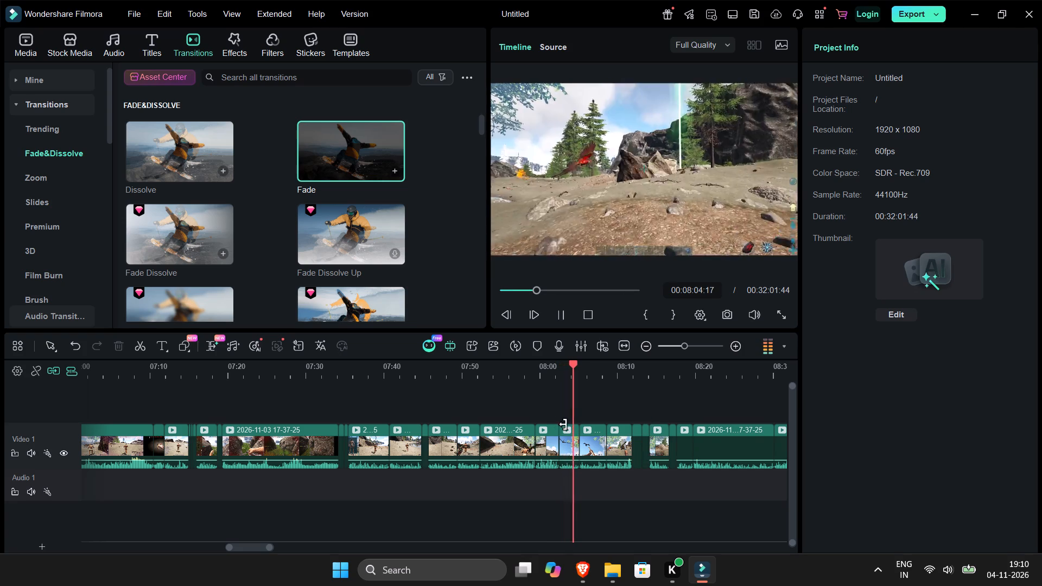
drag(571, 416, 732, 460)
key(Delete)
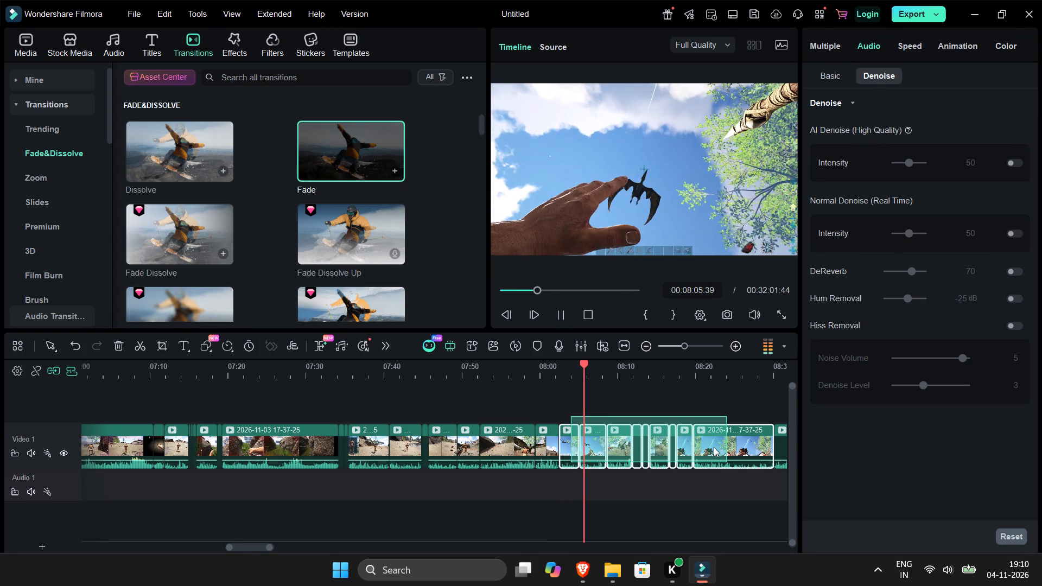
key(Up)
key(space)
key(space)
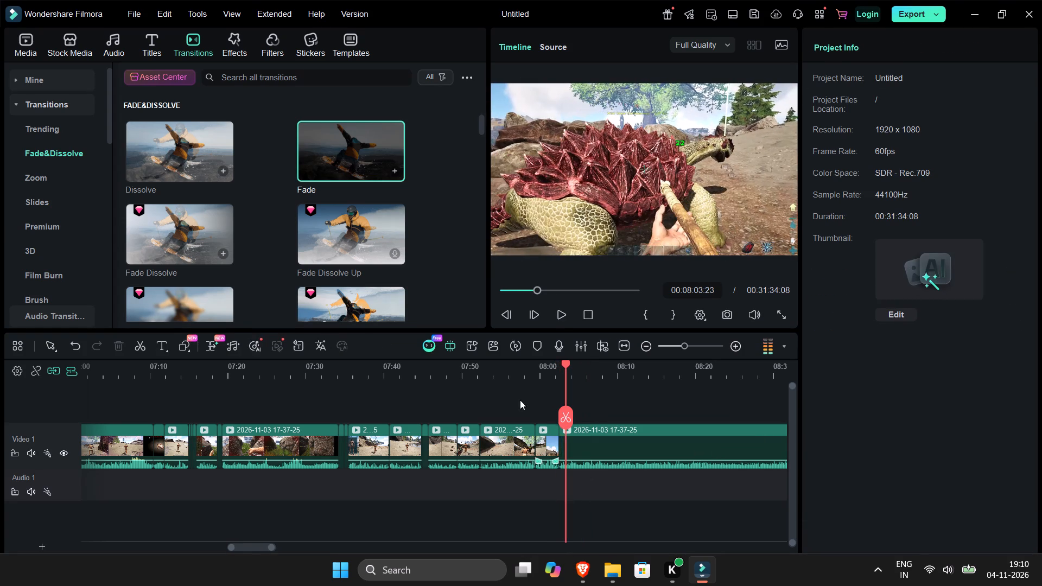
Add a Fade transition where the long spiked dinosaur fight clip begins, around 00:08:02, and play through it.
click(544, 383)
click(542, 378)
key(space)
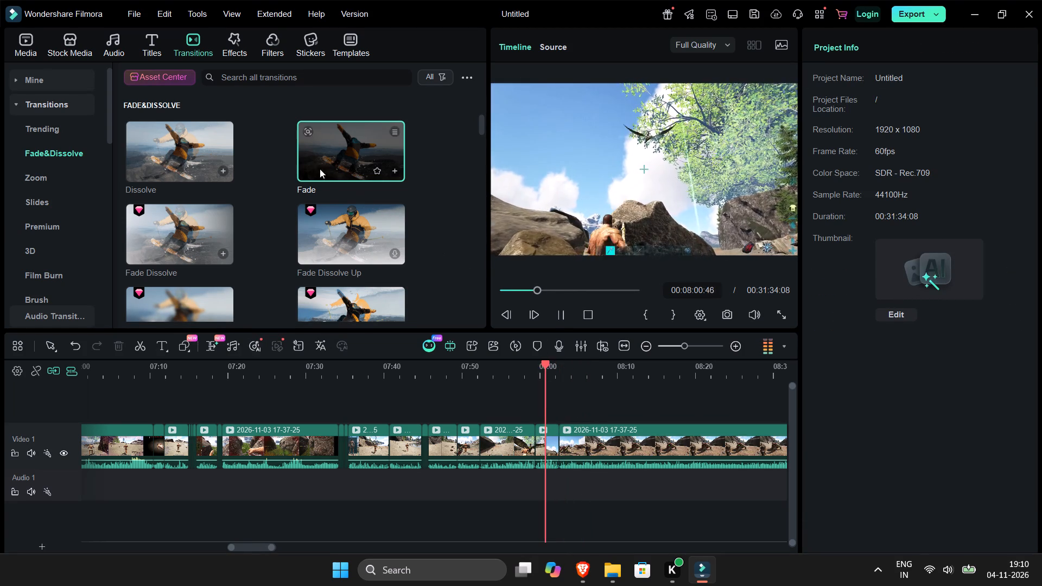
drag(321, 152, 555, 449)
key(space)
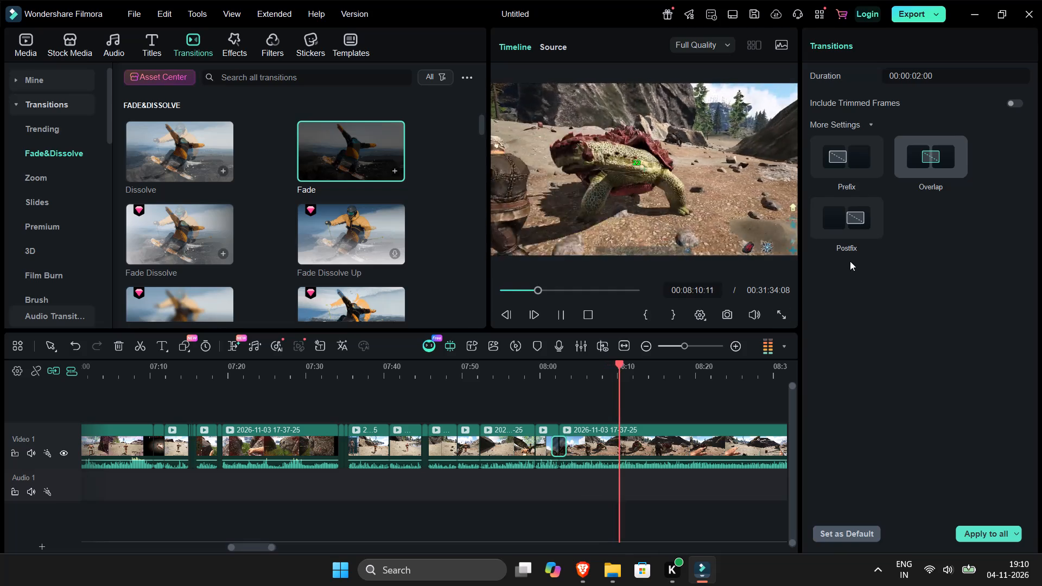
Split the long fight clip at 00:08:10:41.
key(space)
key(ctrl+b)
Scan the rest of the long fight clip and split it at 00:10:25:16.
click(650, 348)
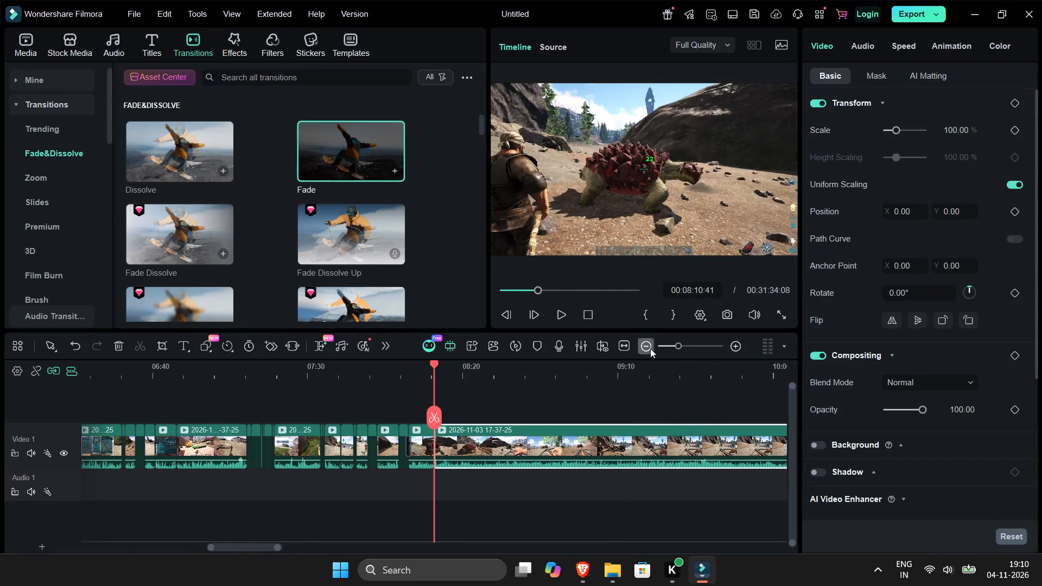
click(650, 348)
key(space)
click(574, 376)
click(606, 371)
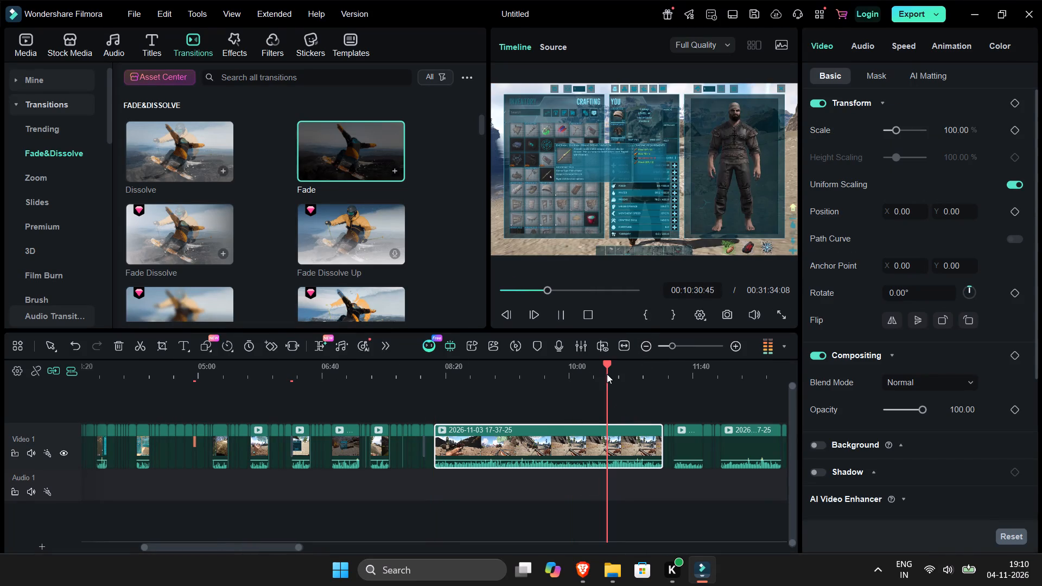
click(638, 374)
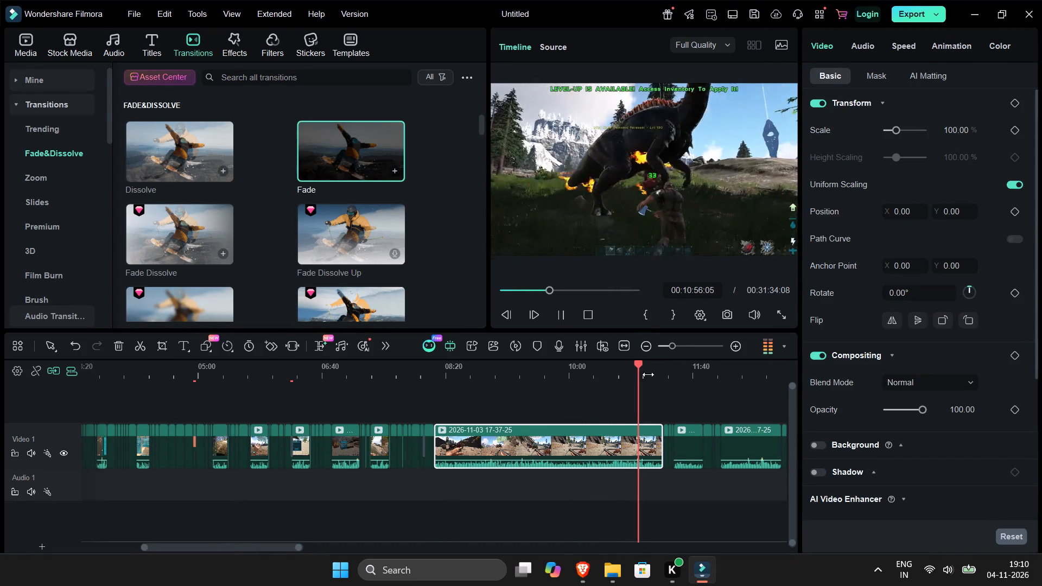
key(space)
drag(638, 369, 606, 383)
key(space)
key(space)
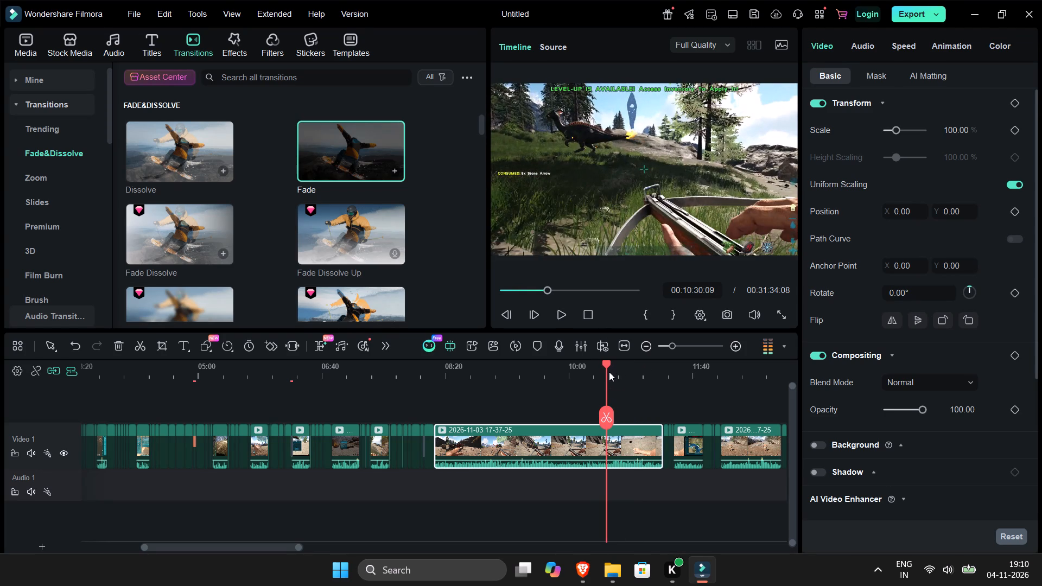
drag(606, 372, 601, 372)
click(605, 366)
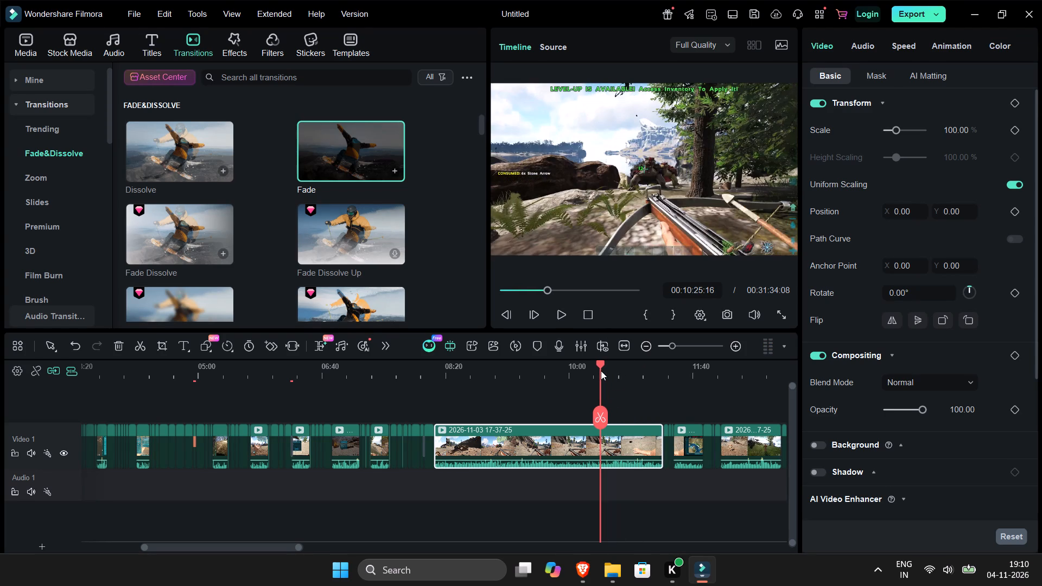
key(ctrl+b)
Set the fight section between the two splits to Fast 8x speed.
click(549, 439)
right_click(549, 438)
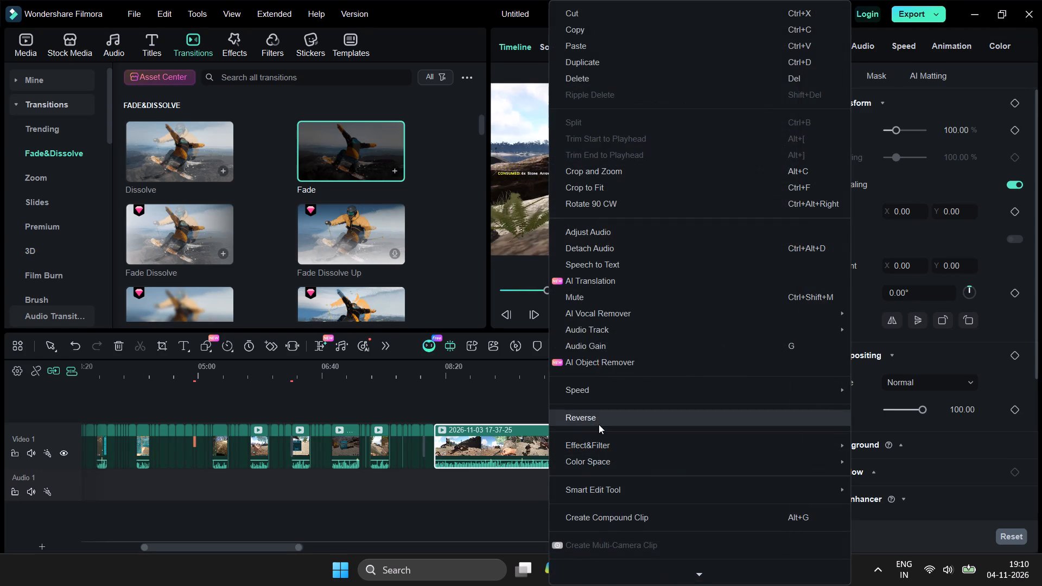
click(612, 397)
click(882, 384)
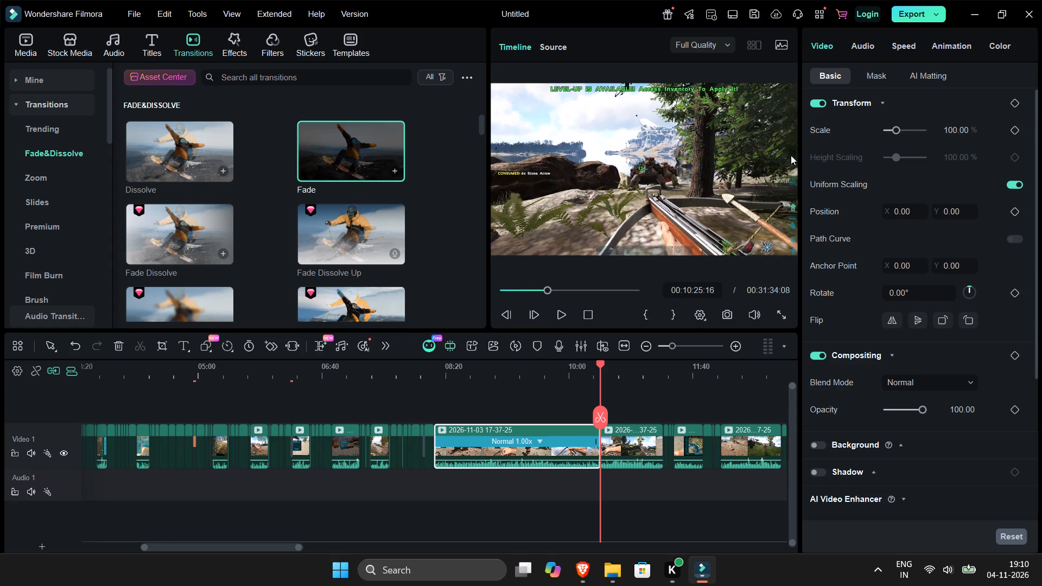
click(536, 441)
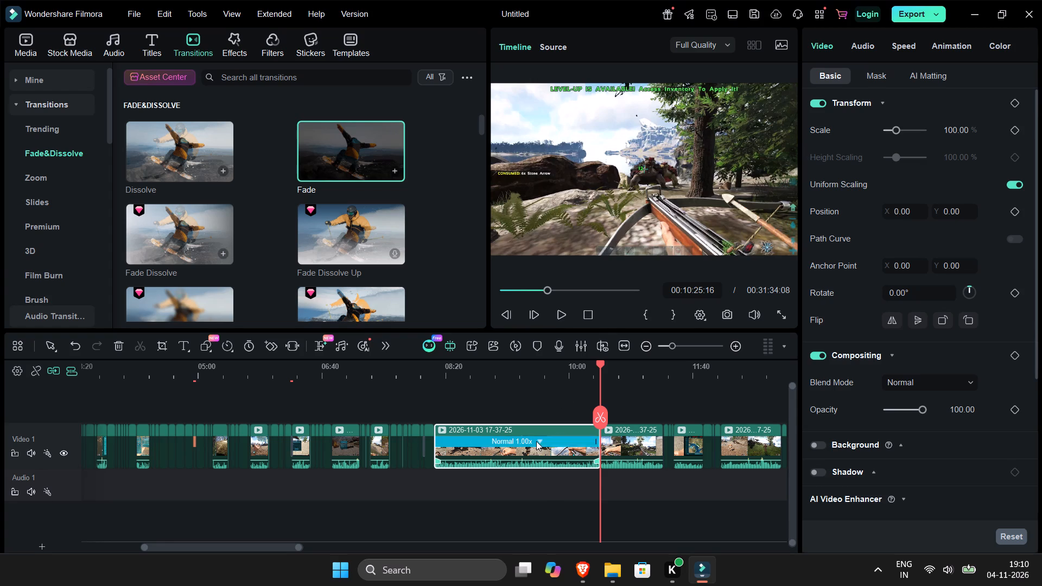
click(568, 503)
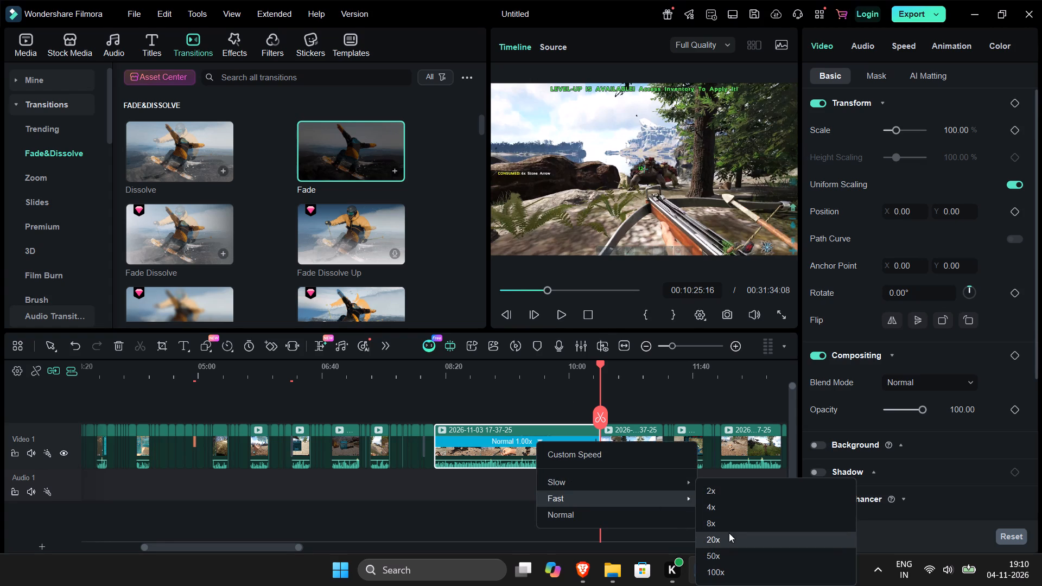
click(727, 523)
Review the sped-up fight section and the footage after it, and return the playhead to the section's end at 00:08:27:30.
click(442, 373)
key(space)
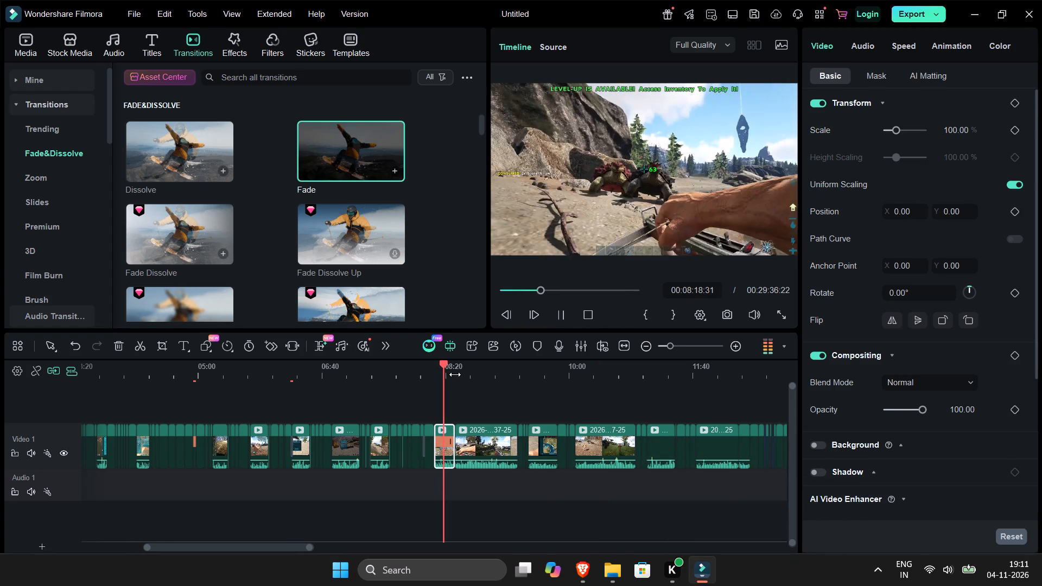
click(482, 409)
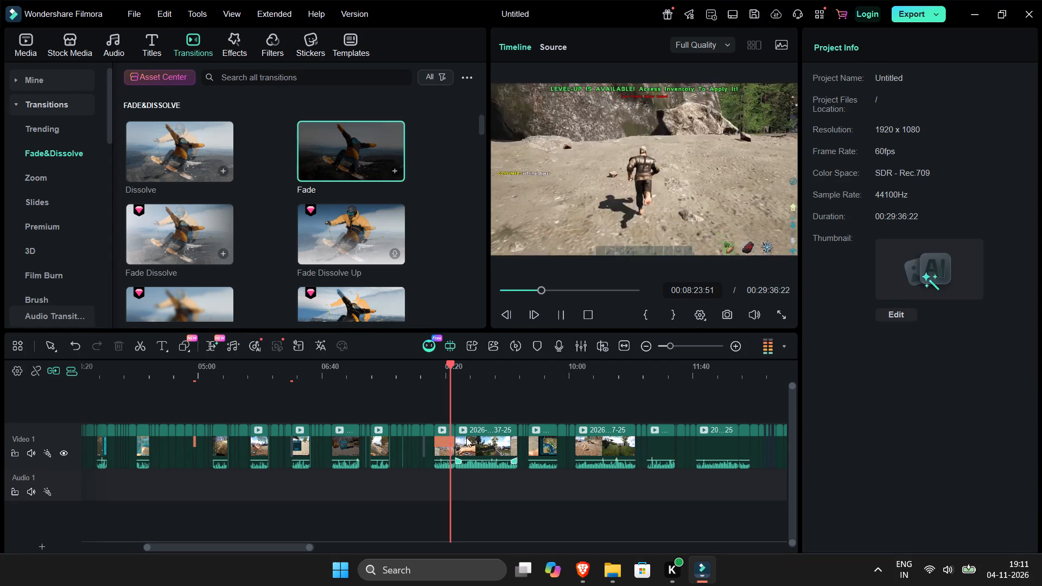
click(740, 347)
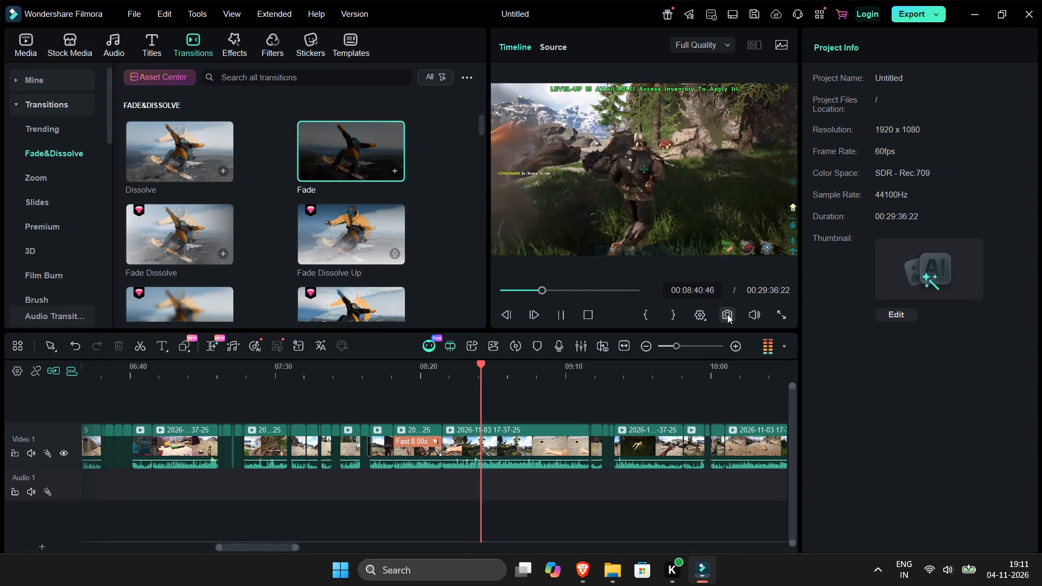
key(space)
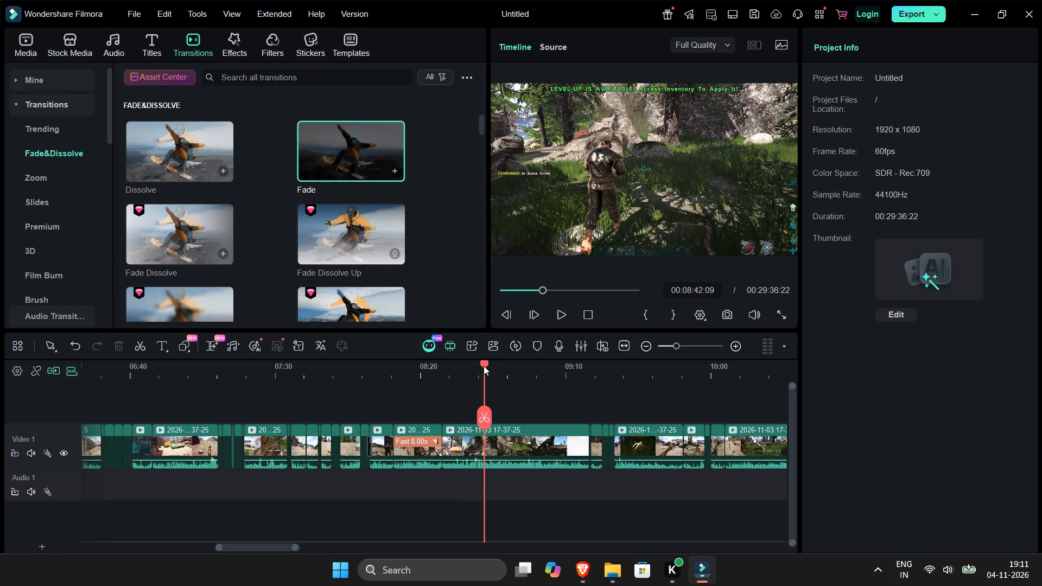
drag(484, 366, 440, 375)
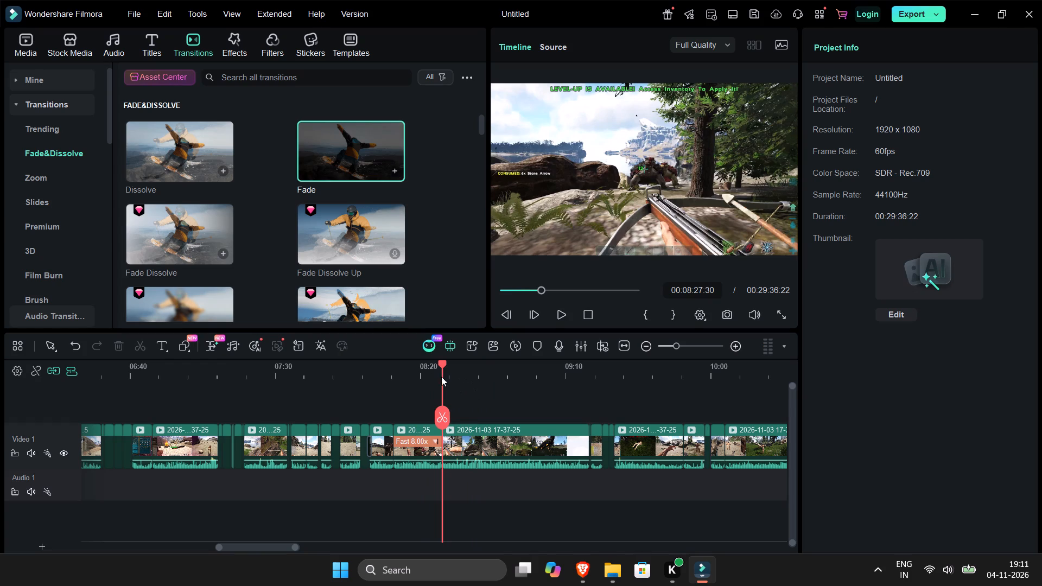
Place the playhead at 00:08:23:07 and select the 8x fight section together with the long clip that follows it.
drag(446, 364, 430, 381)
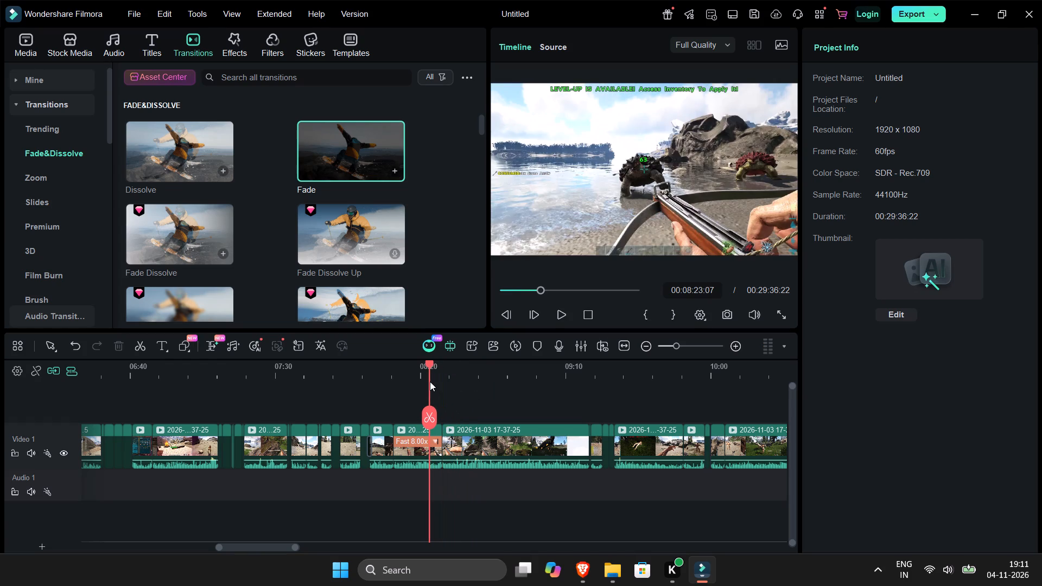
click(737, 341)
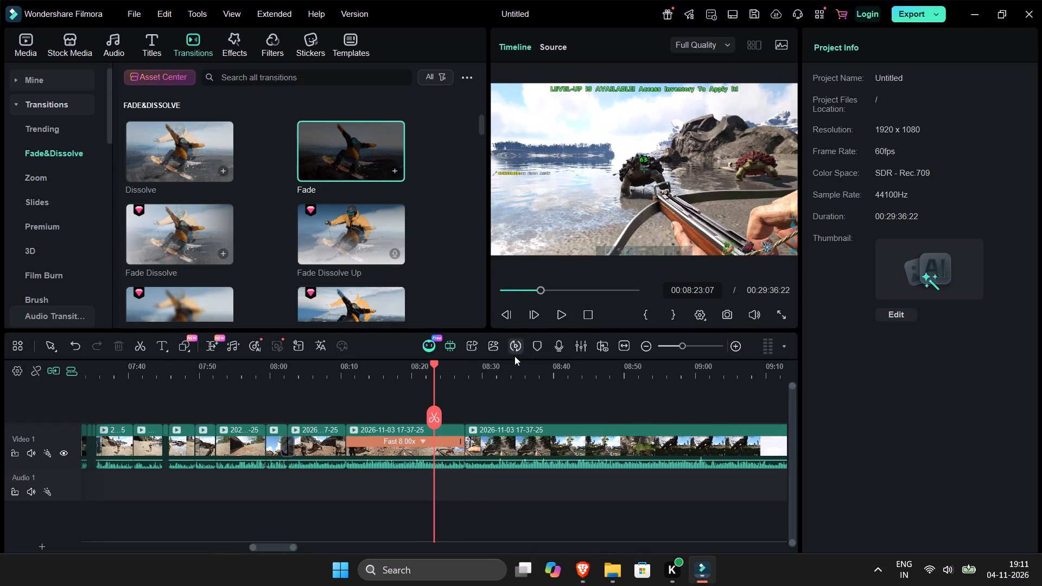
drag(480, 402, 645, 403)
drag(644, 401, 416, 428)
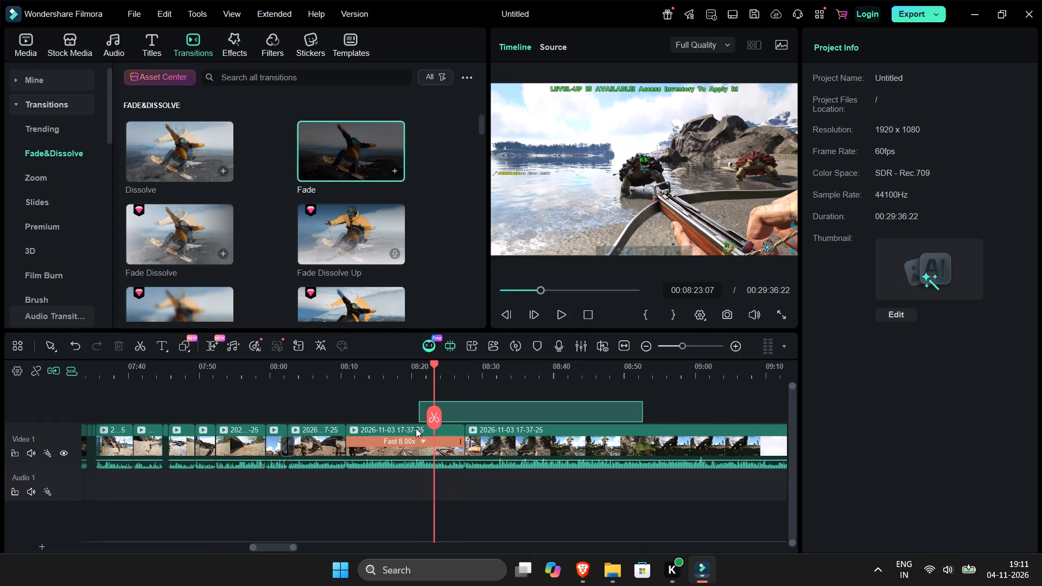
drag(416, 428, 344, 436)
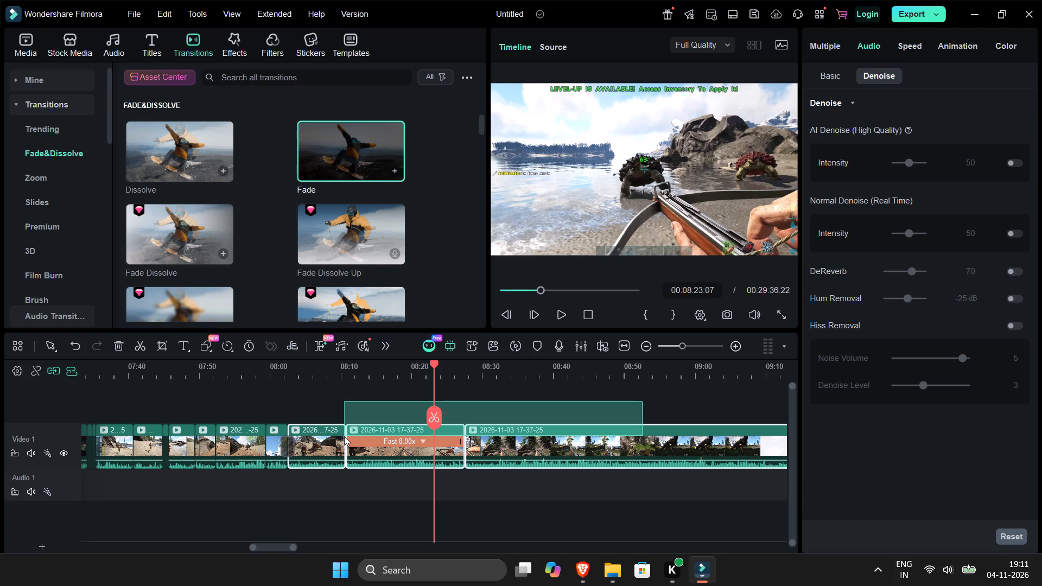
drag(344, 436, 346, 467)
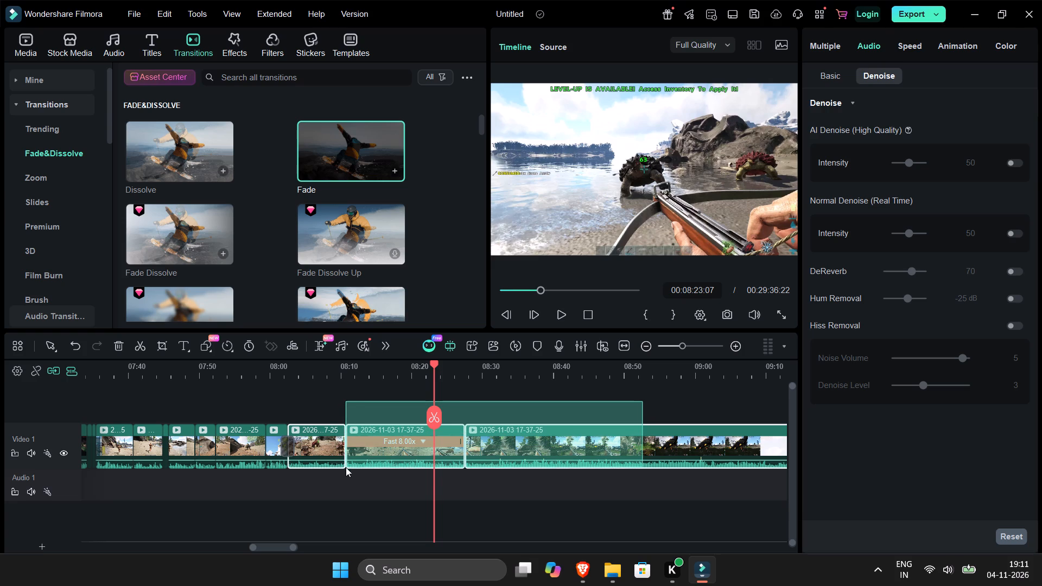
drag(346, 467, 347, 472)
drag(347, 472, 595, 402)
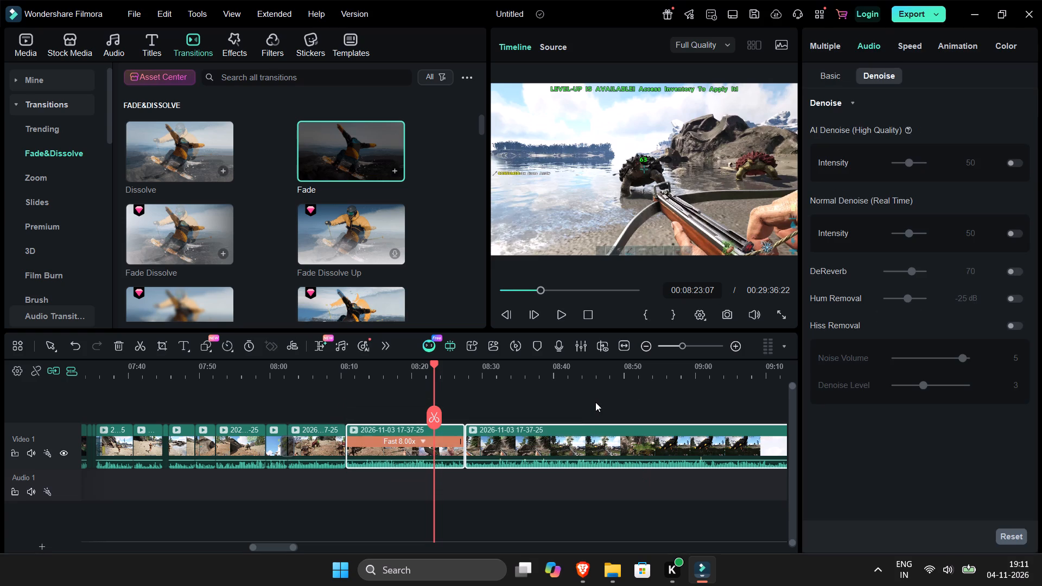
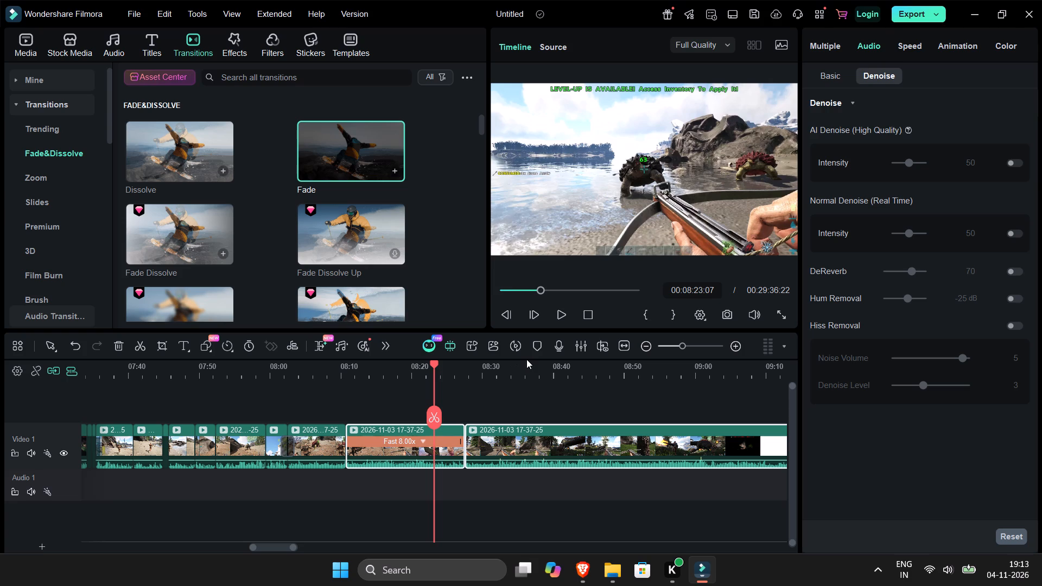
Split the long clip after the 8x section just after the player's death at about 00:09:03 and delete its remainder.
key(space)
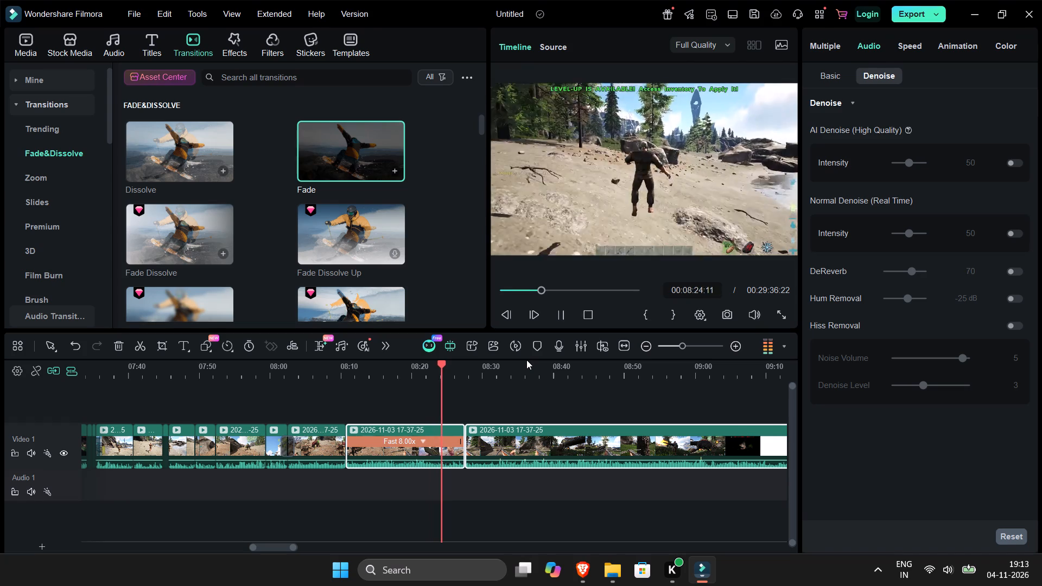
click(523, 373)
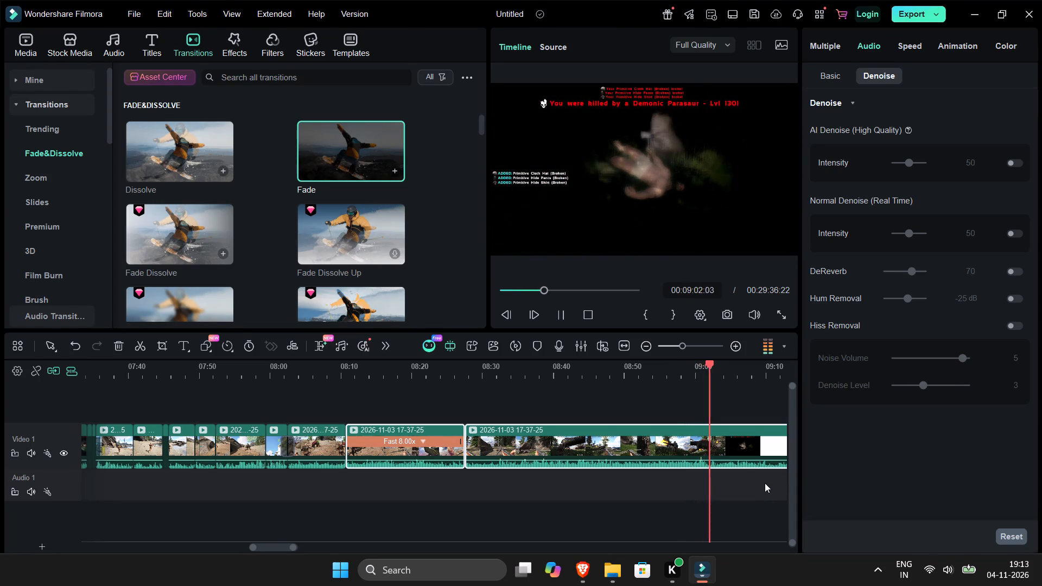
key(ctrl+b)
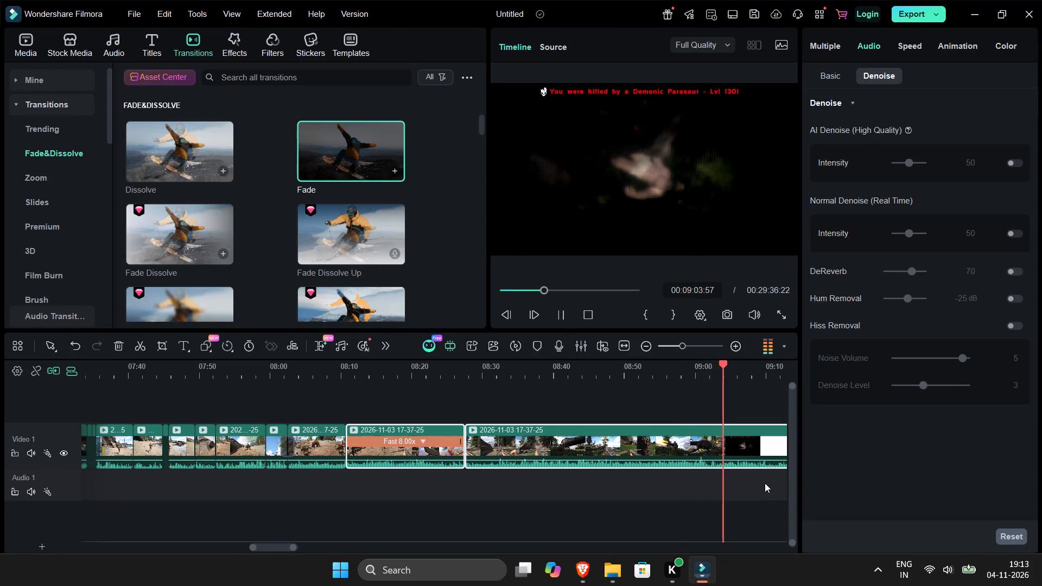
key(Delete)
Review the next death scene and split its clip at 00:09:14:55.
key(space)
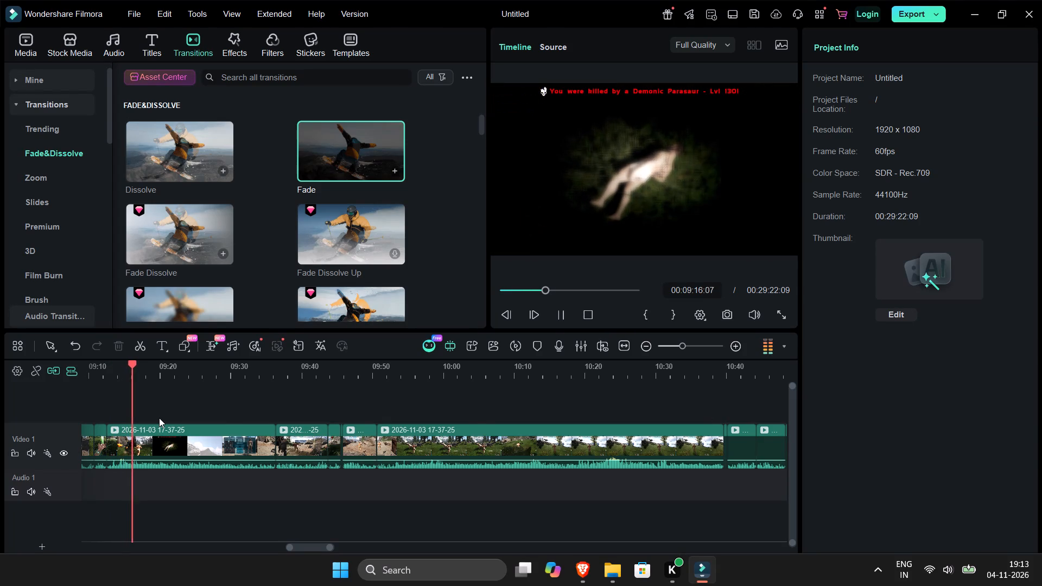
key(space)
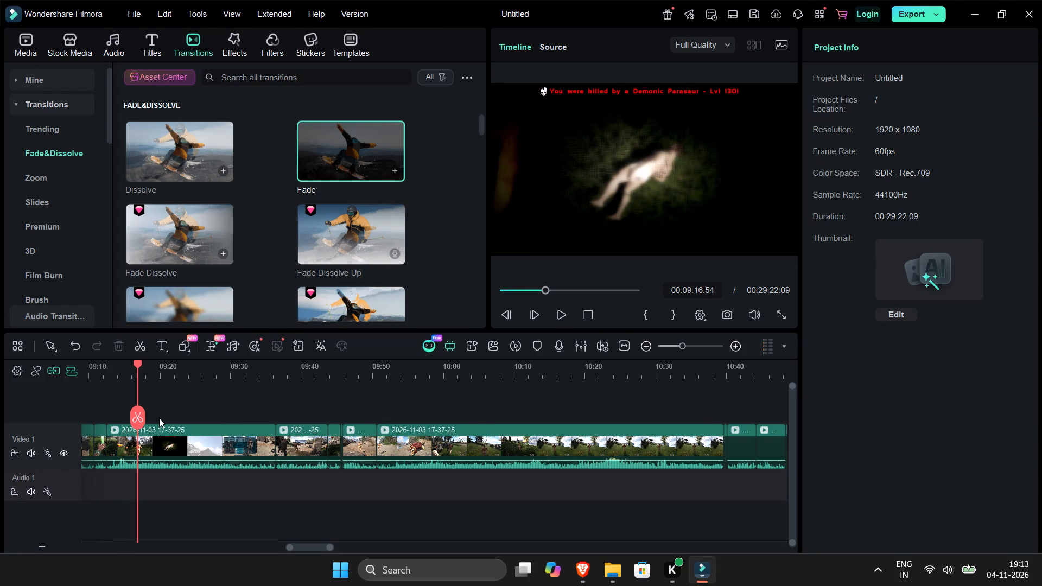
click(106, 375)
key(space)
key(space)
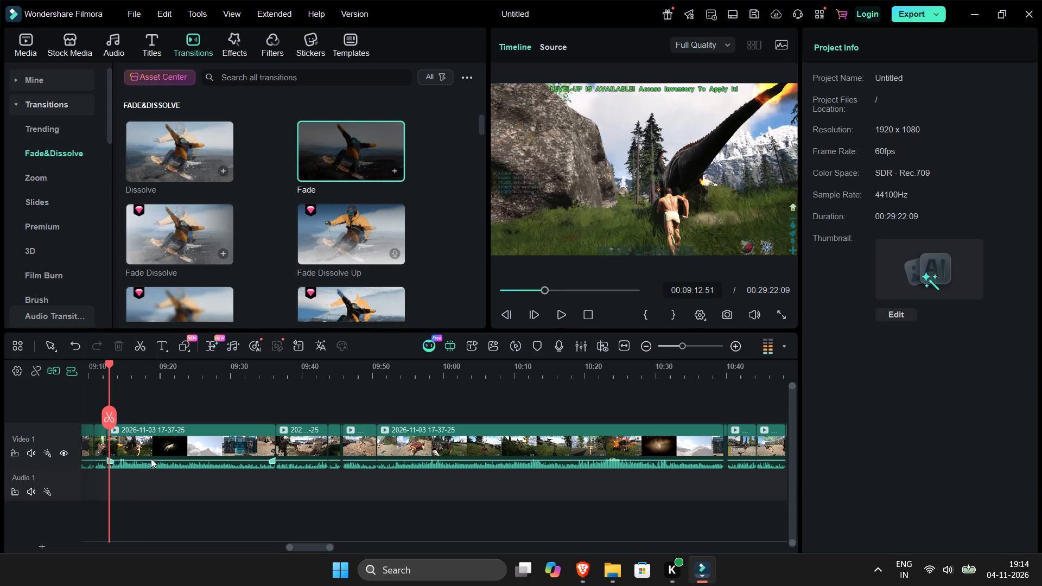
click(154, 444)
key(space)
key(space)
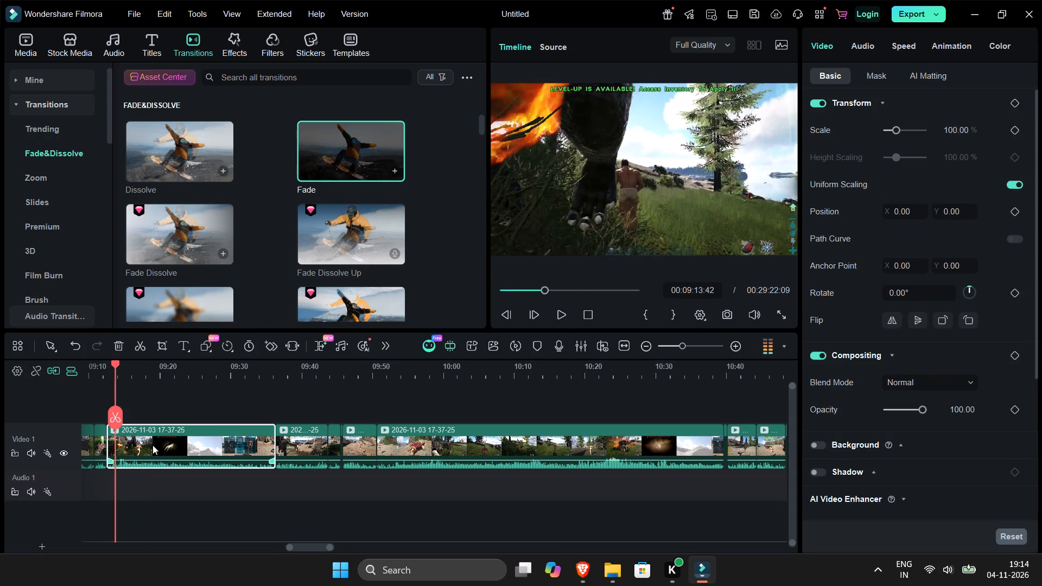
key(space)
key(space)
key(ctrl+b)
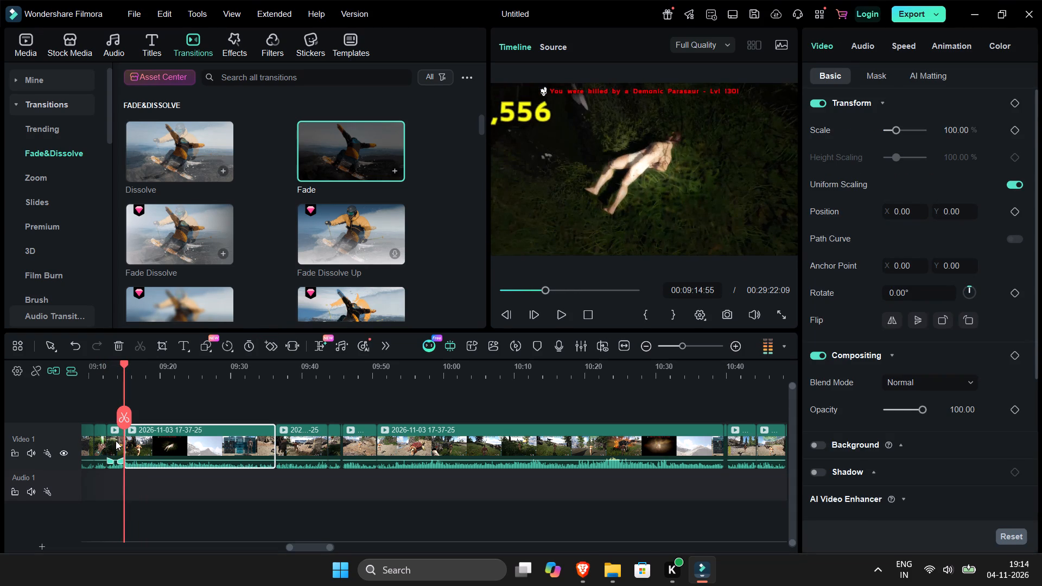
Find the start of the dinosaur's attack in the short piece before that cut and split it at 00:09:13:09.
click(116, 441)
click(111, 375)
key(space)
key(space)
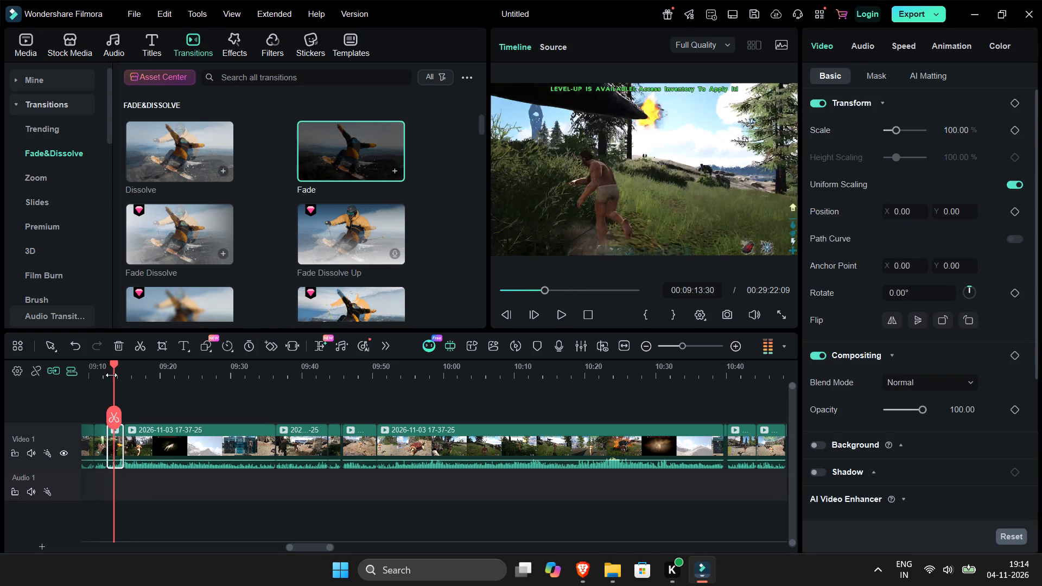
drag(113, 368, 106, 372)
key(space)
key(space)
key(space)
key(space)
key(space)
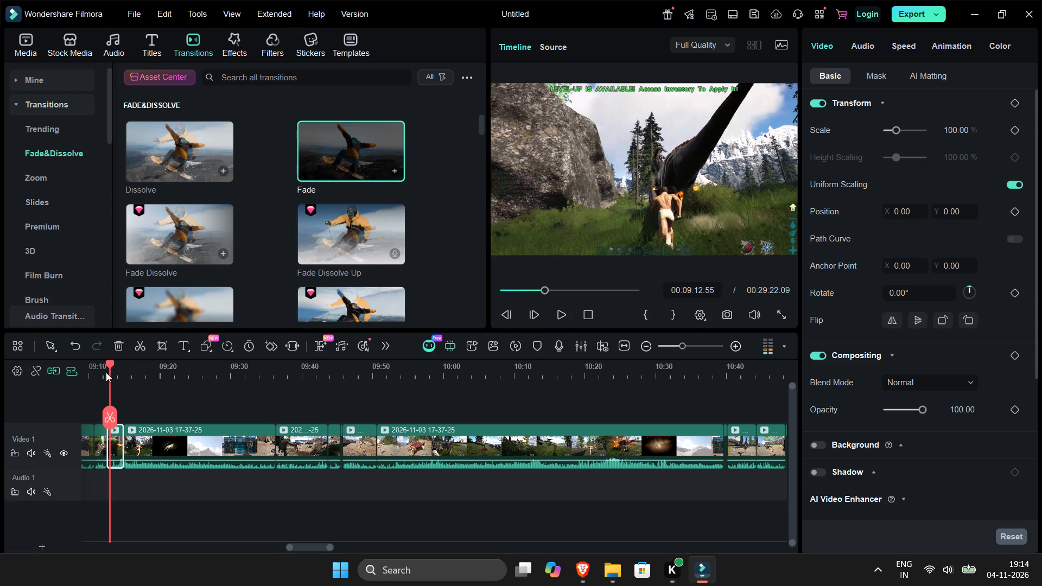
key(space)
key(space)
key(space)
key(space)
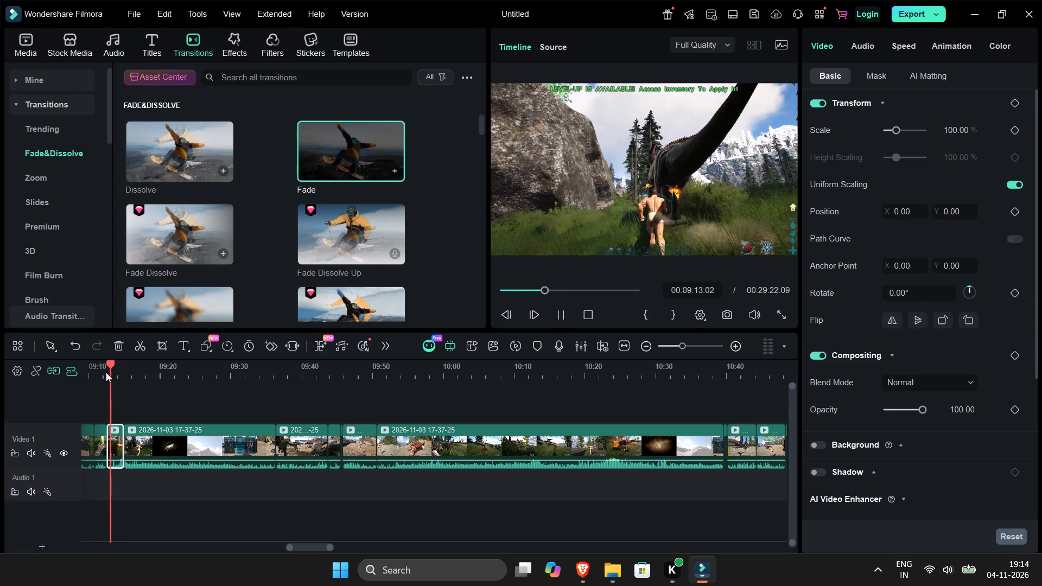
key(space)
key(ctrl+b)
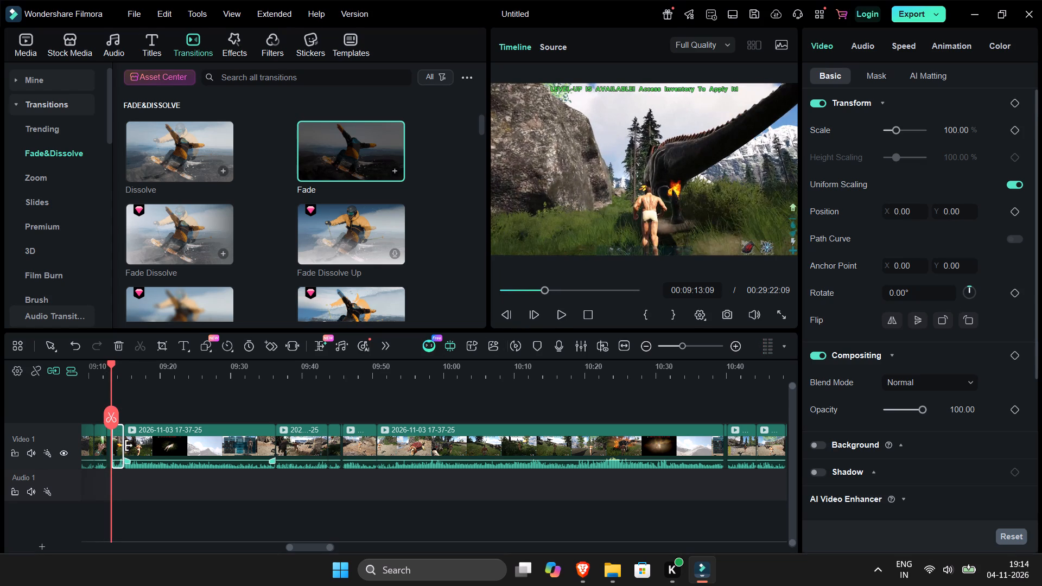
Move the short attack piece between the two splits into the intro montage at about 00:00:12, ahead of the title.
alt+drag(117, 443, 474, 367)
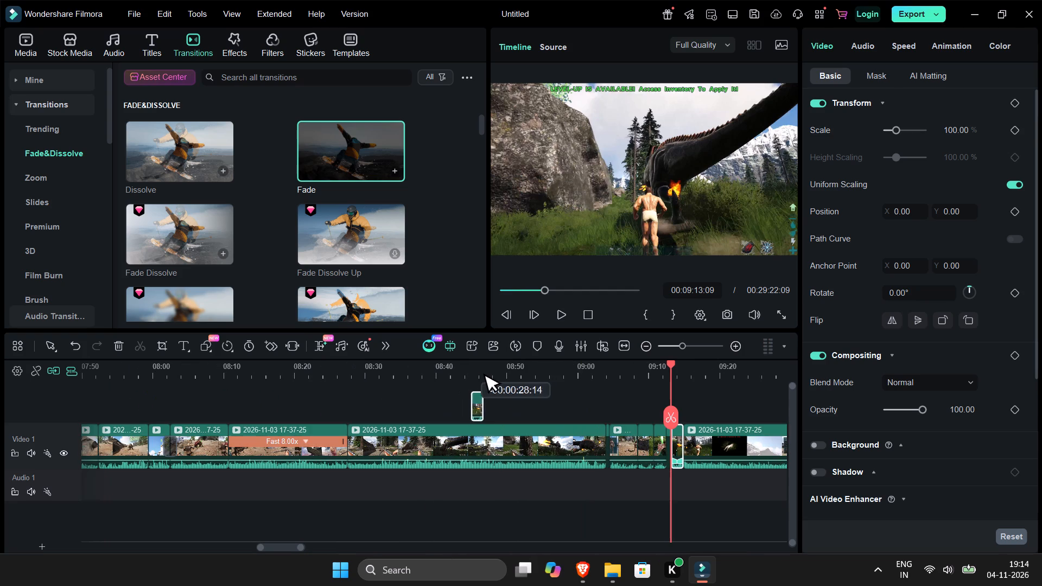
alt+drag(474, 367, 59, 402)
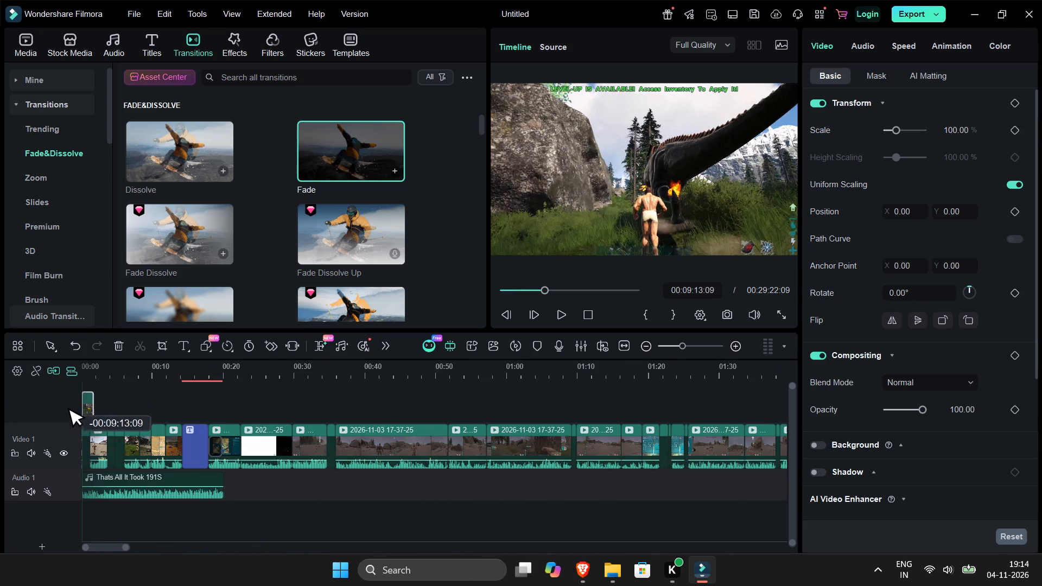
alt+drag(59, 402, 166, 447)
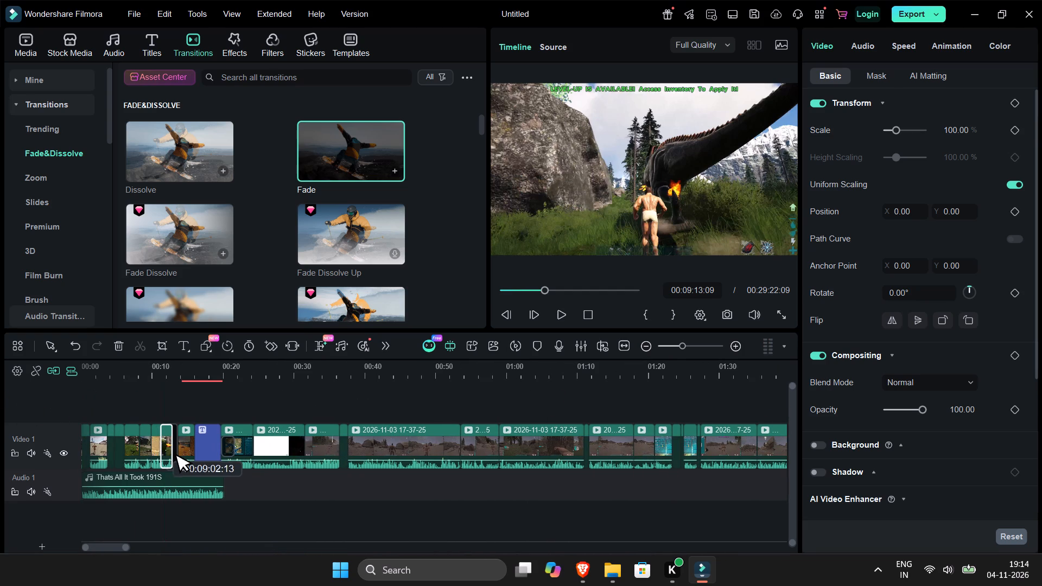
alt+drag(166, 447, 166, 445)
Play through the intro with the added clip and extend the music Thats All It Took 191S to about 00:00:21.
click(164, 363)
key(space)
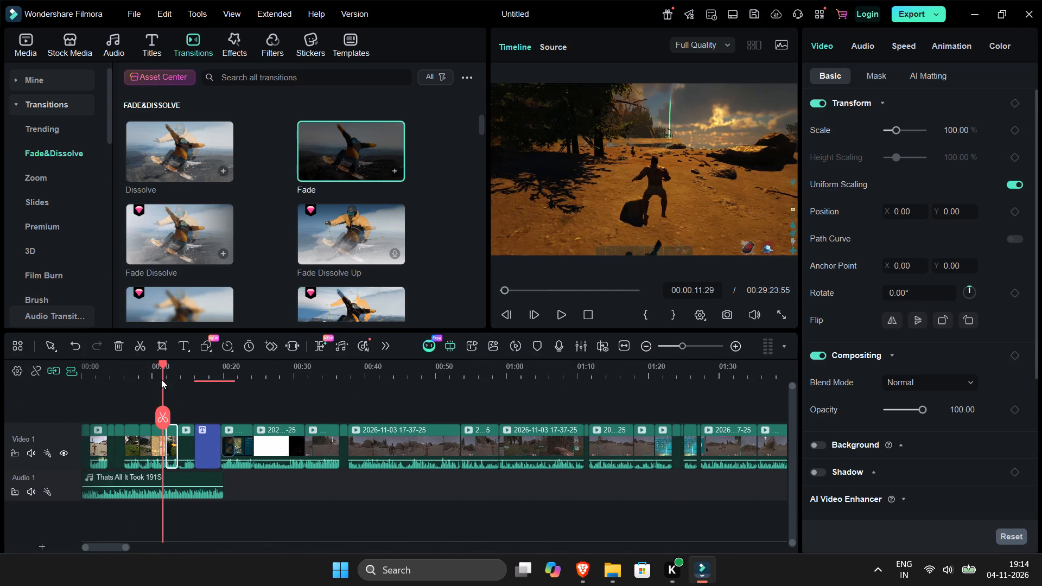
click(197, 404)
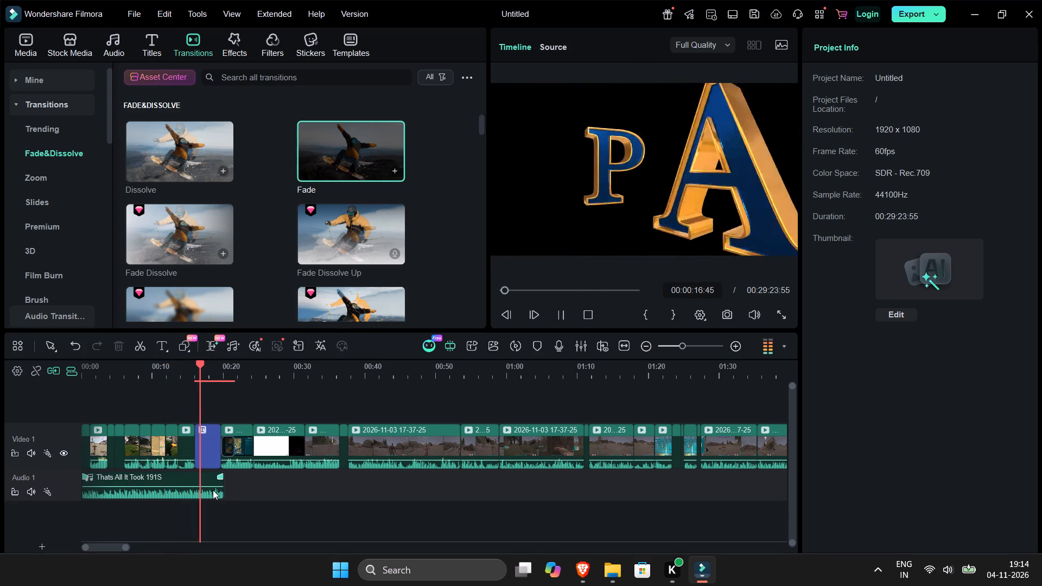
drag(221, 487, 230, 491)
click(215, 367)
key(space)
click(254, 406)
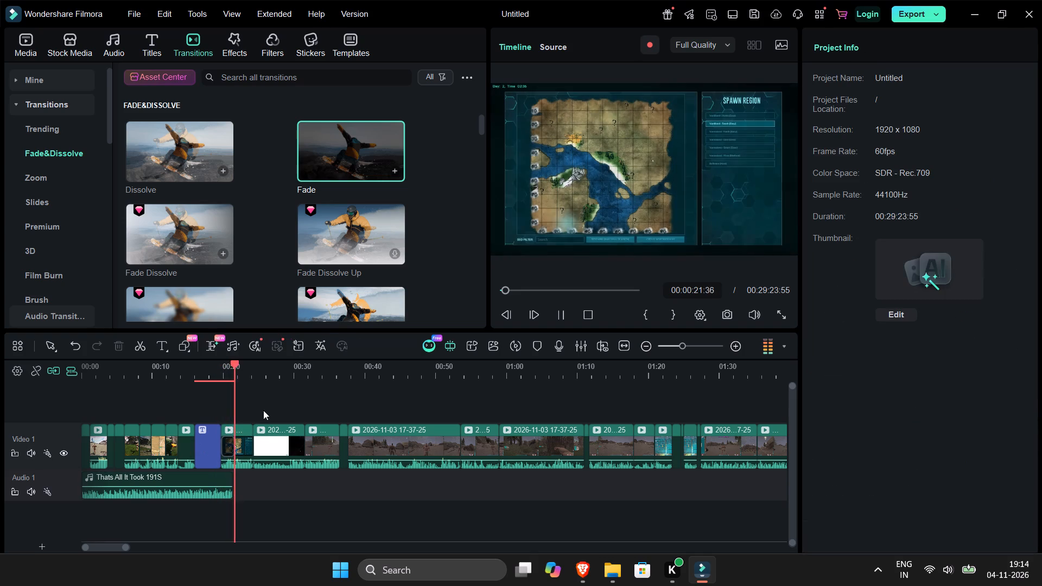
key(space)
Return to the death scene around 00:09:13 and delete the two clips following it, starting at about 00:09:17.
double_click(644, 350)
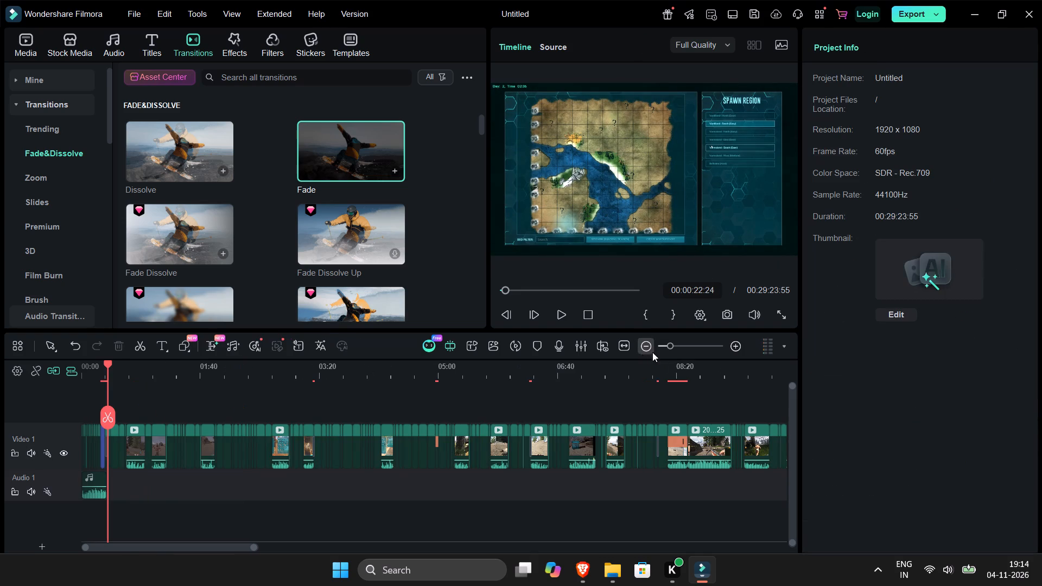
click(653, 375)
key(space)
click(735, 346)
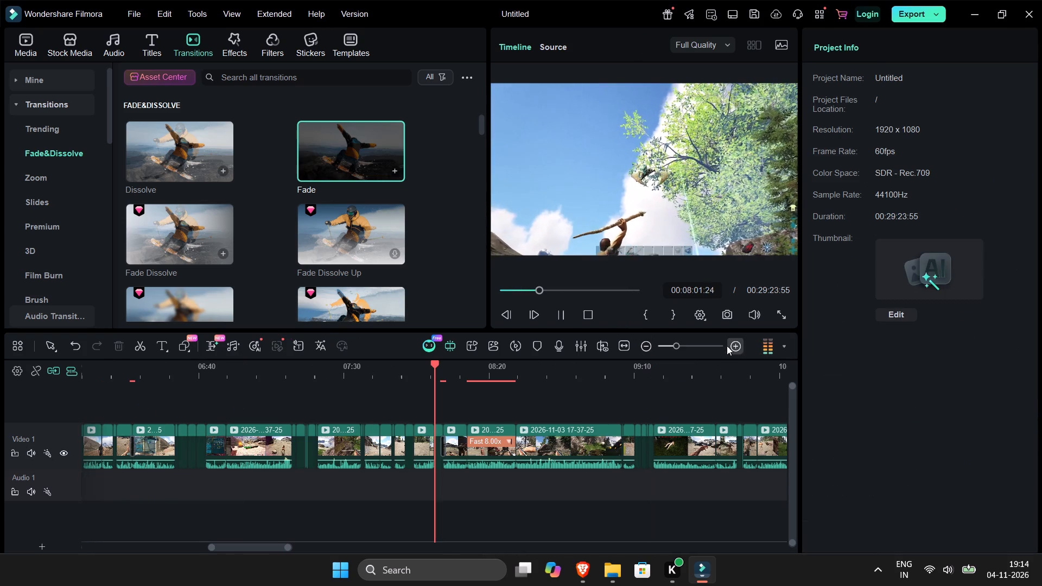
click(642, 368)
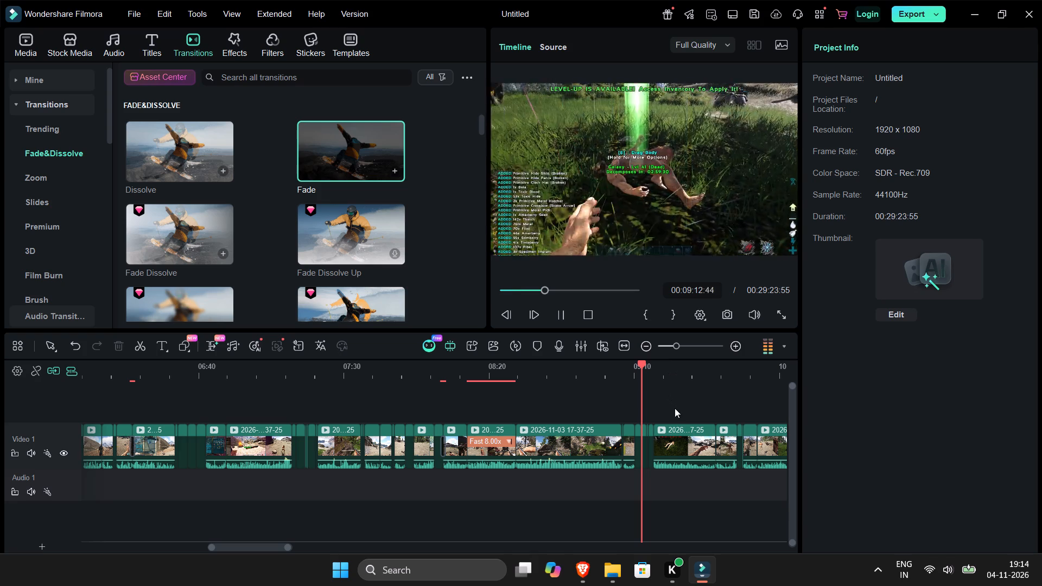
click(675, 408)
key(space)
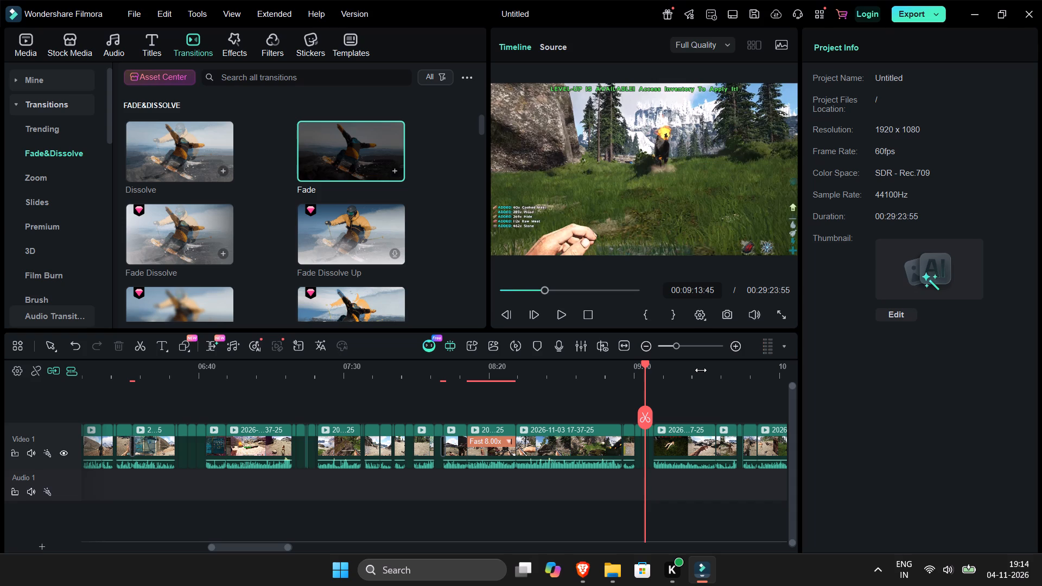
key(space)
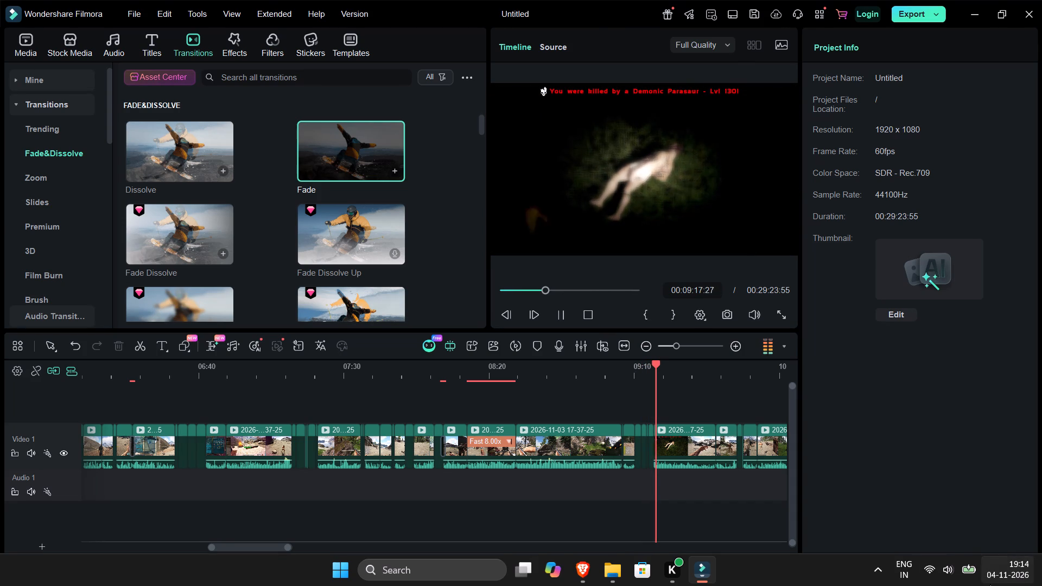
drag(704, 419, 730, 462)
key(Delete)
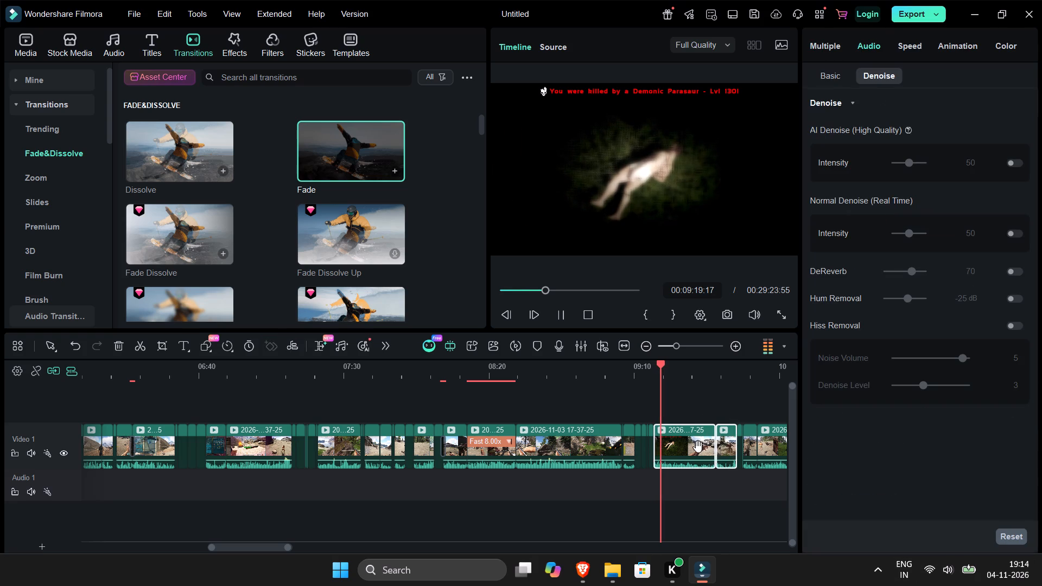
Delete the beach clip starting at about 00:09:18 and the leftover sliver just before it.
key(Up)
key(Down)
key(space)
double_click(729, 346)
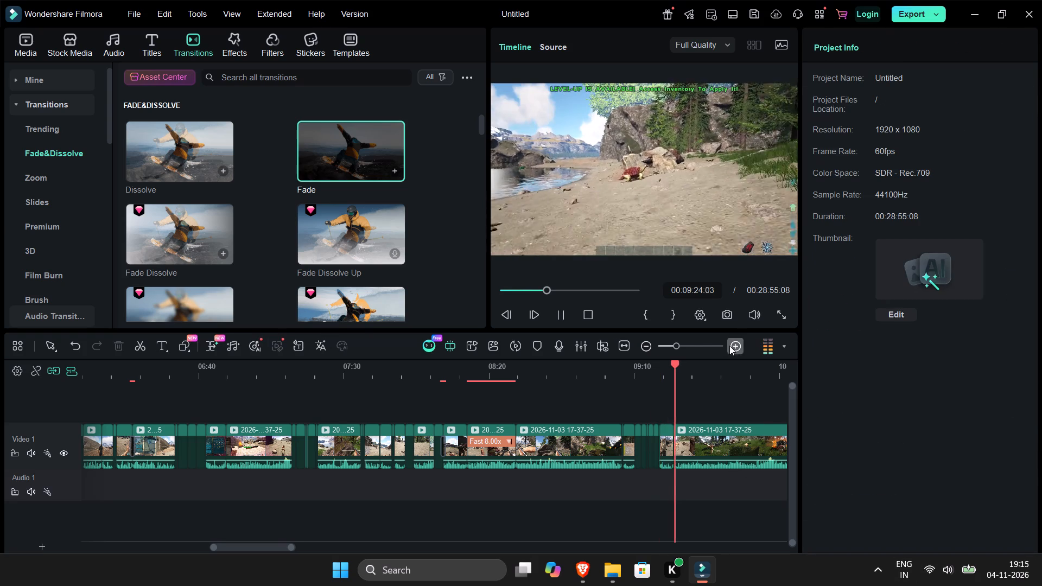
key(space)
drag(378, 418, 399, 458)
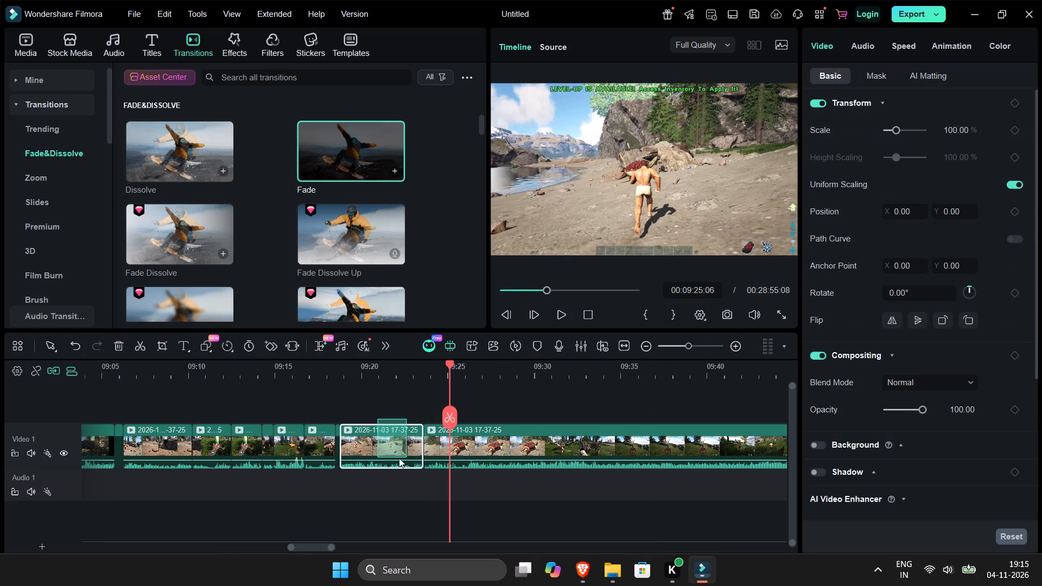
drag(399, 458, 390, 458)
key(Delete)
click(337, 441)
key(Delete)
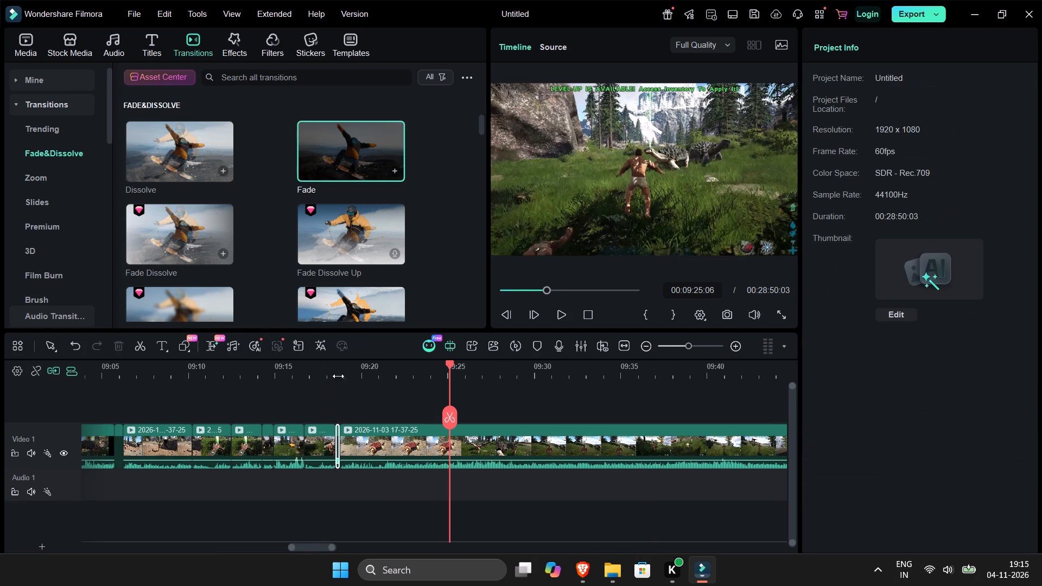
Skim the following long clip, split it at 00:09:34:11 and delete the part before the split.
click(338, 376)
key(space)
drag(342, 157, 364, 157)
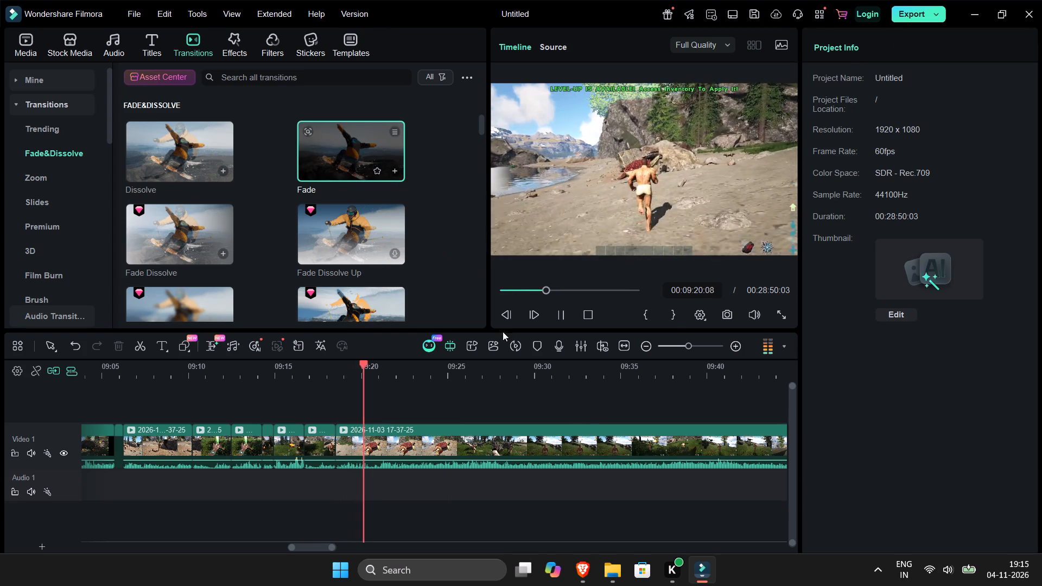
click(587, 376)
key(space)
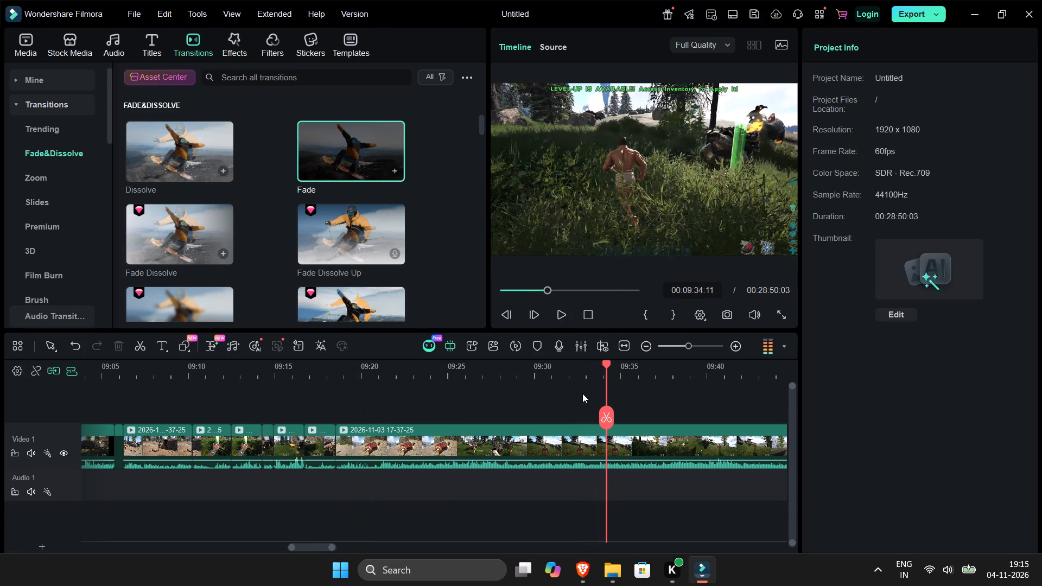
key(ctrl+b)
drag(573, 449, 575, 444)
key(Delete)
Play the remaining long clip through the player's death and split it at 00:09:39:06.
click(333, 381)
key(space)
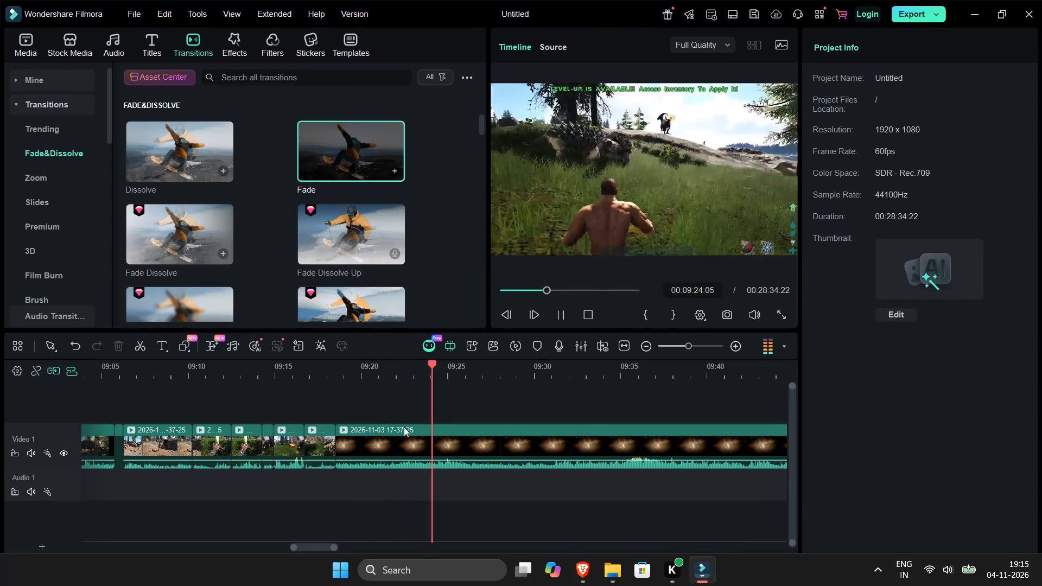
click(455, 438)
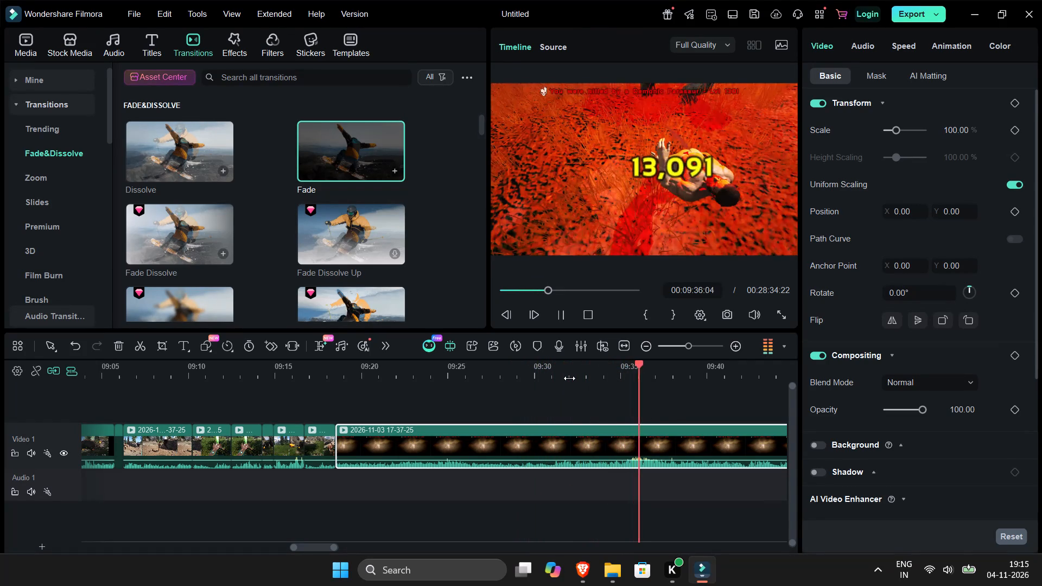
click(671, 425)
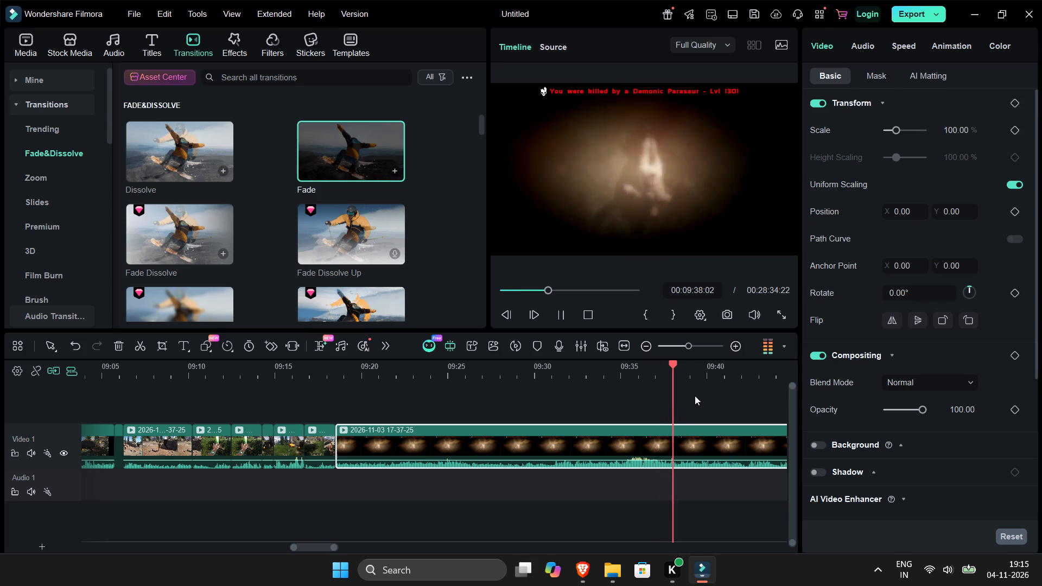
key(space)
double_click(643, 348)
key(space)
key(space)
key(ctrl+b)
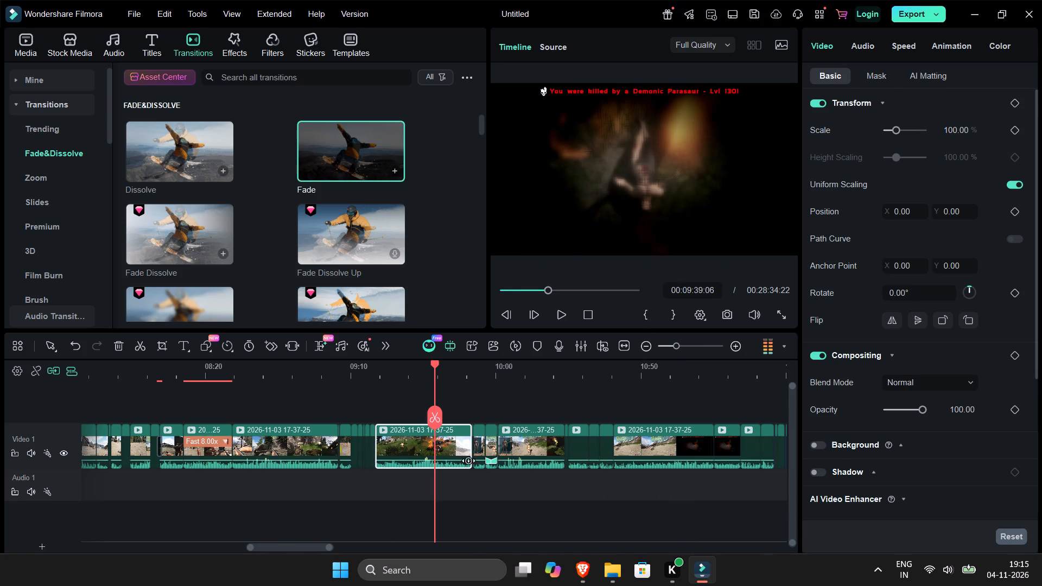
Check the footage after the death and delete the piece following the split, returning the playhead to 00:09:39:36.
click(459, 381)
key(space)
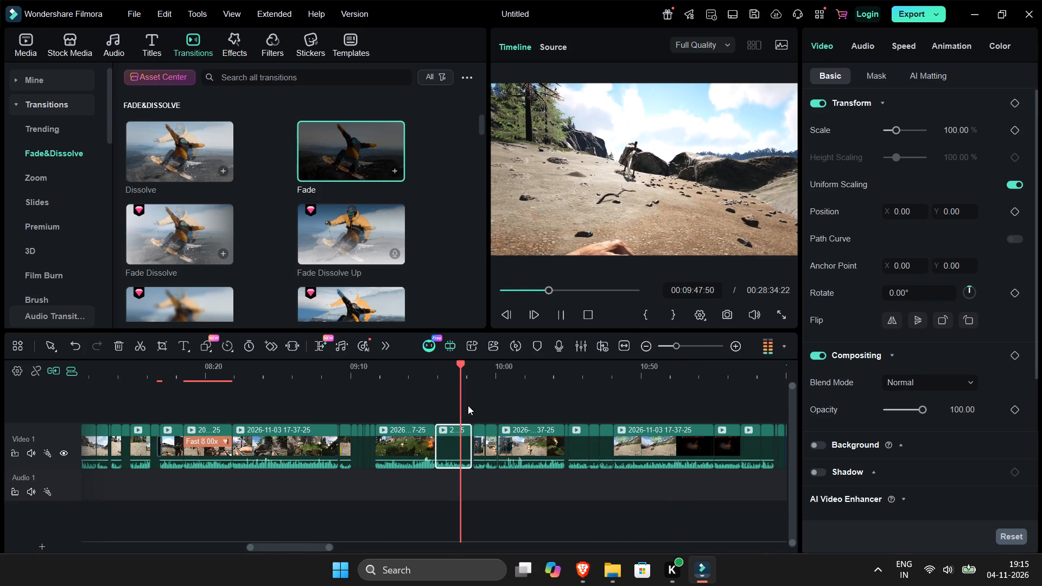
key(Delete)
key(Up)
key(Up)
key(Up)
key(Up)
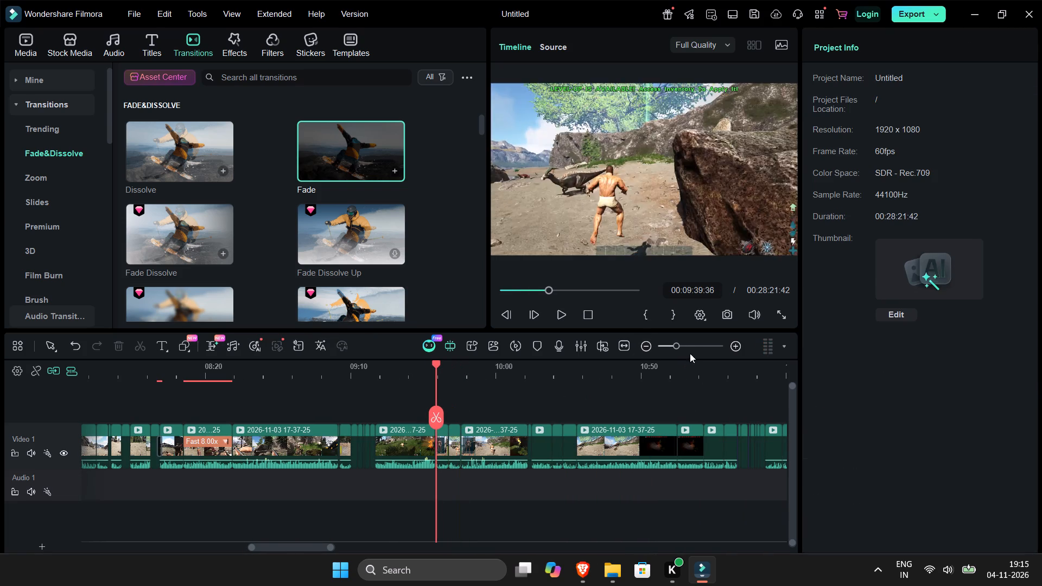
Delete the three short pieces between the death at 00:09:39 and the long clip starting at about 00:09:48.
key(Up)
key(space)
double_click(734, 347)
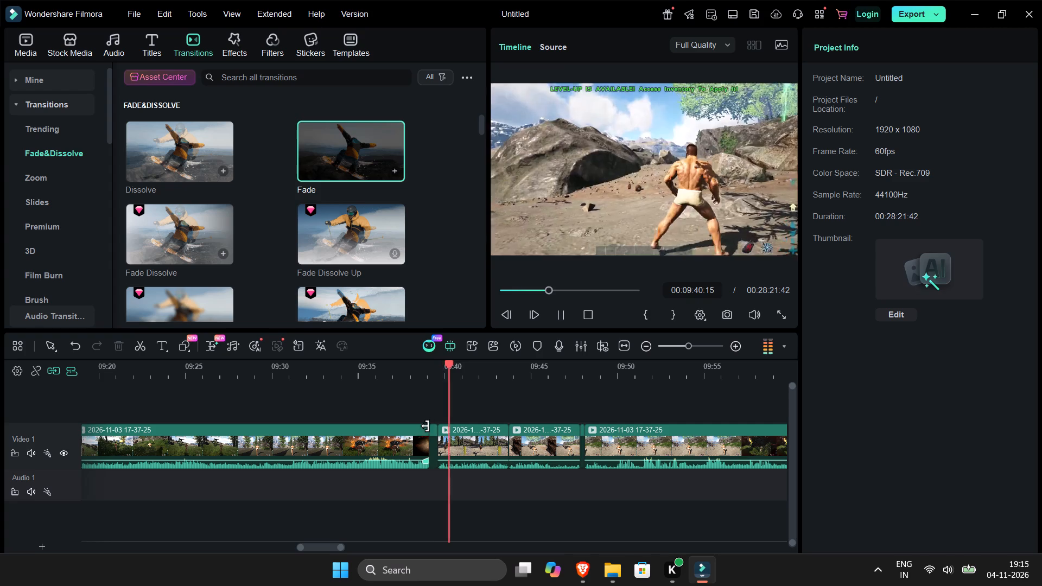
drag(431, 423, 576, 461)
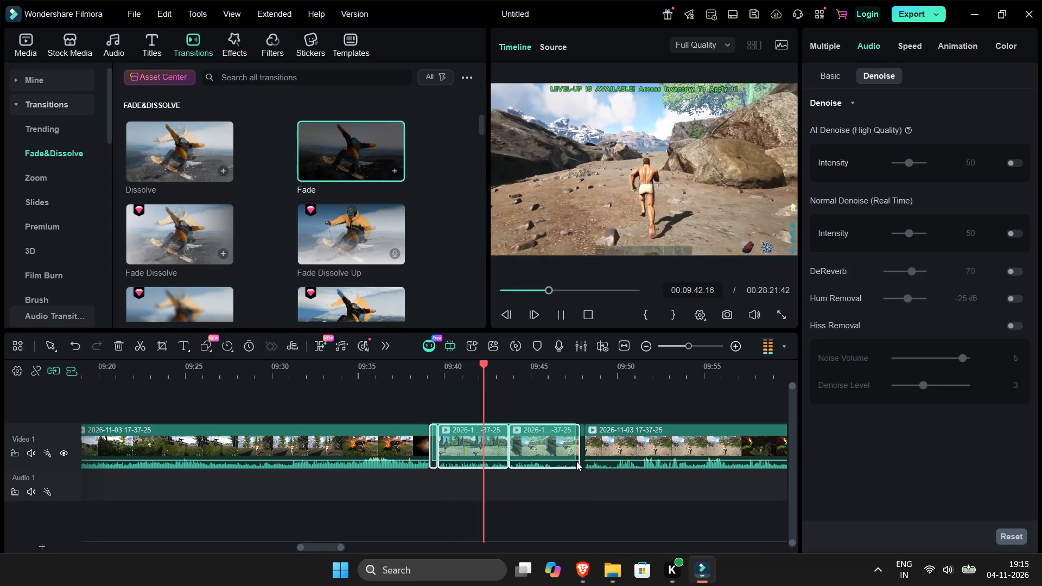
drag(576, 461, 581, 462)
key(Delete)
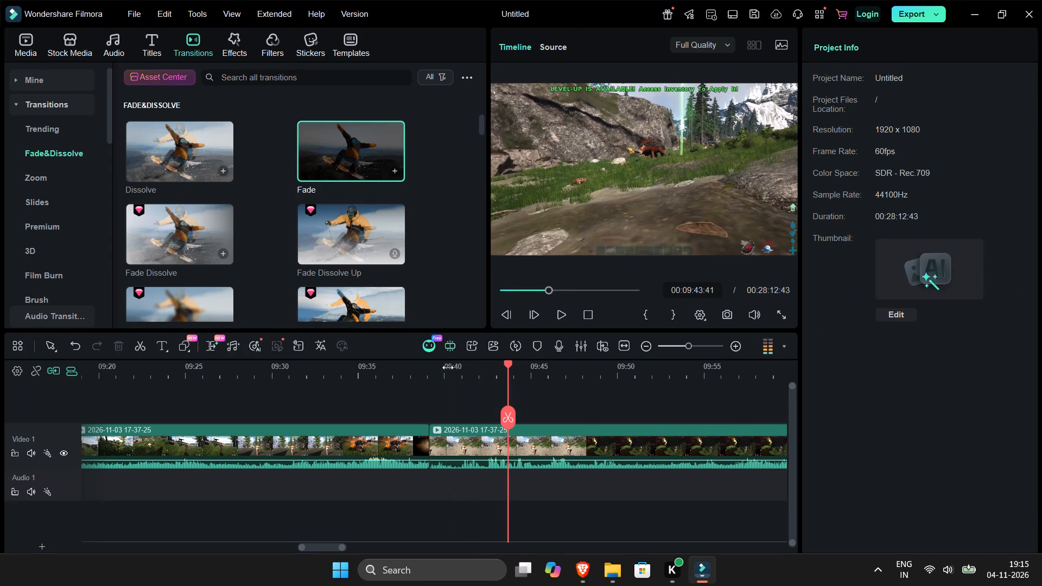
Play the following clip through the player's death, split it at 00:09:56:05 and delete the part after the split.
click(436, 366)
key(space)
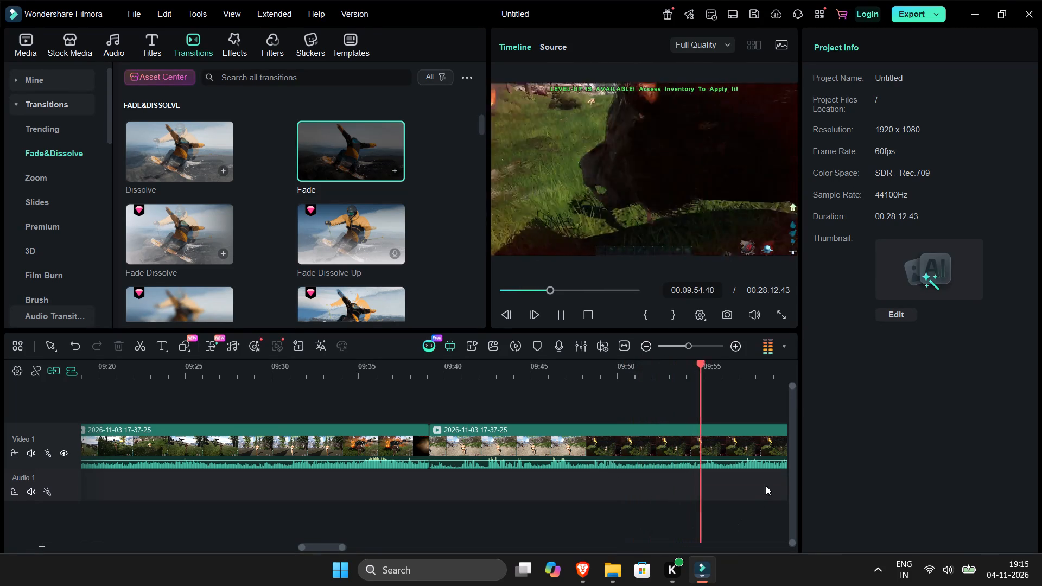
key(space)
key(ctrl+b)
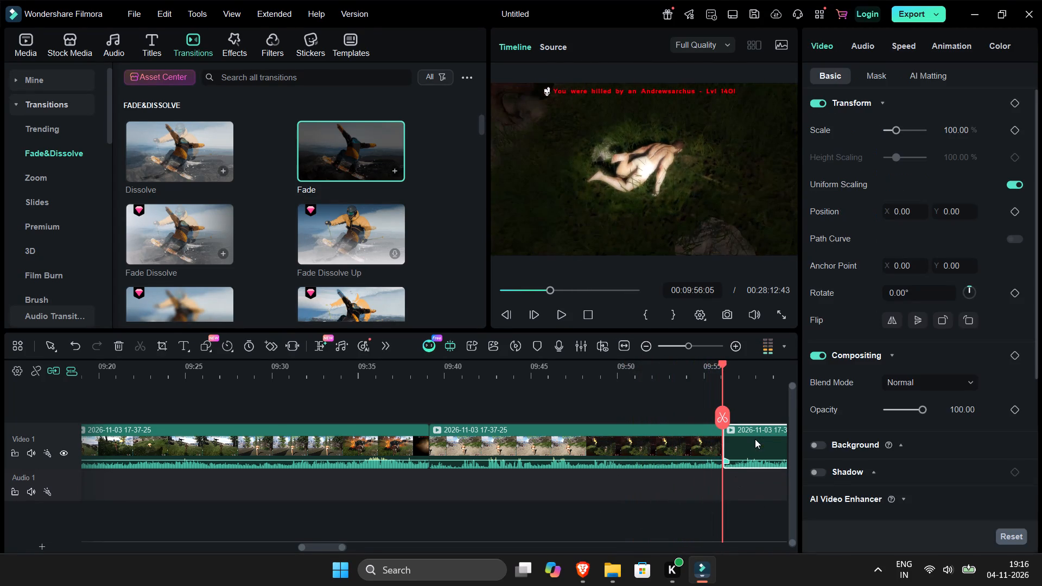
key(Delete)
Delete the three short clips between about 00:09:56 and 00:10:12, just before the next long clip.
key(space)
click(640, 348)
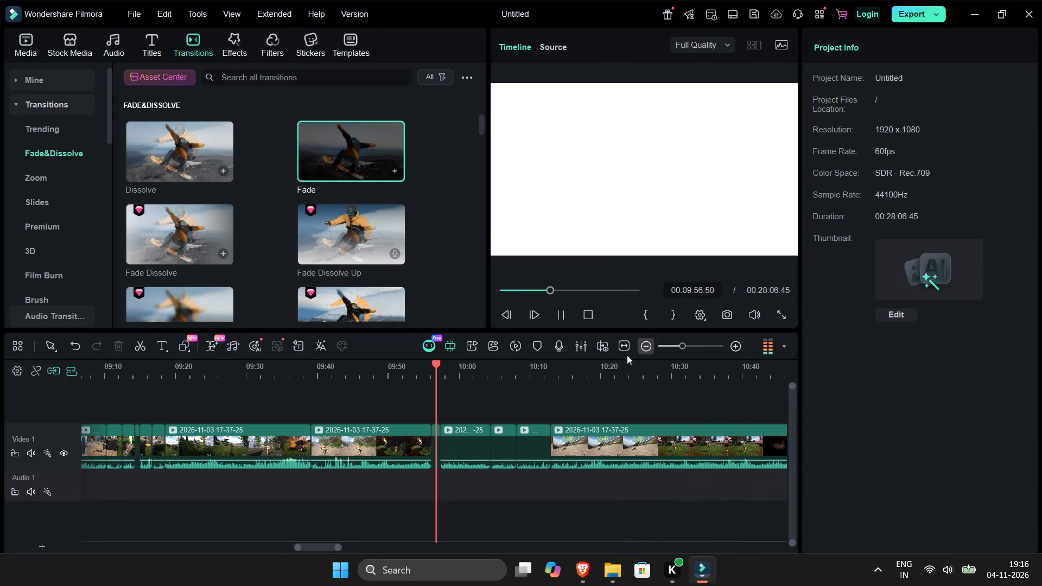
drag(463, 410, 546, 457)
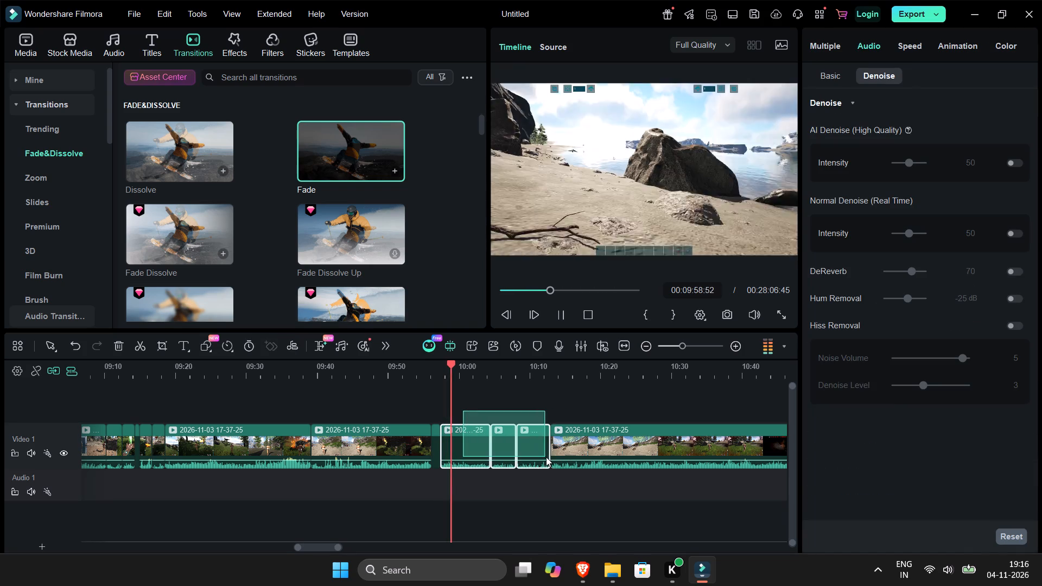
key(Delete)
Skim the next long clip to the creature encounter, split it at 00:10:21:02 and delete the part before the split.
key(space)
click(621, 365)
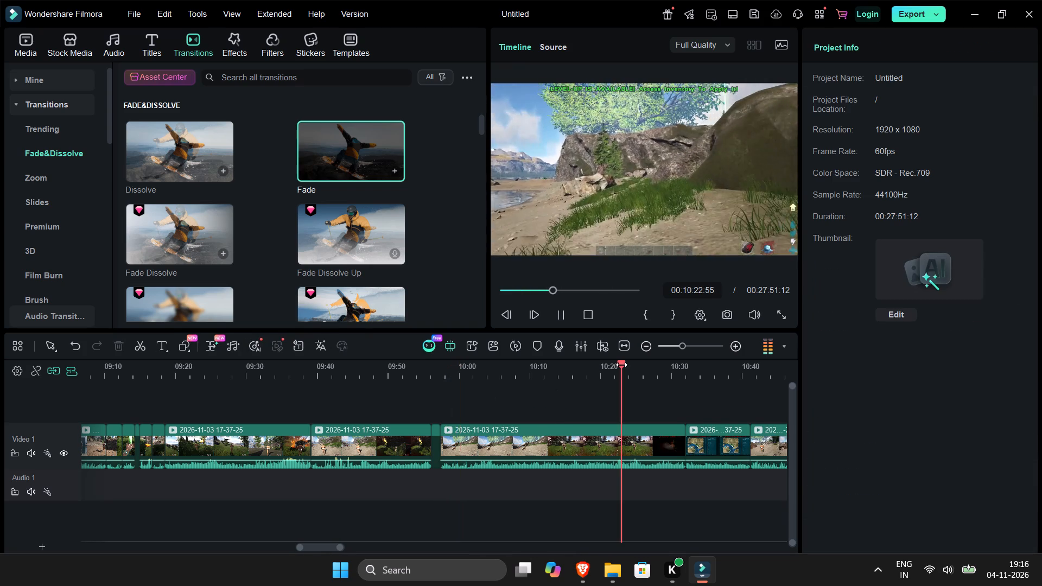
key(space)
click(610, 363)
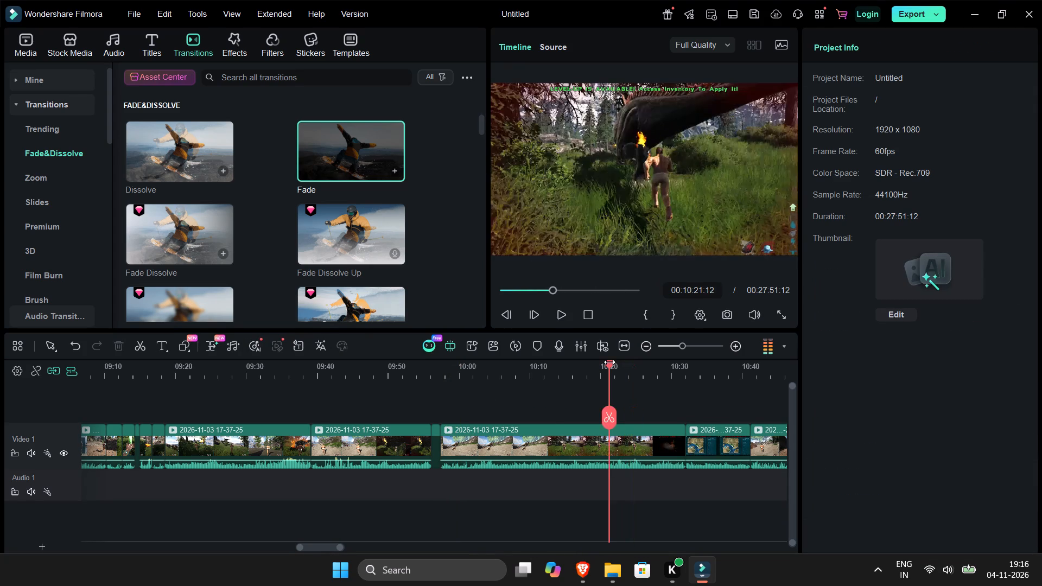
key(space)
key(space)
click(600, 366)
key(space)
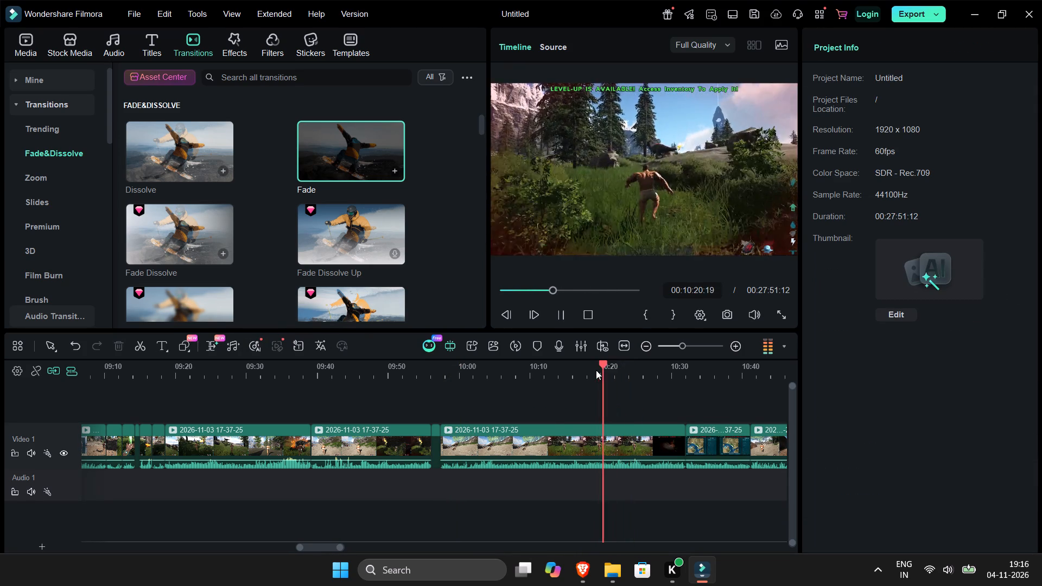
key(space)
key(ctrl+b)
click(550, 451)
key(Delete)
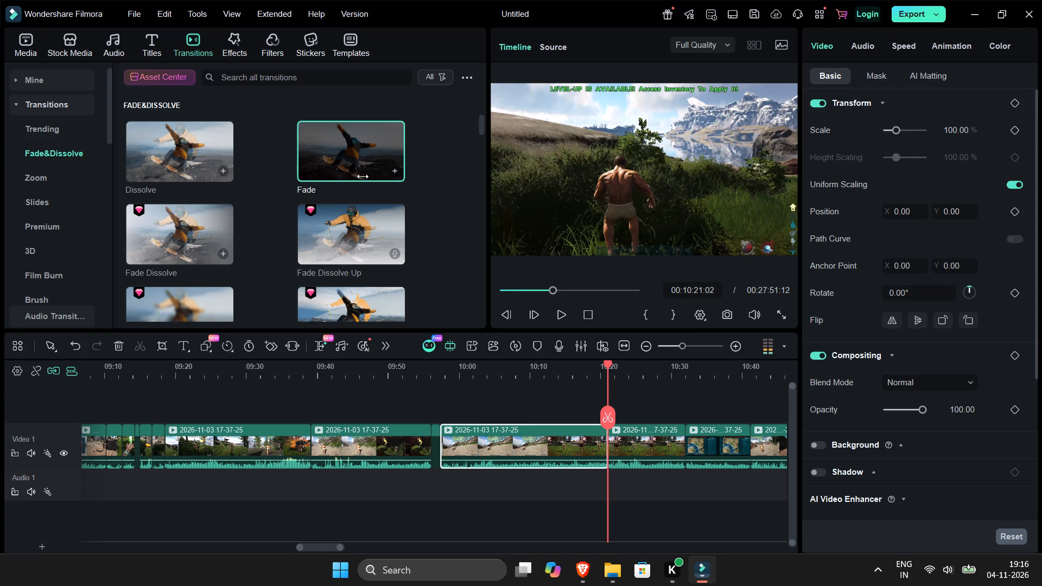
Play the remaining clip through the player's death, split it at about 00:10:03 and delete the part after the split.
click(436, 375)
key(space)
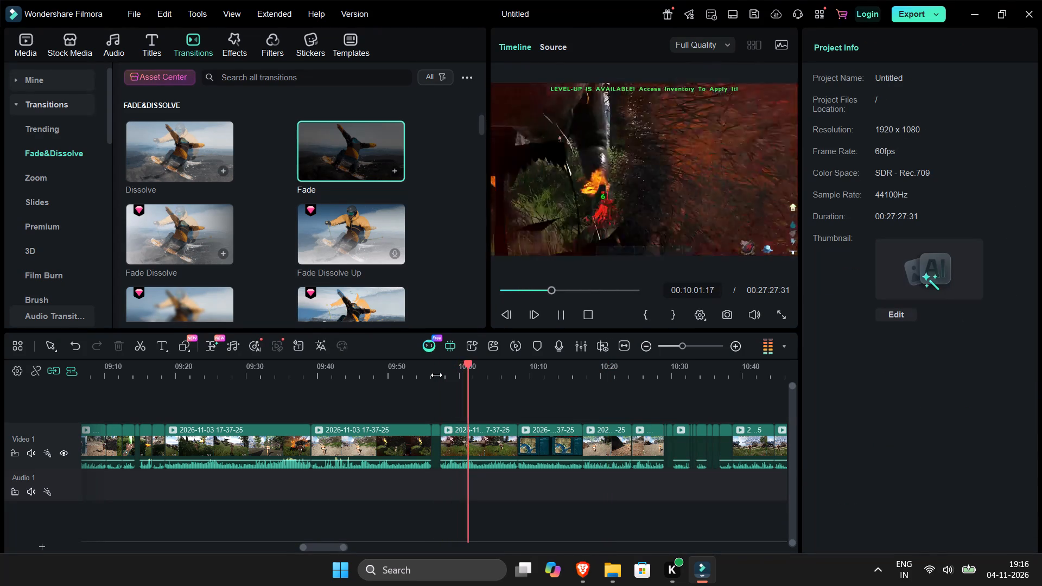
key(space)
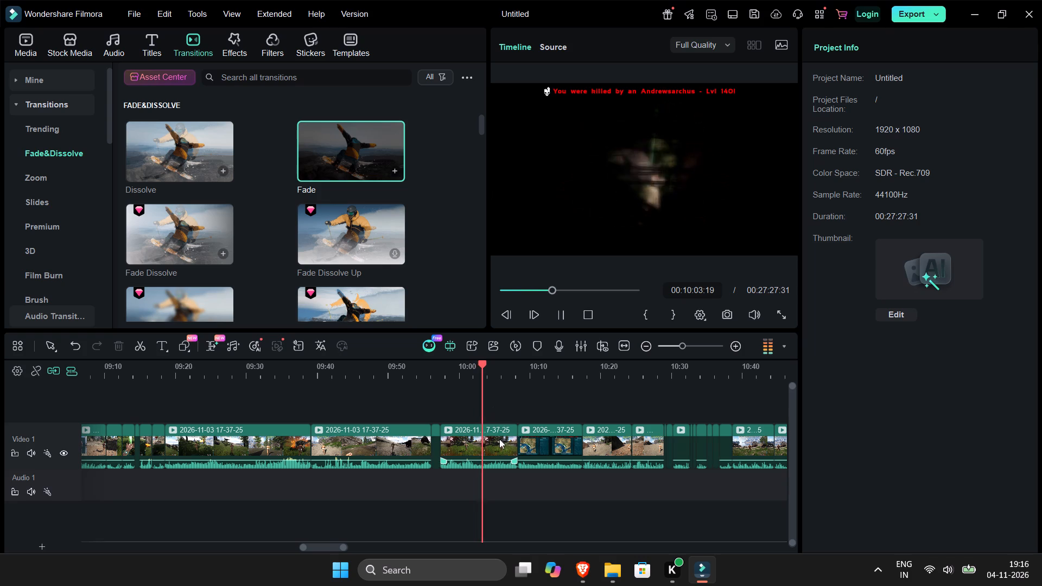
key(ctrl+b)
key(Delete)
Delete the inventory clip that directly follows the death at about 00:10:03.
click(509, 434)
key(Delete)
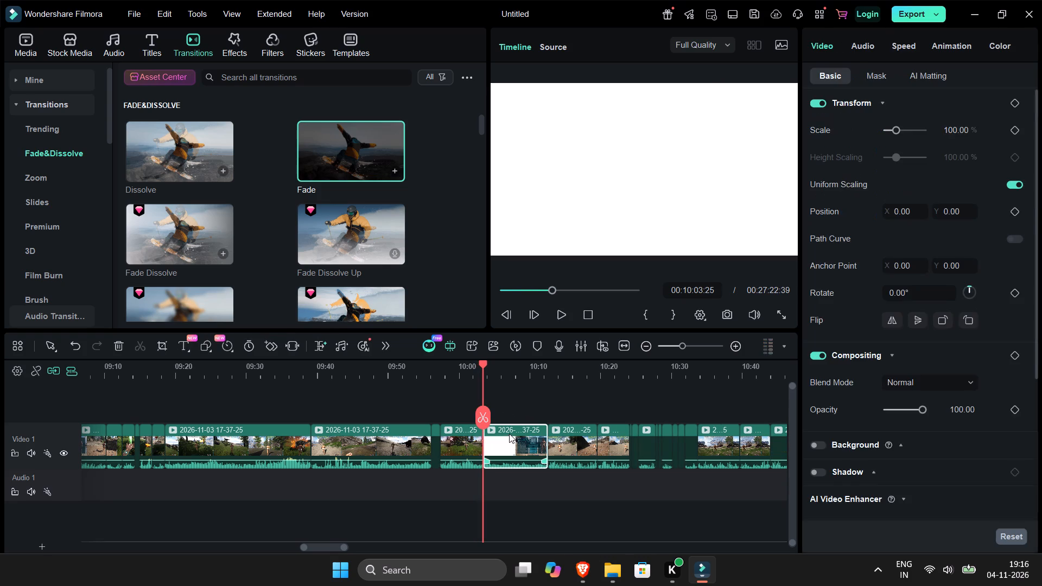
Play the next beach clip, split it at 00:10:06:08 and delete the part after the split.
key(space)
click(510, 432)
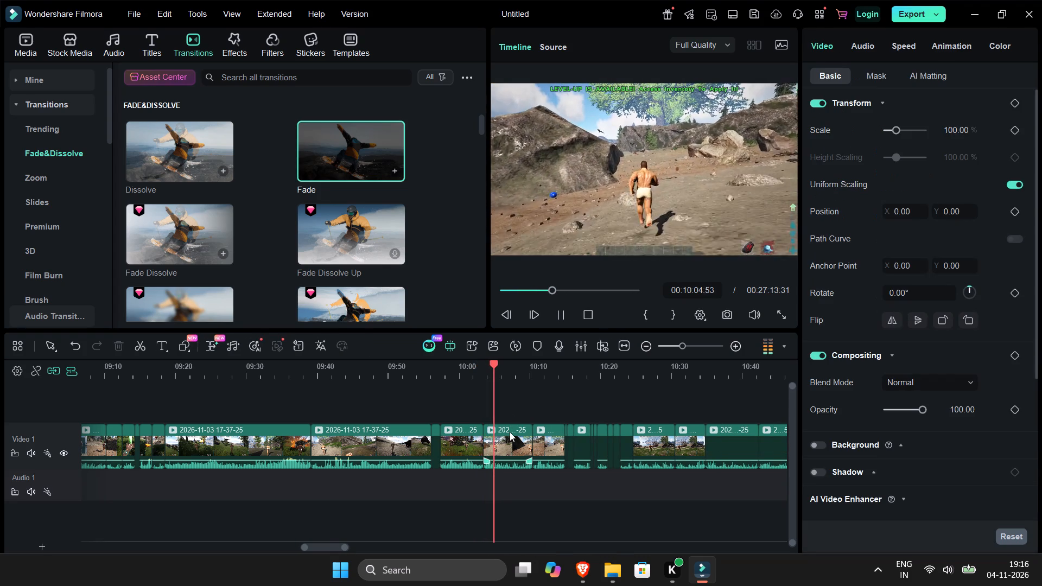
key(space)
key(ctrl+b)
drag(510, 412, 531, 453)
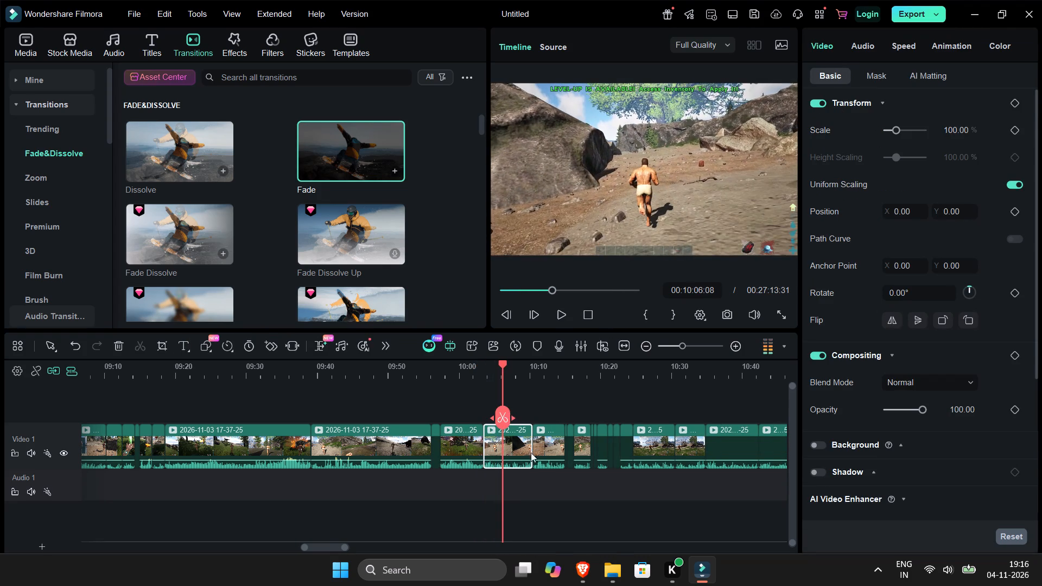
drag(531, 453, 510, 434)
drag(511, 432, 506, 408)
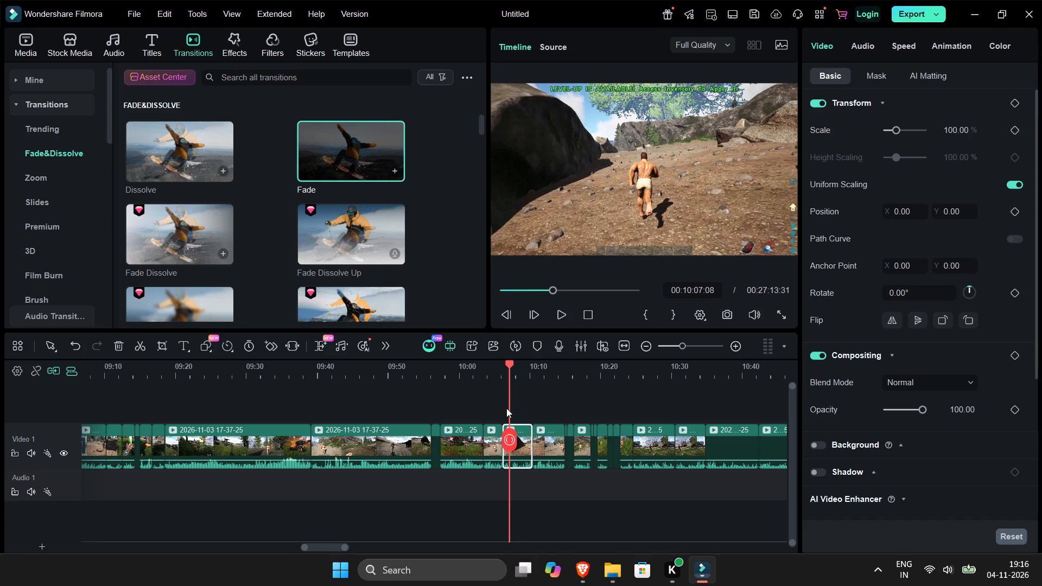
drag(506, 408, 503, 402)
key(Delete)
Delete the group of short clips between 00:10:06 and about 00:10:19.
key(space)
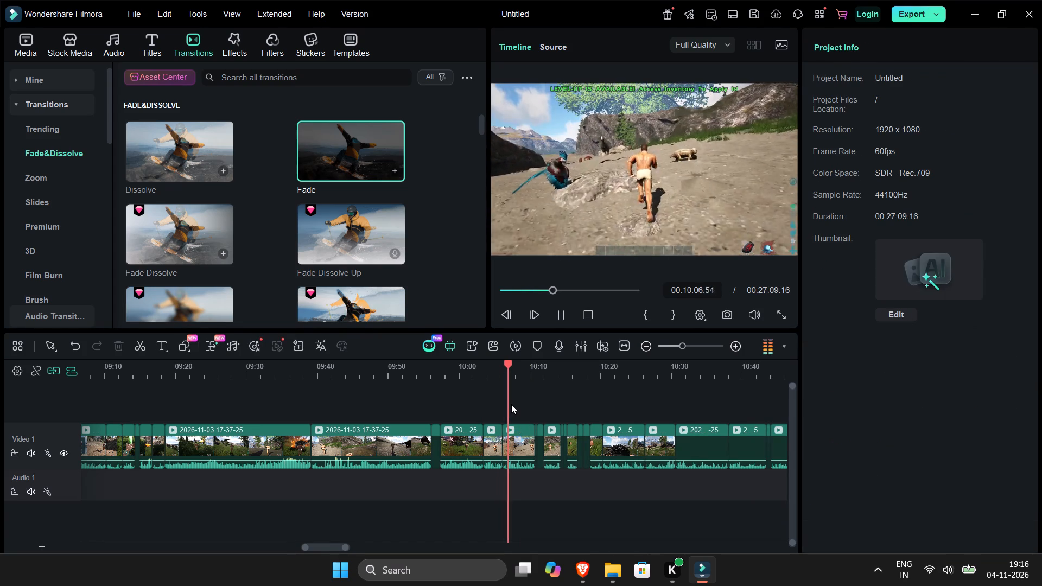
drag(518, 405, 593, 465)
key(Delete)
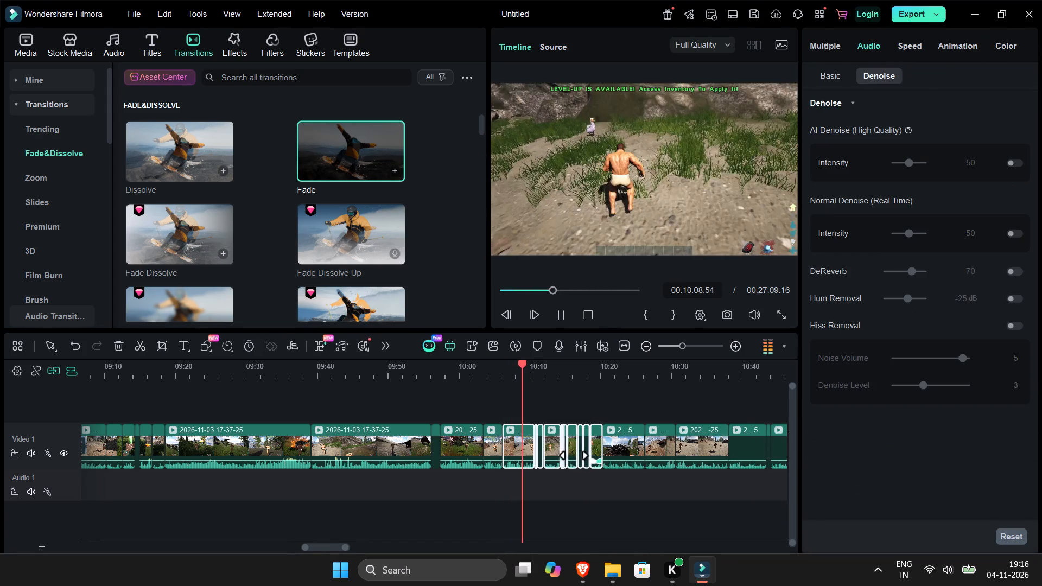
Skim the following clips up to about 00:10:34 and delete everything from 00:10:03 to that point.
drag(524, 394, 515, 394)
drag(523, 403, 501, 391)
key(space)
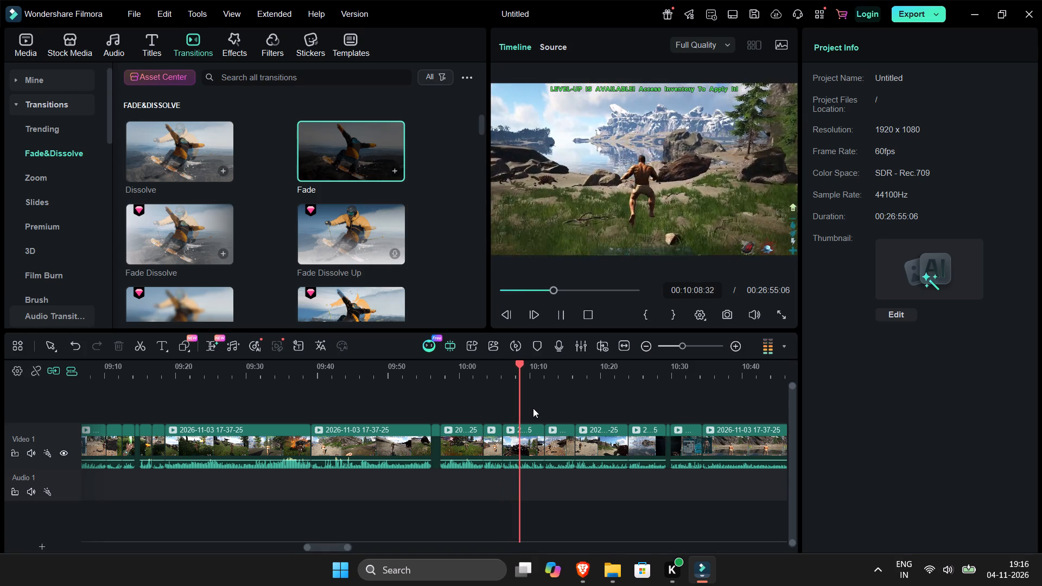
drag(537, 410, 556, 406)
click(582, 372)
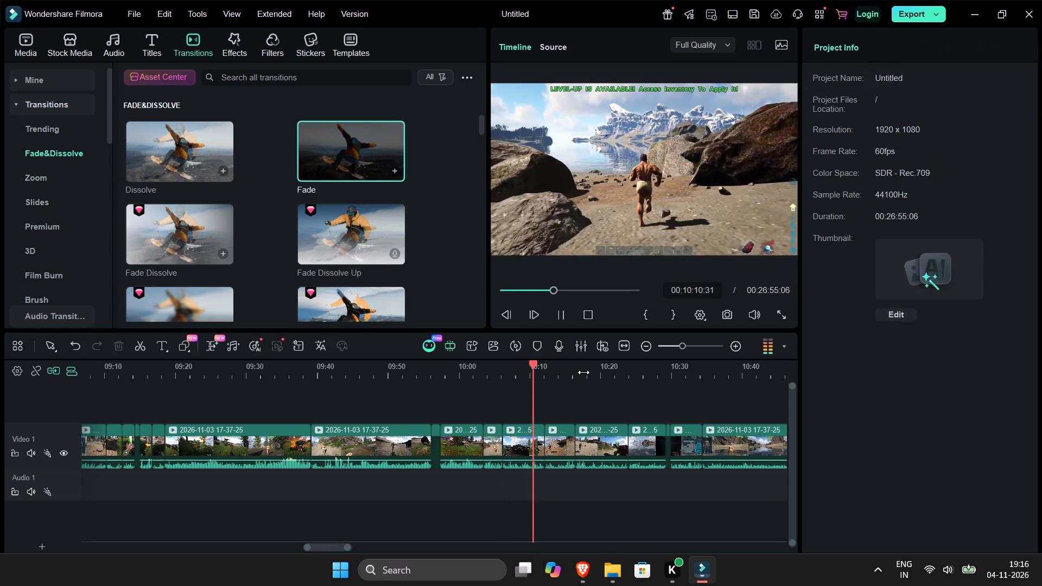
click(627, 371)
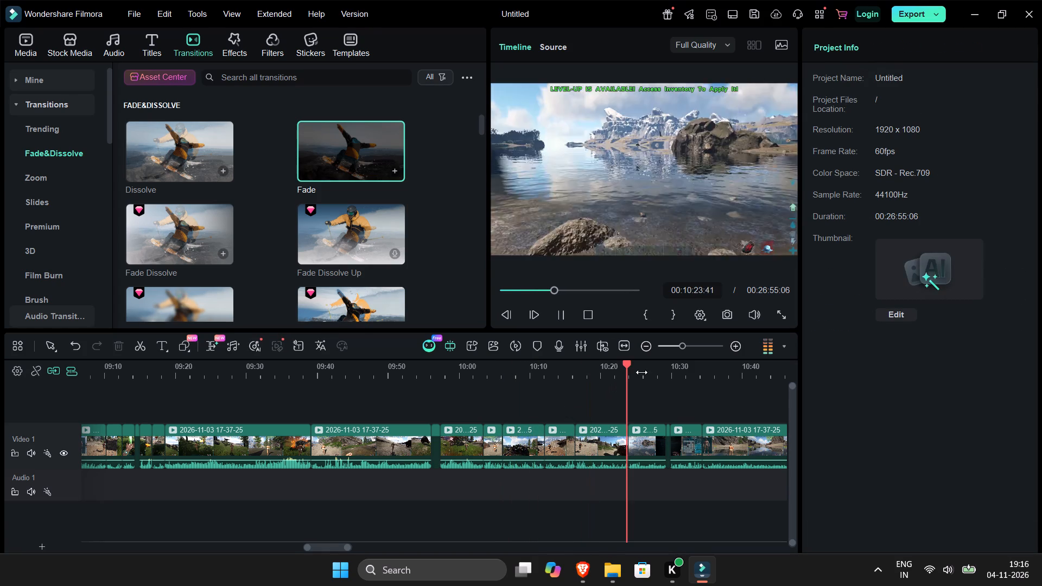
click(643, 372)
click(676, 373)
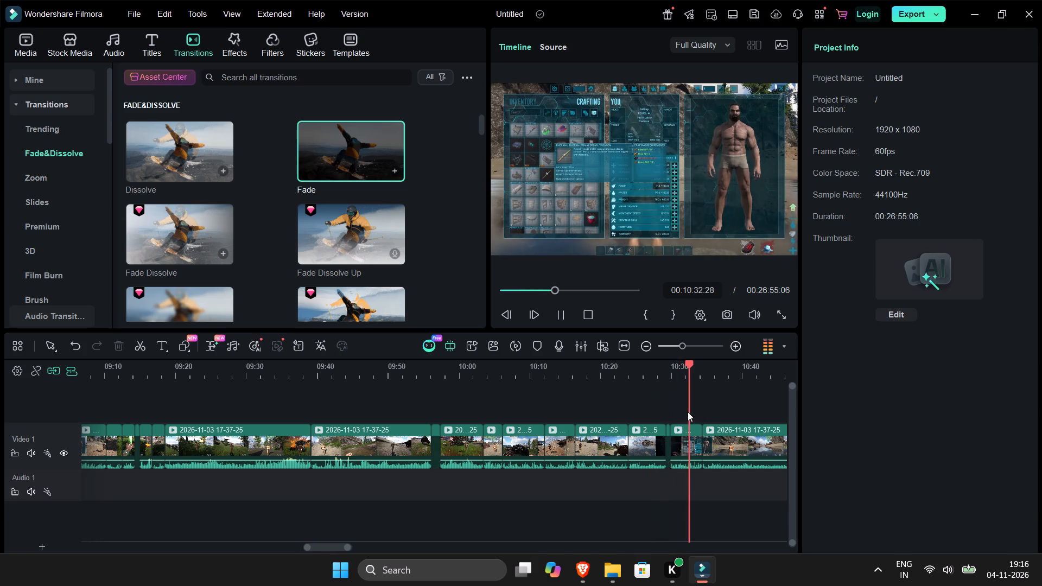
drag(688, 412, 496, 473)
key(Delete)
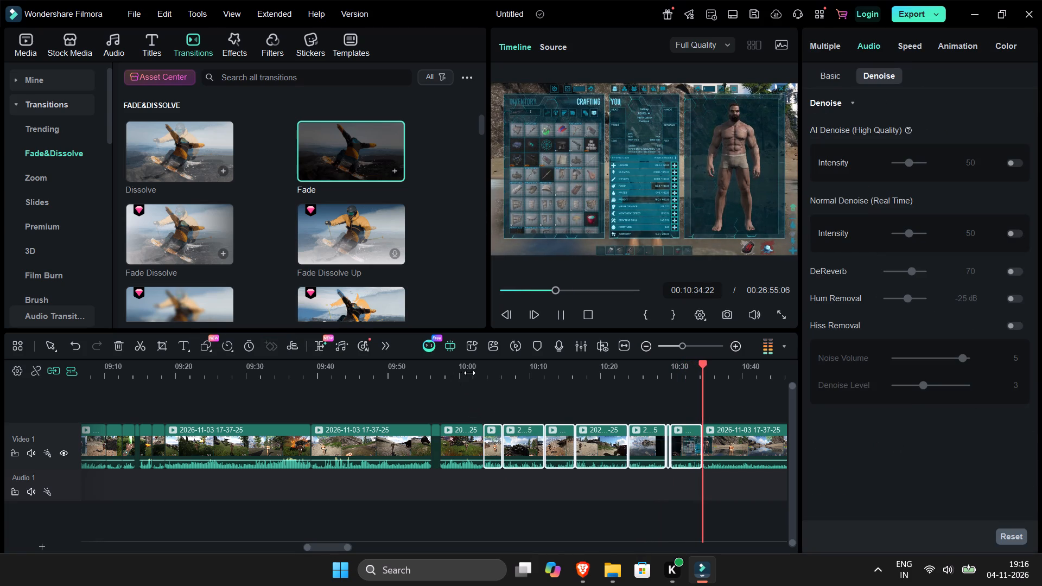
Check the footage after the death and around 00:10:35, and delete the three clips between about 00:10:03 and 00:10:35.
key(space)
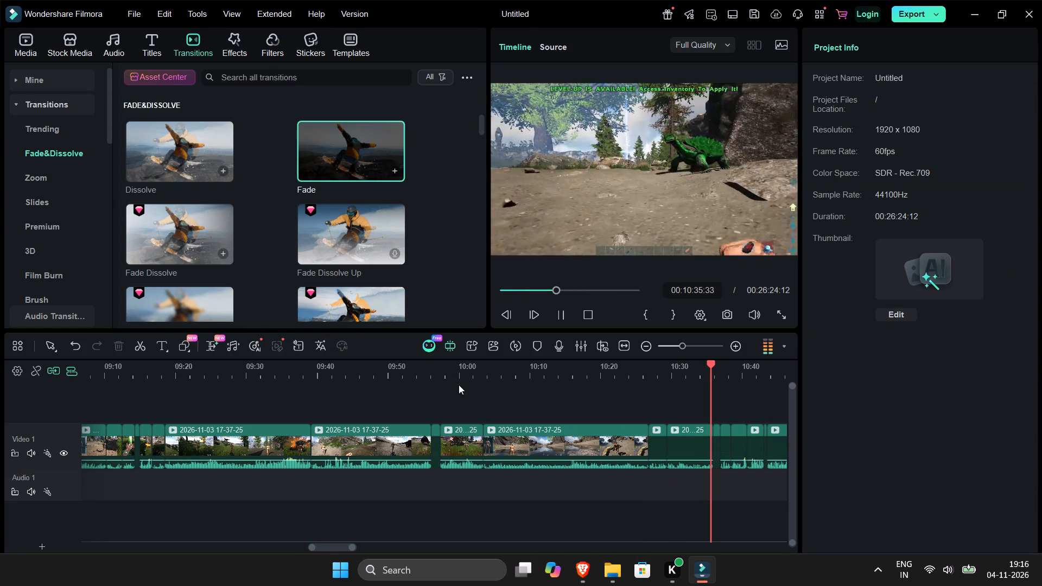
click(459, 385)
click(474, 349)
click(471, 364)
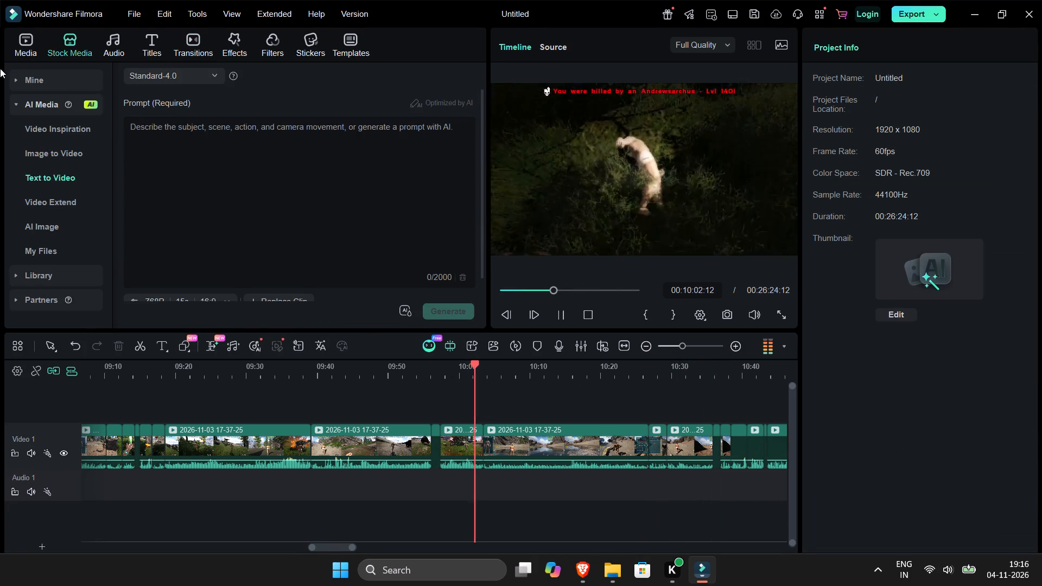
click(29, 35)
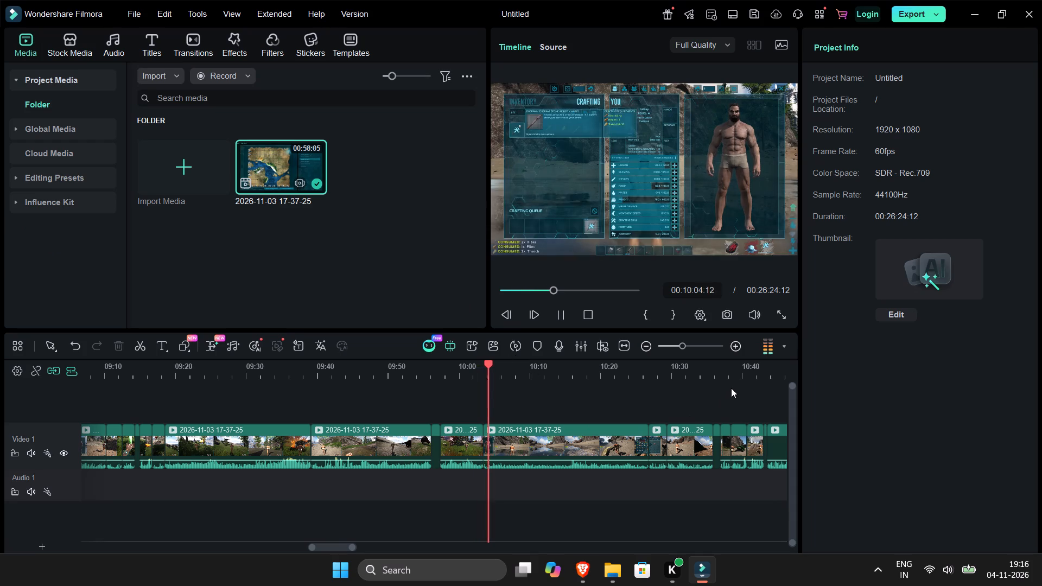
click(735, 368)
key(space)
click(715, 371)
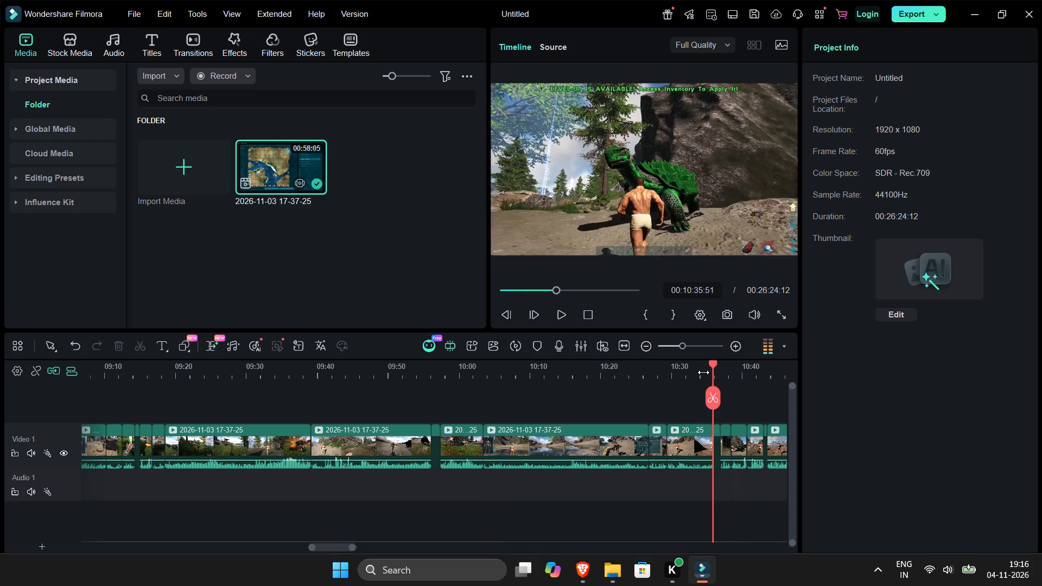
key(space)
key(space)
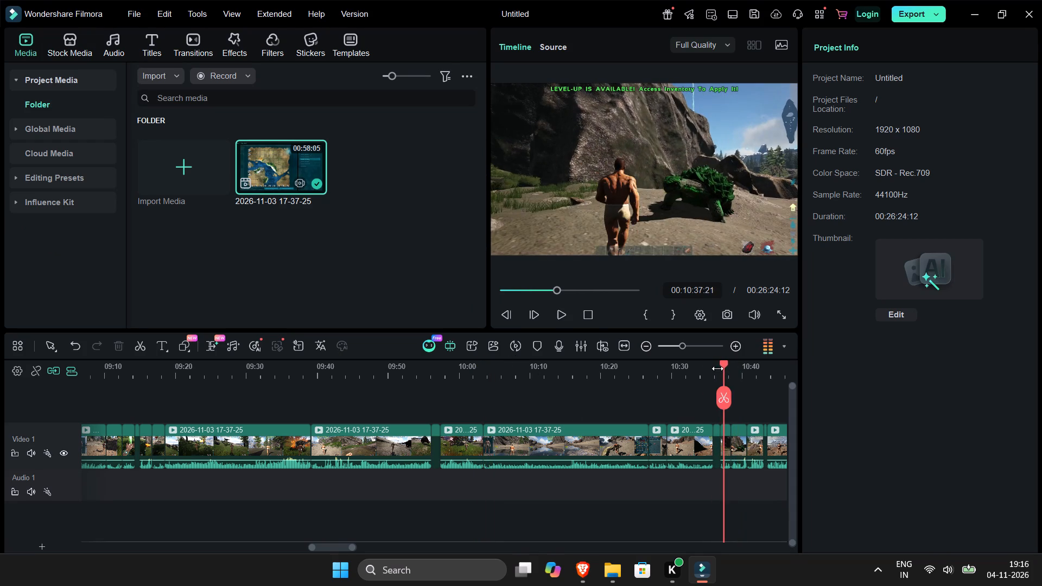
click(707, 361)
drag(679, 395, 485, 477)
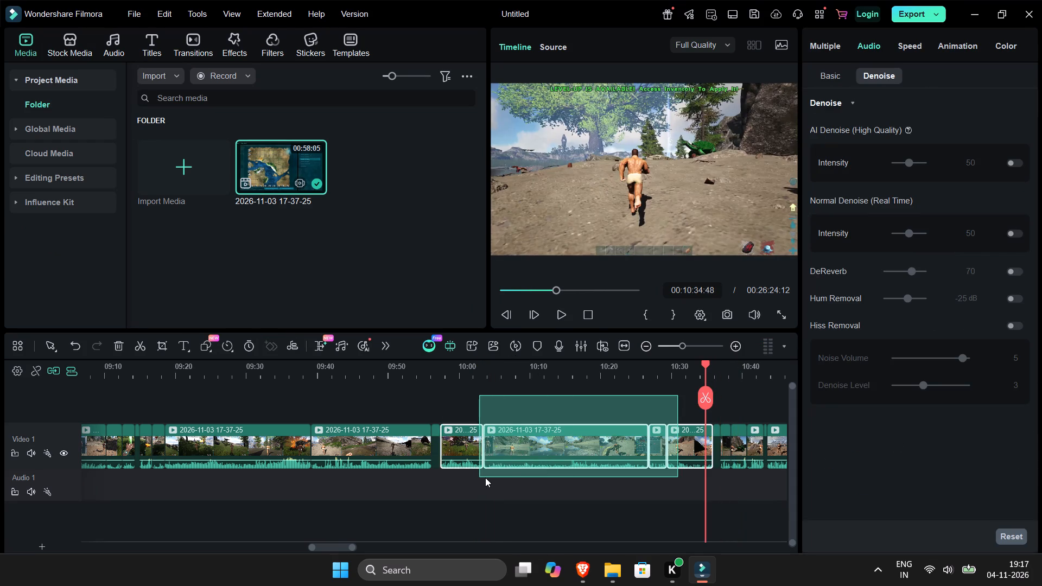
drag(485, 477, 518, 476)
key(Delete)
Add a Fade transition at the cut at about 00:10:13, at the start of the long beach clip.
click(183, 44)
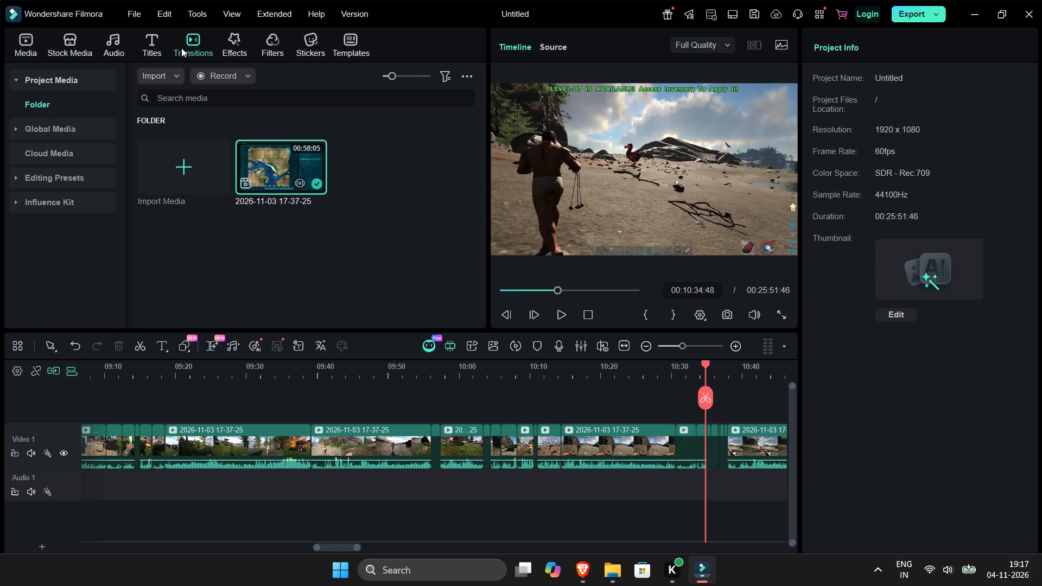
drag(379, 158, 570, 453)
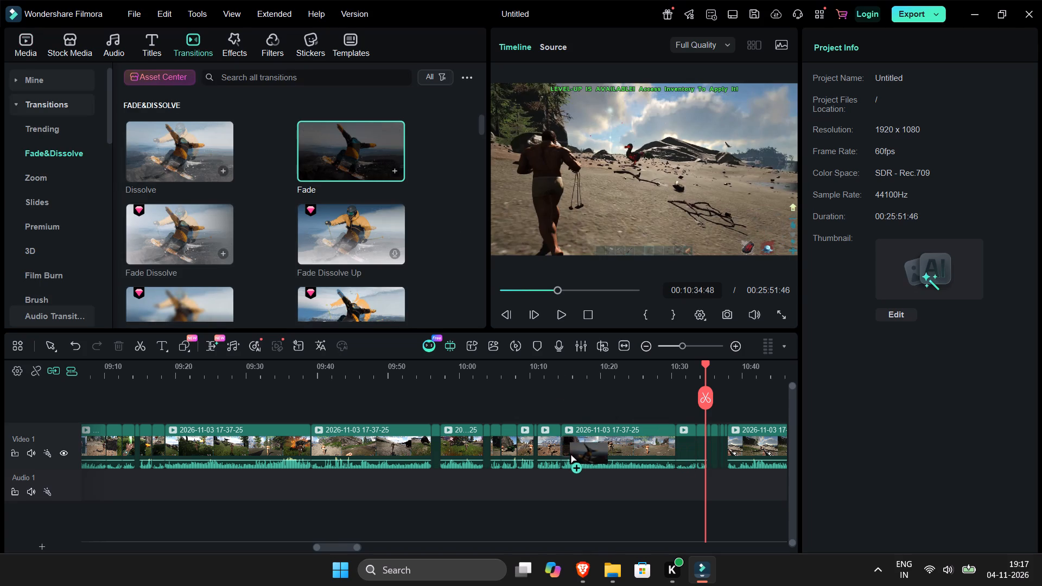
drag(570, 453, 563, 452)
Check the footage around the death and move the Fade transition from the cut at about 00:10:13 to the cut at about 00:10:03.
click(408, 386)
key(space)
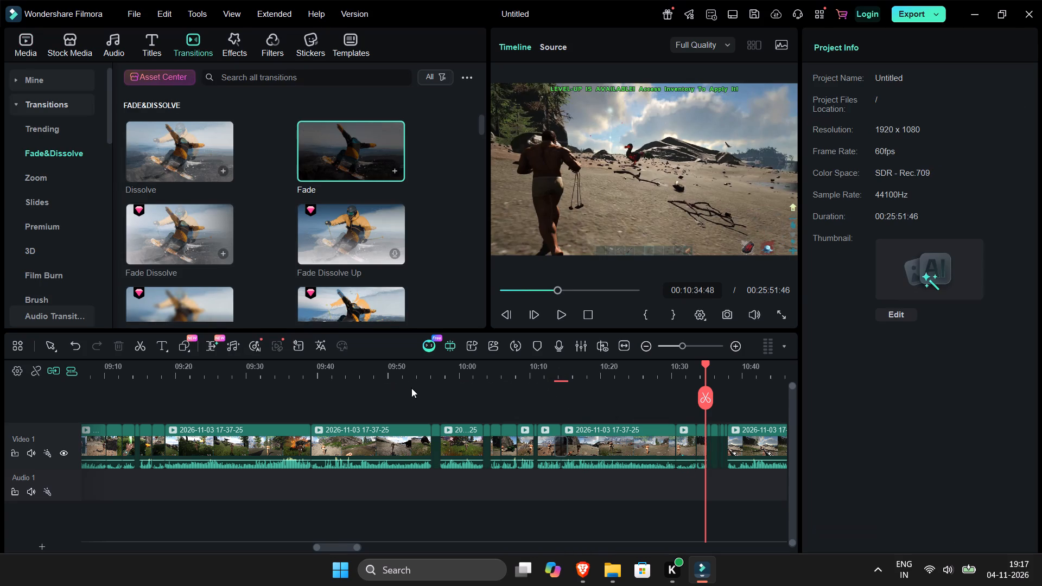
click(419, 373)
click(466, 380)
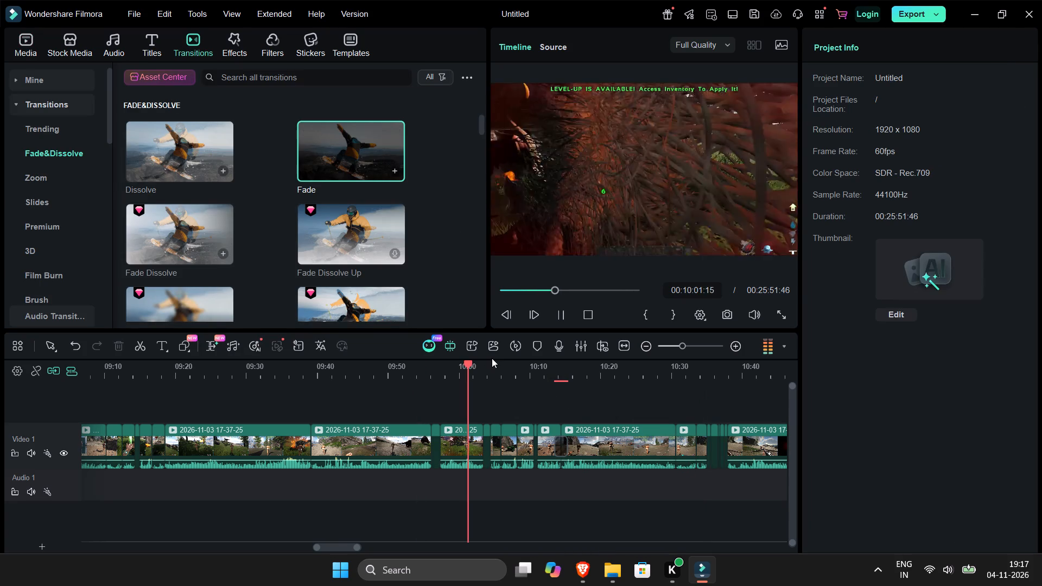
click(509, 359)
click(500, 380)
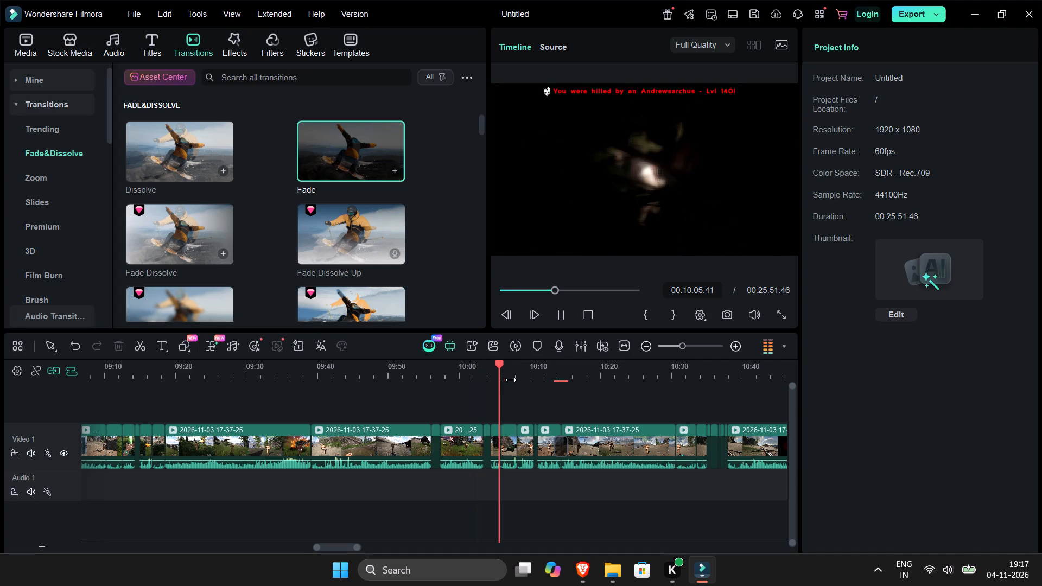
key(space)
click(479, 367)
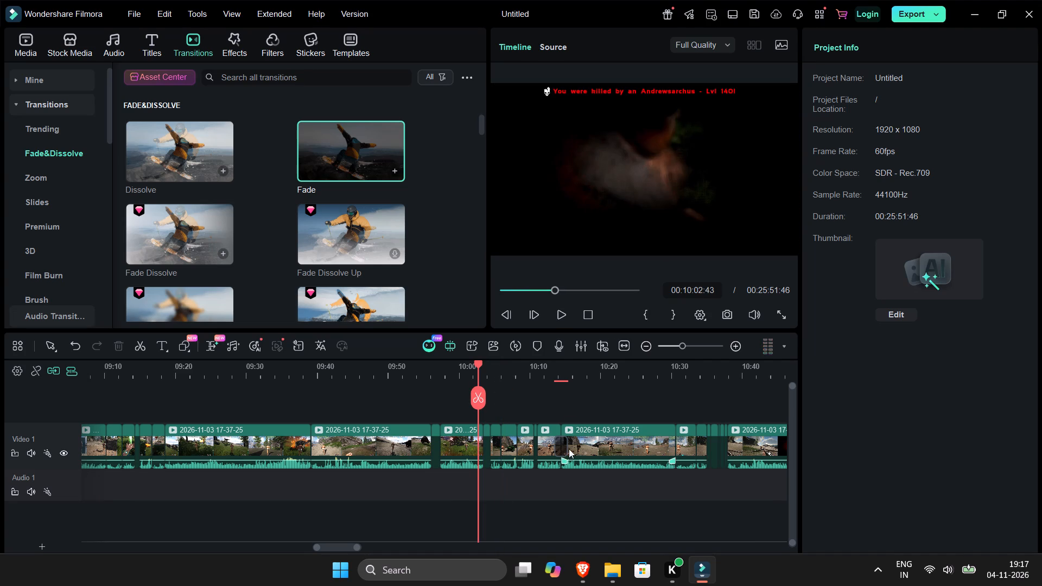
drag(561, 449, 479, 454)
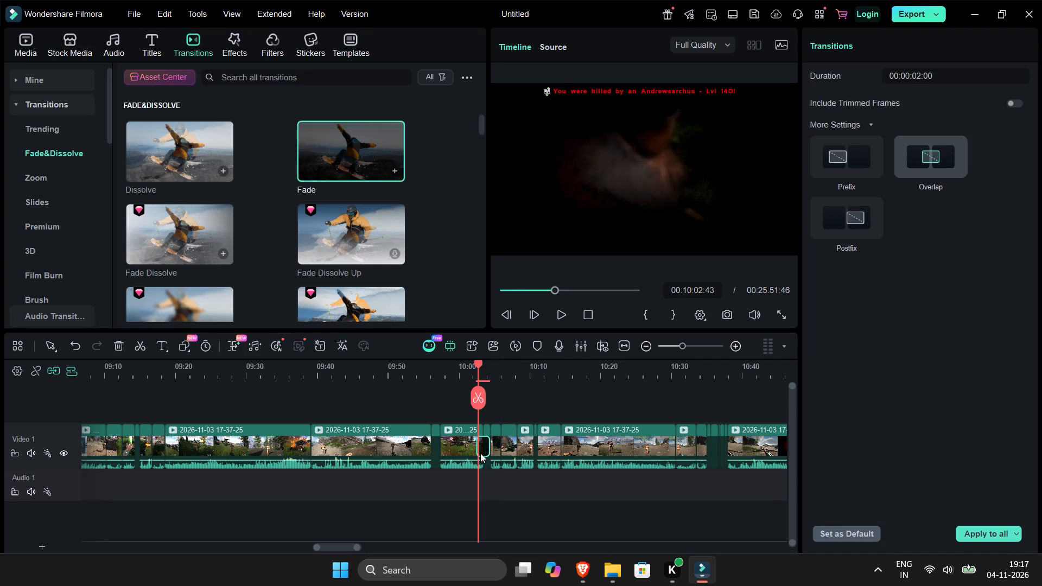
Split the beach clip at about 00:10:24 and delete its remaining part.
key(space)
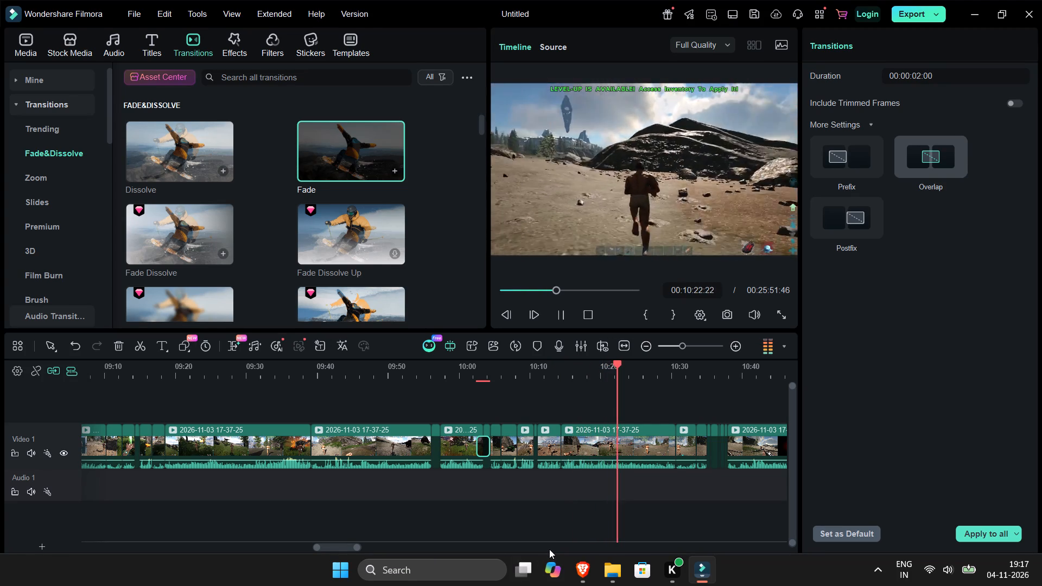
click(608, 438)
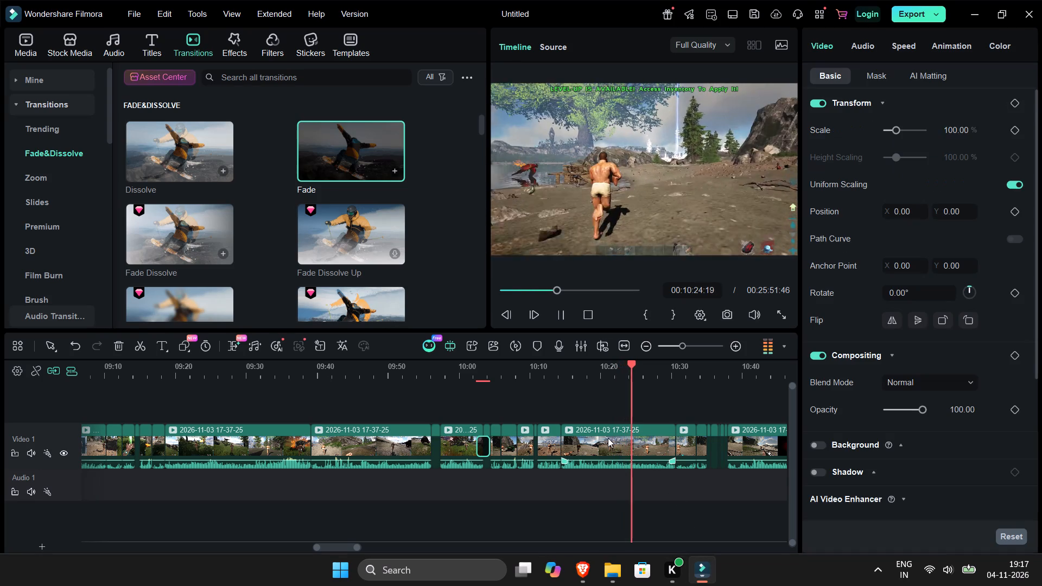
key(space)
key(ctrl+b)
key(Delete)
key(space)
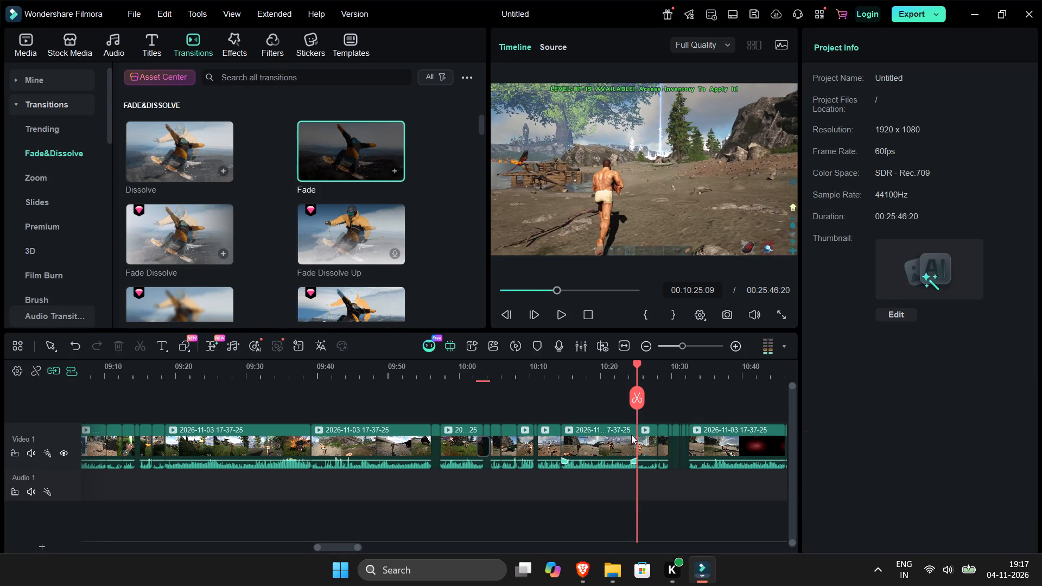
click(669, 372)
key(space)
drag(684, 407, 686, 424)
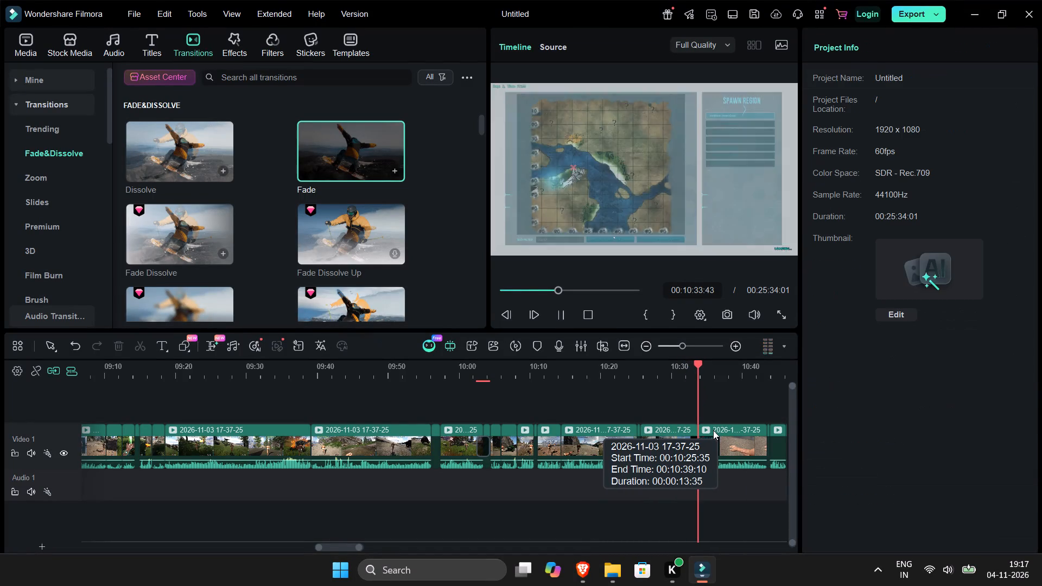
click(729, 416)
click(732, 452)
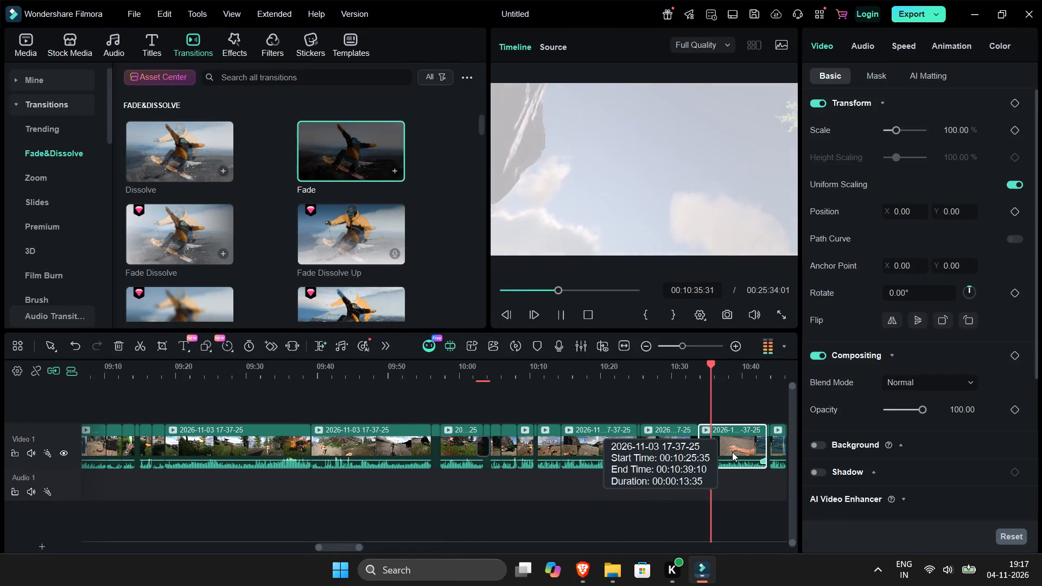
key(space)
key(ctrl+b)
key(Delete)
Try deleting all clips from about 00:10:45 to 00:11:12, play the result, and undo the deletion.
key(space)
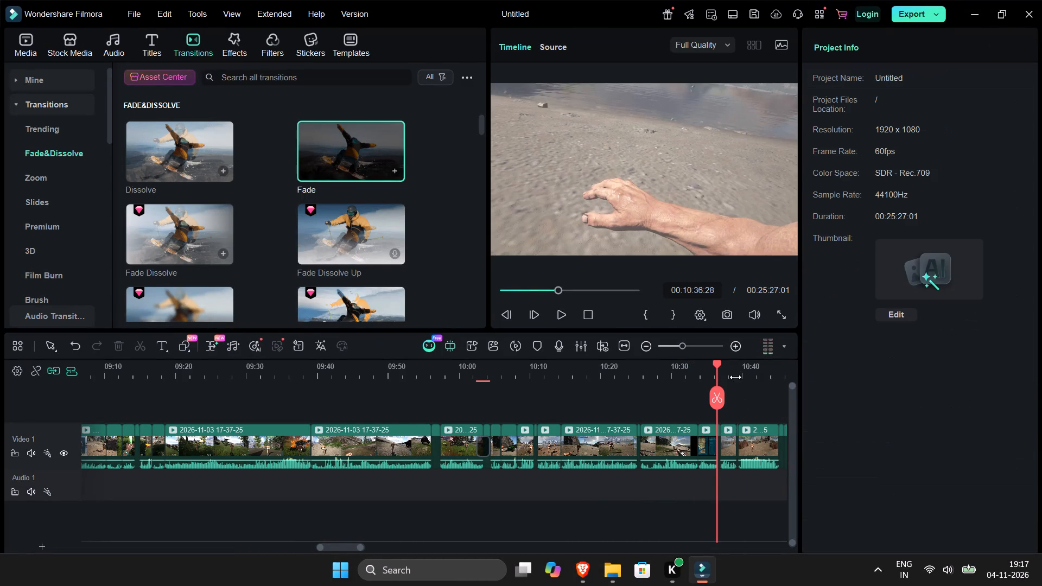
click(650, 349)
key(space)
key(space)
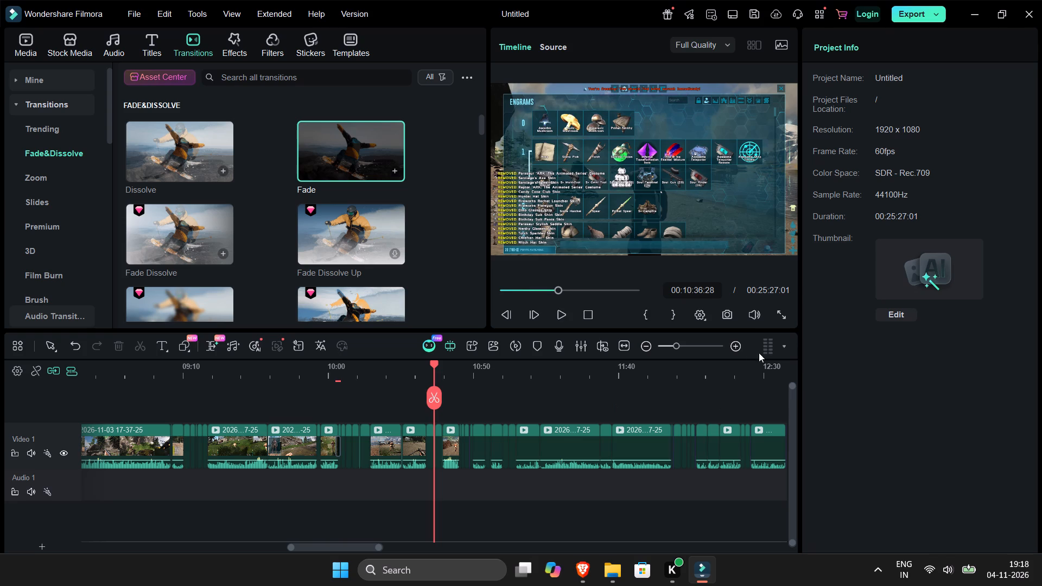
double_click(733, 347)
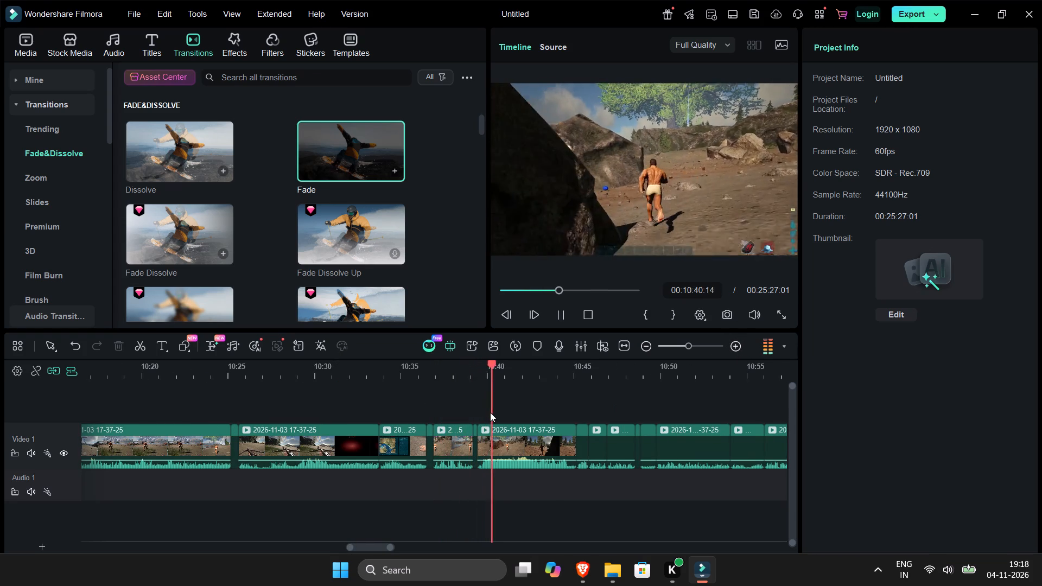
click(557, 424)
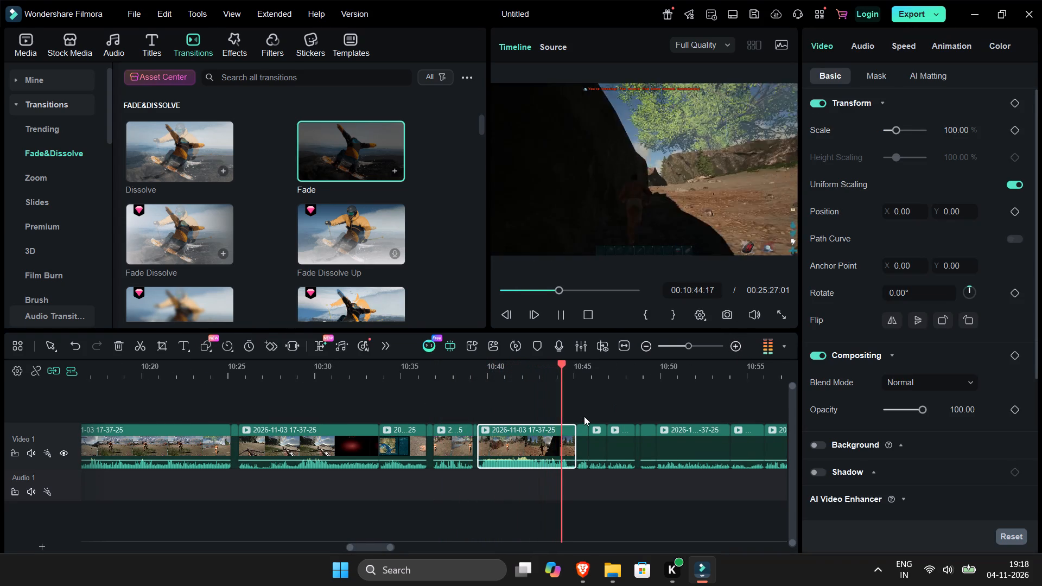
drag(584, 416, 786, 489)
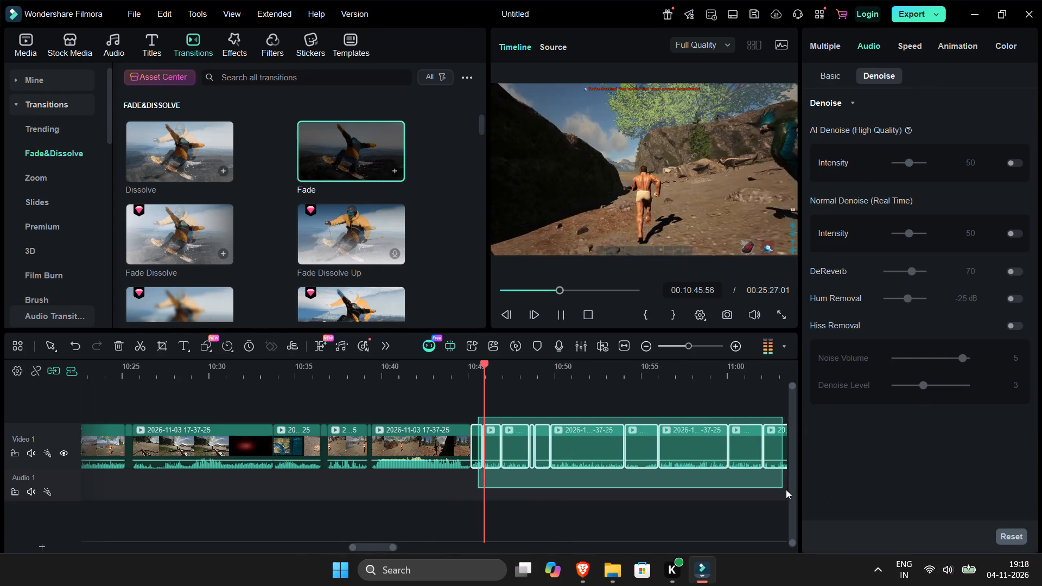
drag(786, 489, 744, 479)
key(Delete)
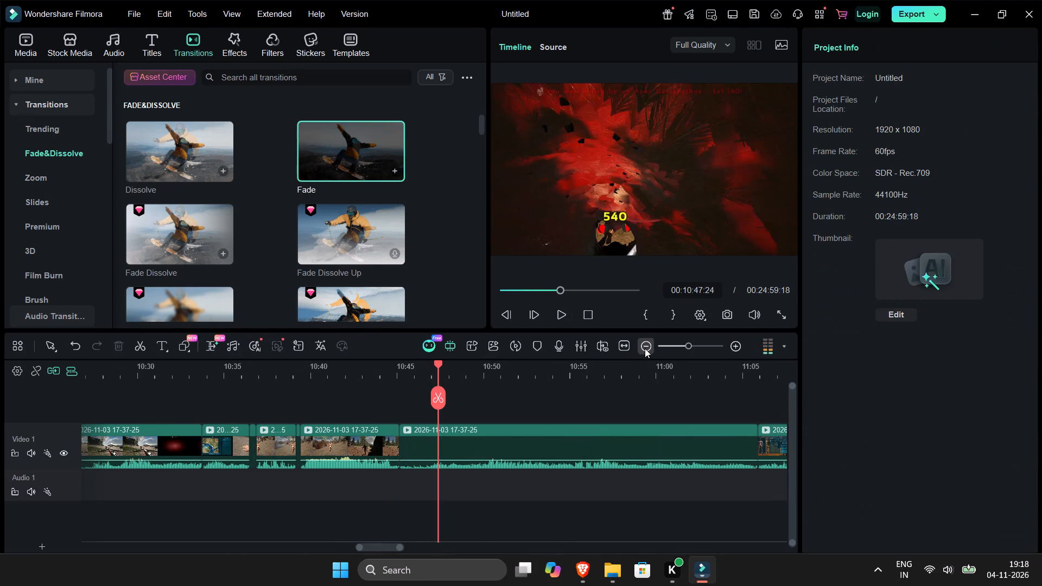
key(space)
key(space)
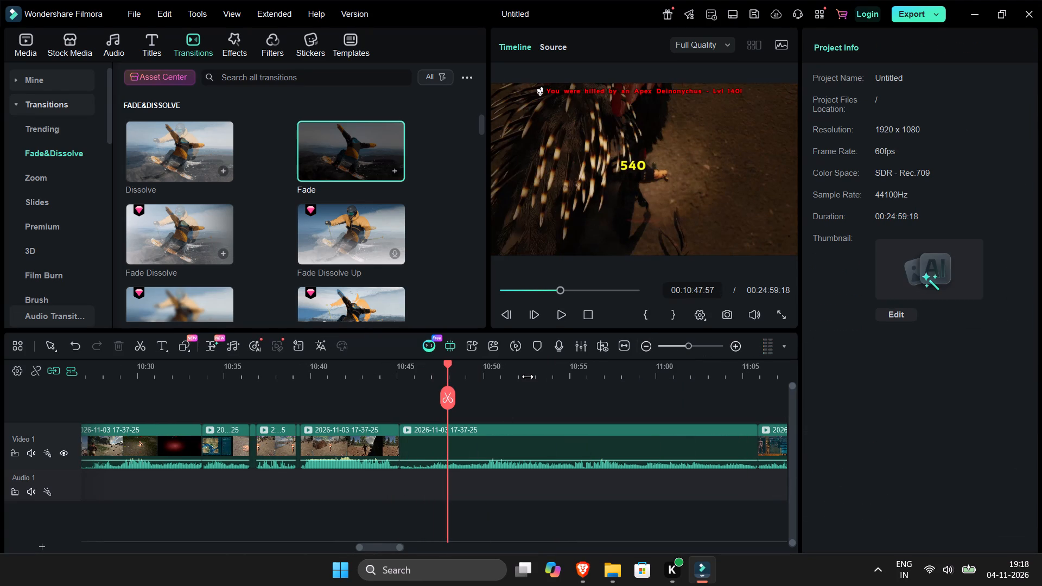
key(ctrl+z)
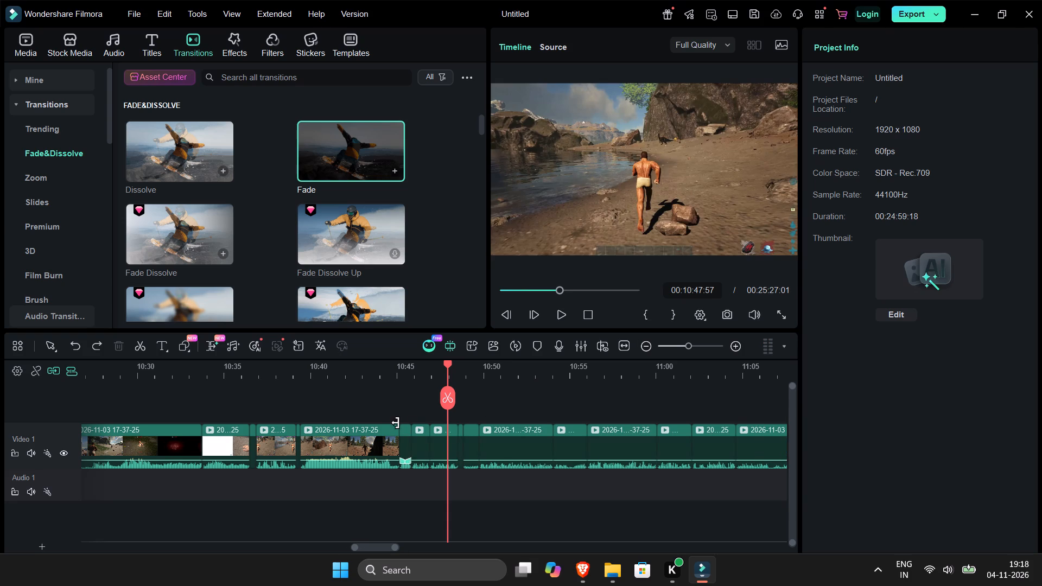
Delete all the clips from about 00:10:45 to 00:11:12.
drag(403, 419, 875, 483)
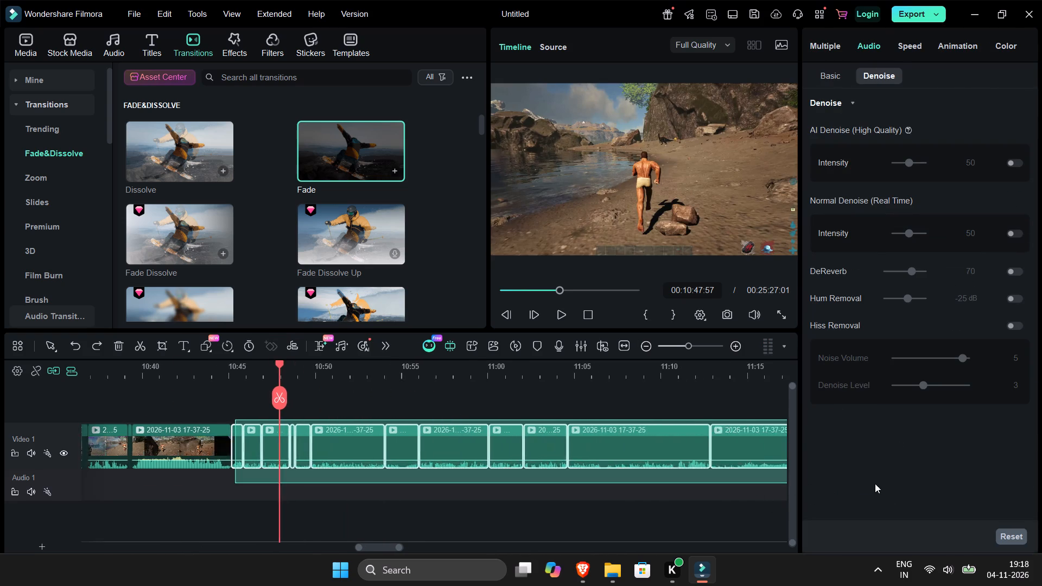
drag(875, 483, 485, 470)
key(Delete)
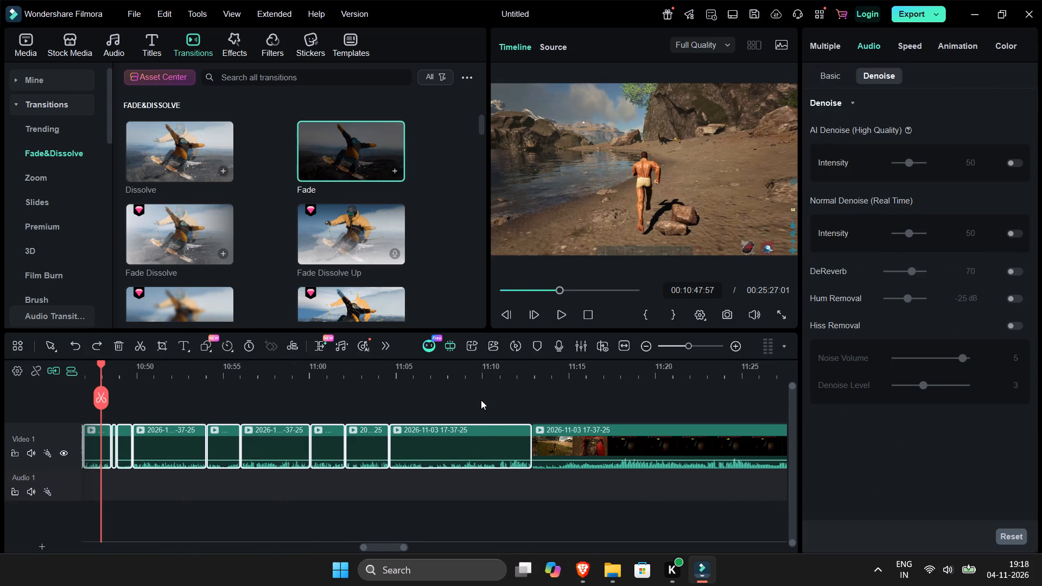
Replay the death scene from about 00:10:45 and split its clip at about 00:10:49, after the killed message.
key(Up)
key(space)
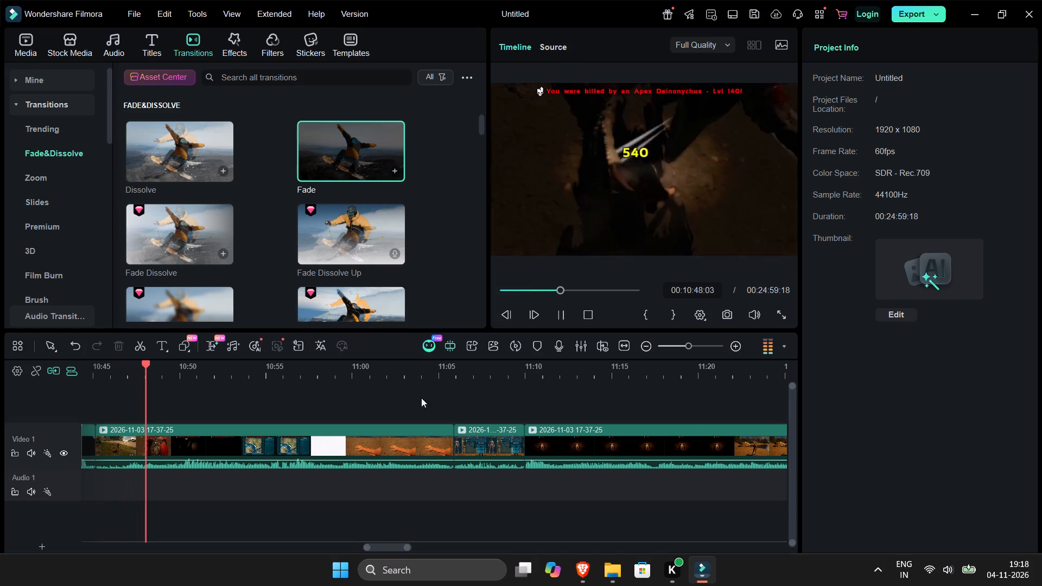
key(space)
key(Up)
key(Up)
key(space)
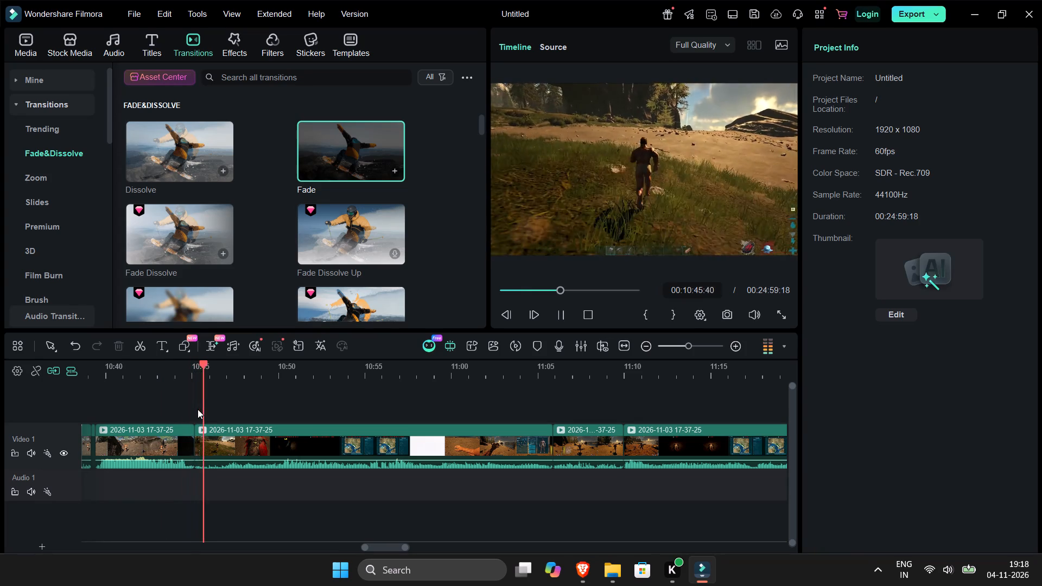
click(225, 436)
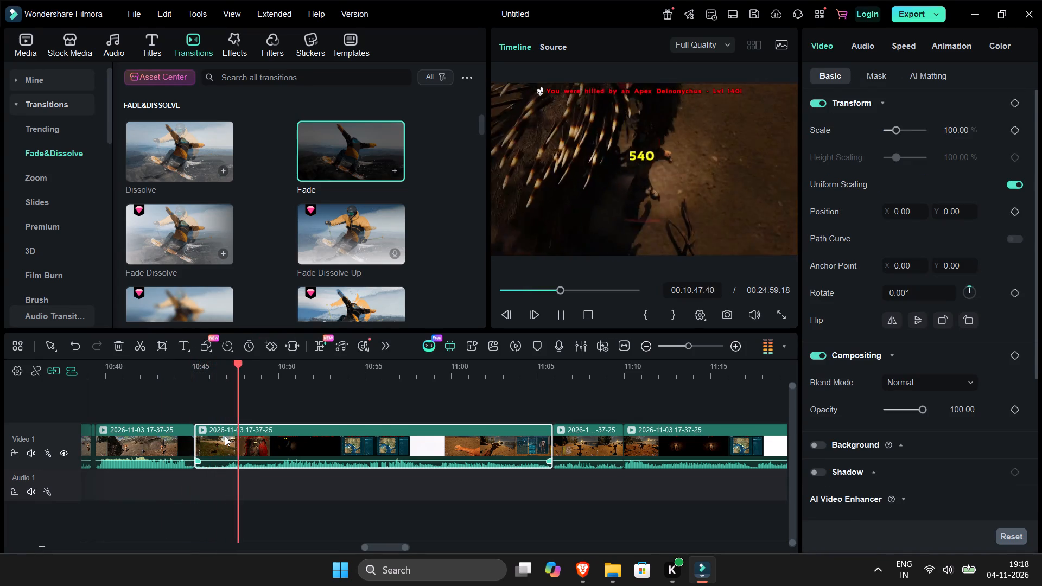
key(space)
key(ctrl+b)
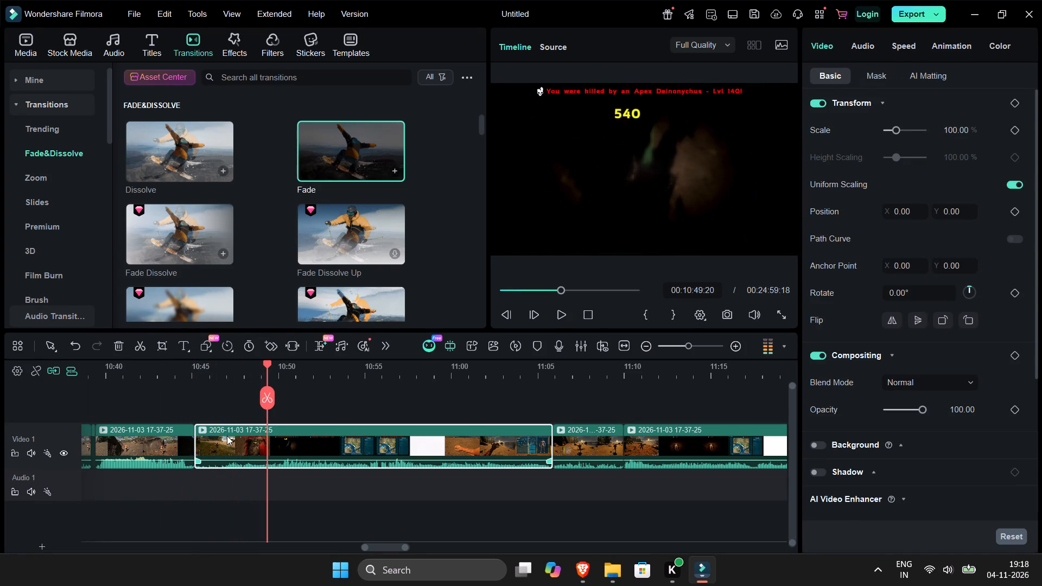
Move the split-off death clip into the intro, directly before the ARK PART 2 title at about 00:00:16, and play it.
alt+drag(244, 443, 46, 400)
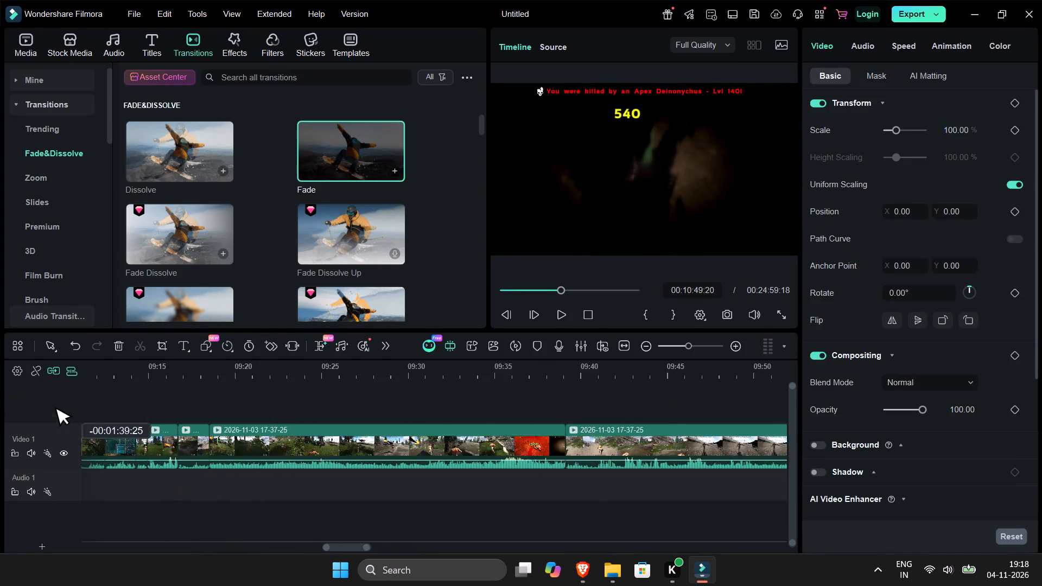
alt+drag(46, 400, 86, 397)
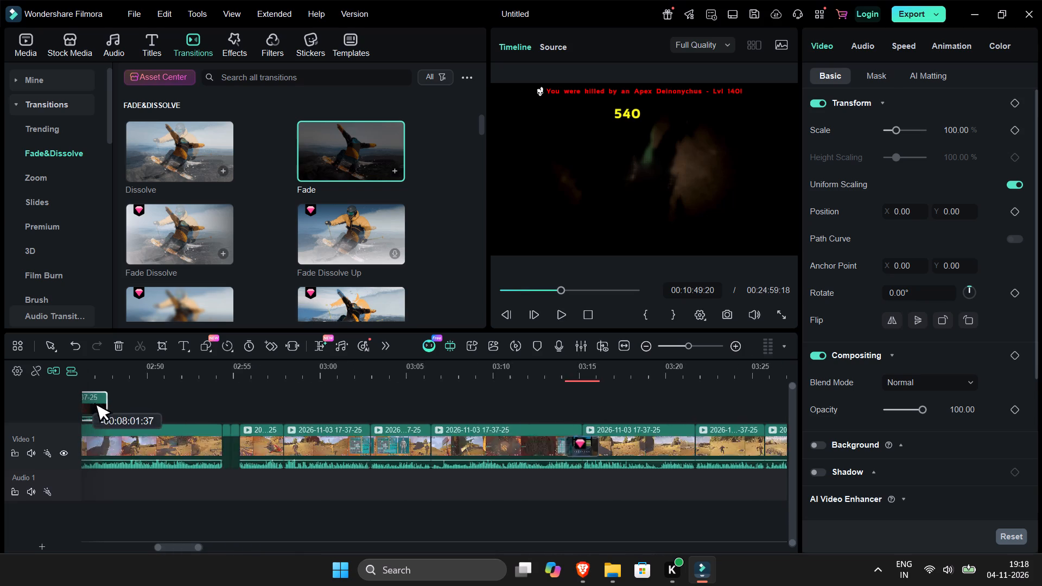
alt+drag(86, 397, 351, 446)
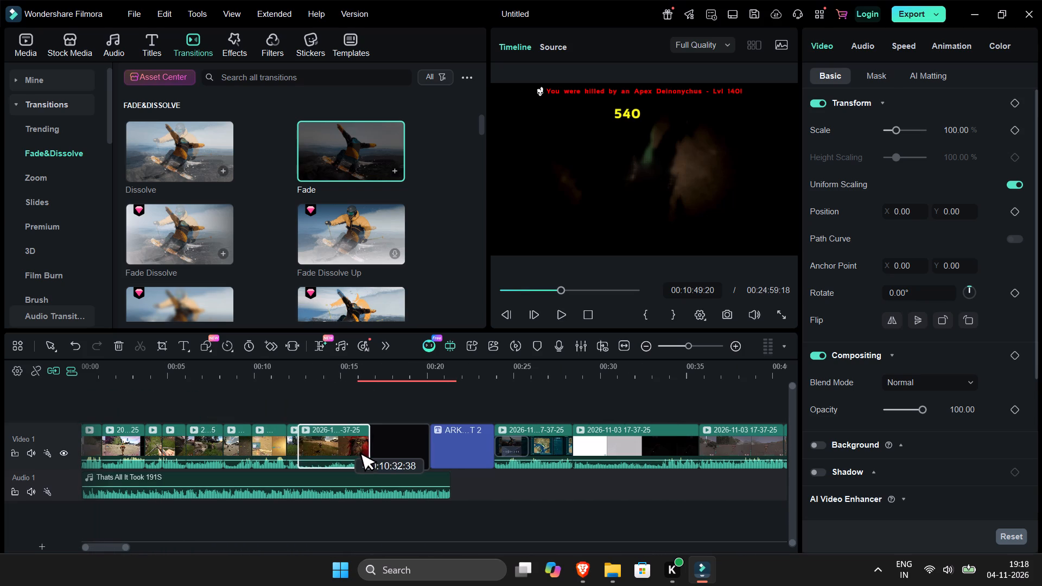
alt+drag(351, 446, 358, 445)
click(354, 371)
key(space)
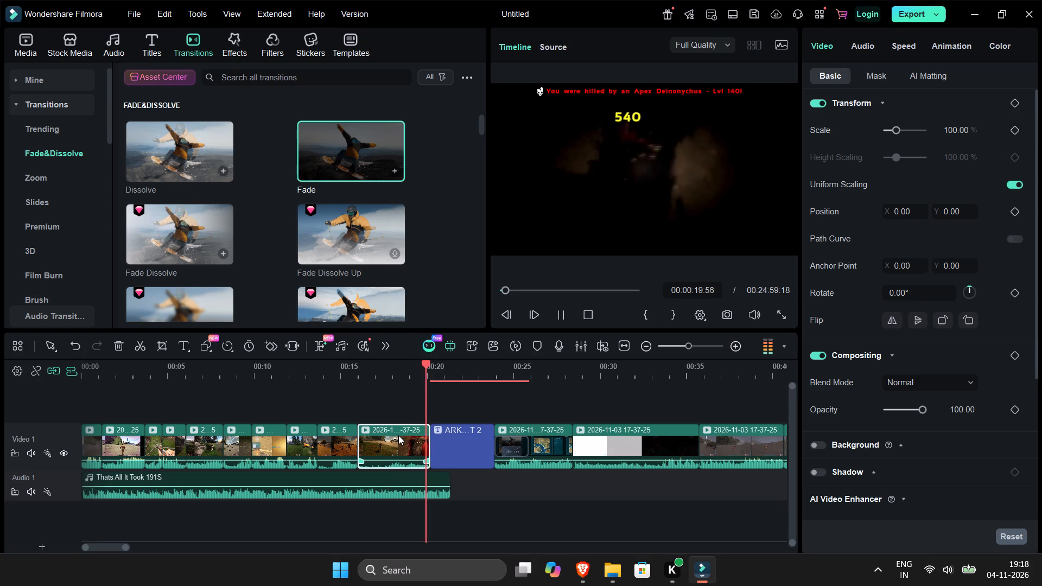
key(space)
Extend the intro music Thats All It Took 191S to end at about 00:00:25.
drag(448, 484, 522, 482)
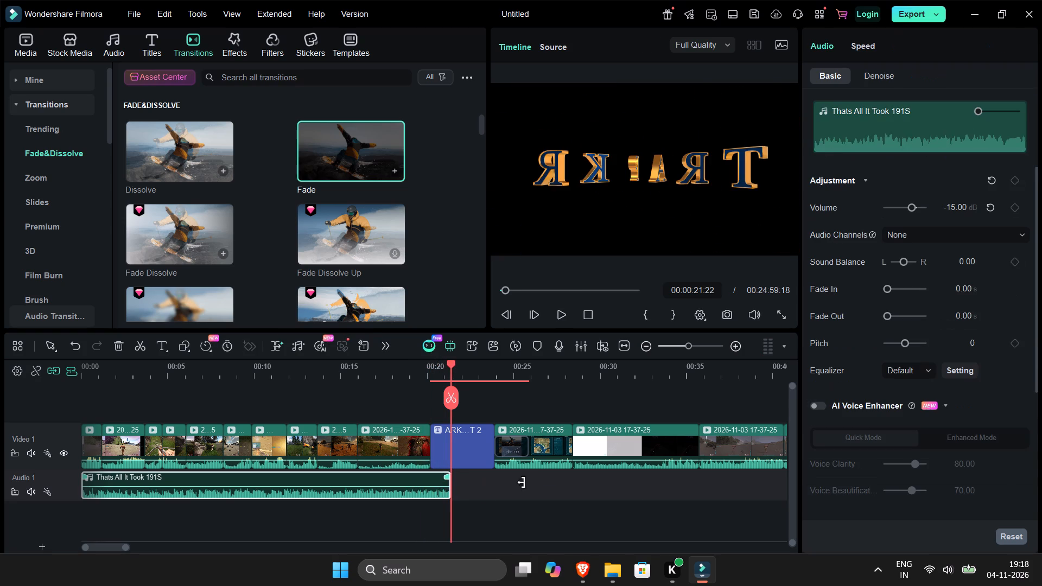
drag(522, 482, 511, 483)
Move the newly added death clip earlier in the intro so it starts at about 00:00:12, ahead of the last two clips.
click(346, 379)
key(space)
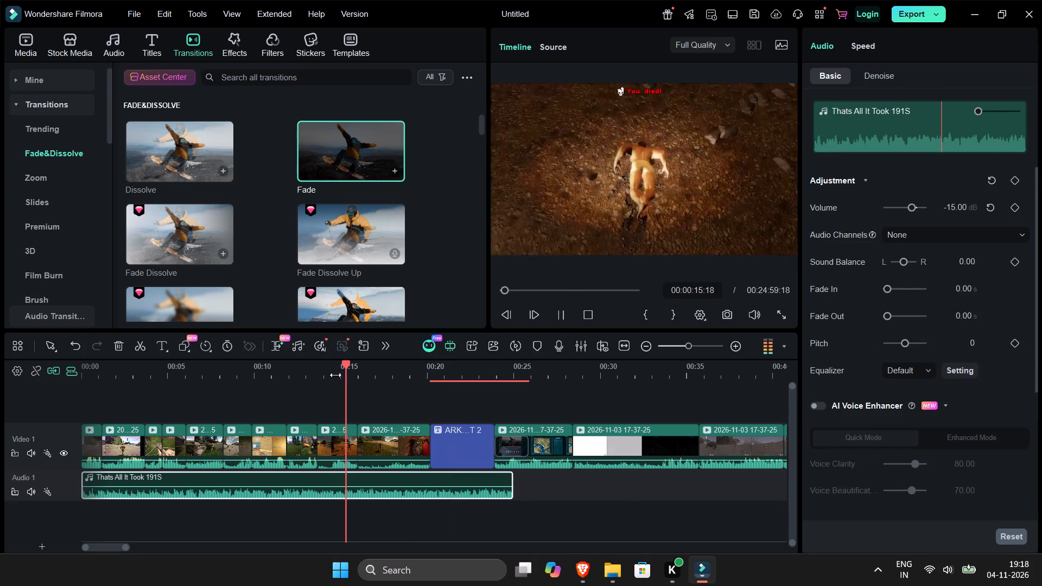
key(space)
drag(395, 443, 250, 464)
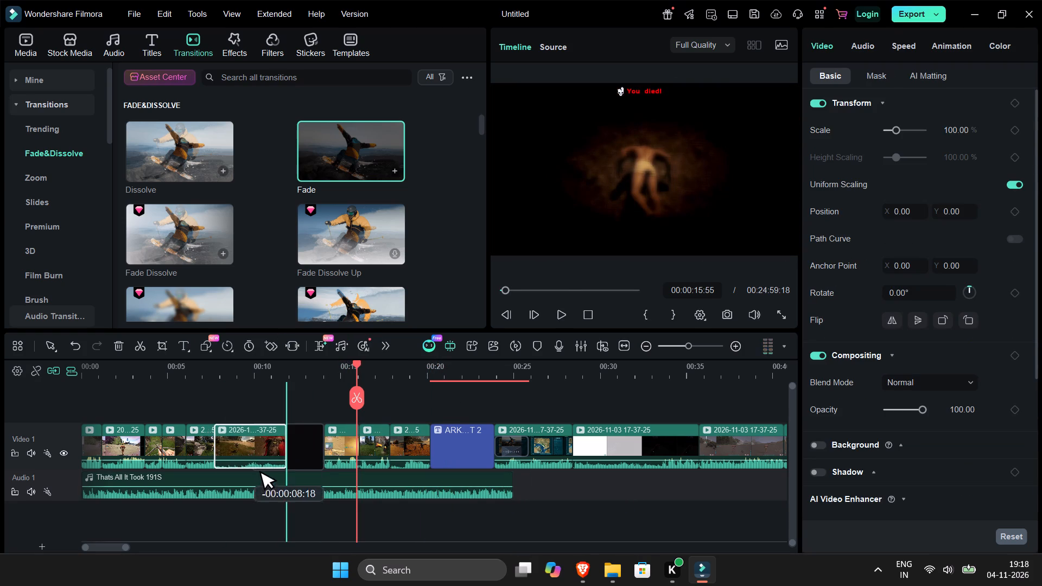
drag(250, 464, 271, 445)
click(269, 373)
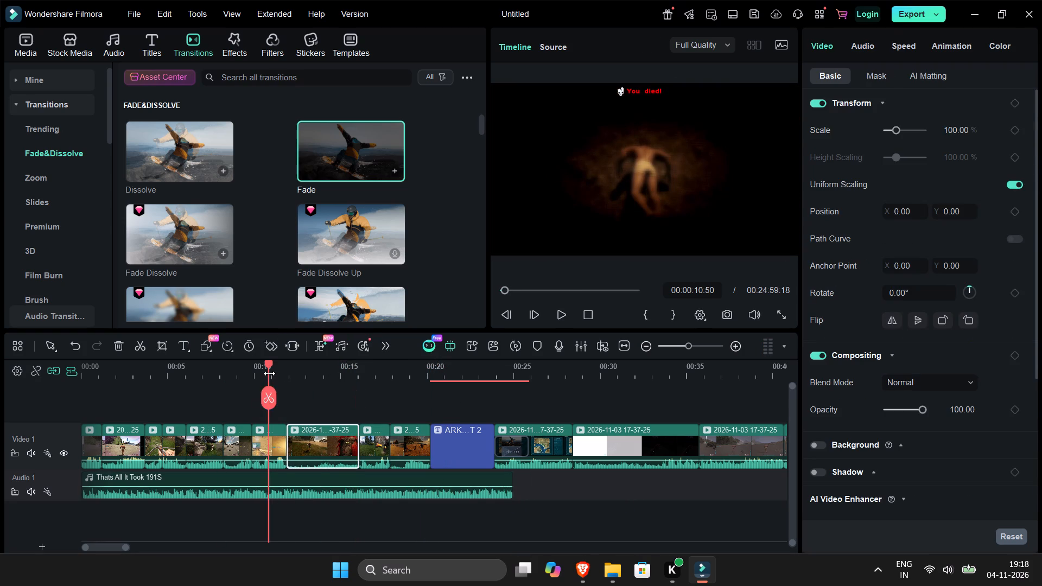
Play the intro's end and trim both ends of the death clip at about 00:00:12, leaving it about 3 seconds long.
key(space)
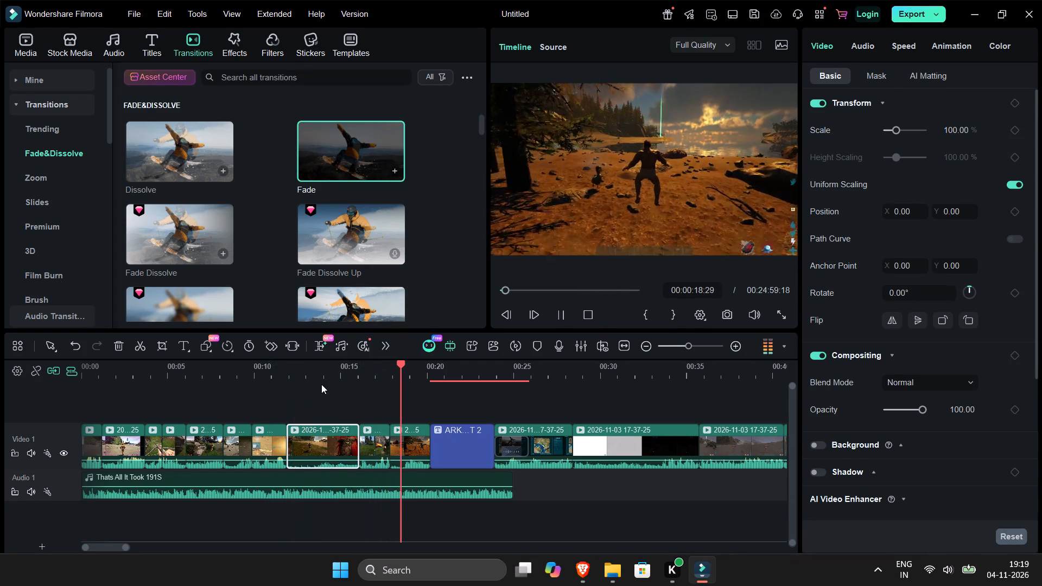
key(space)
drag(288, 444, 299, 444)
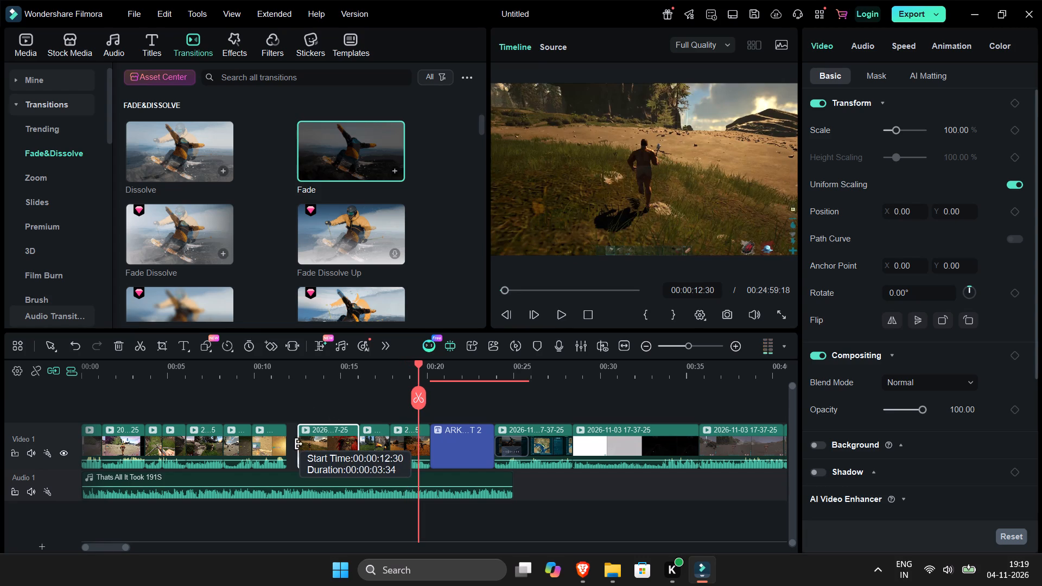
drag(345, 441, 339, 439)
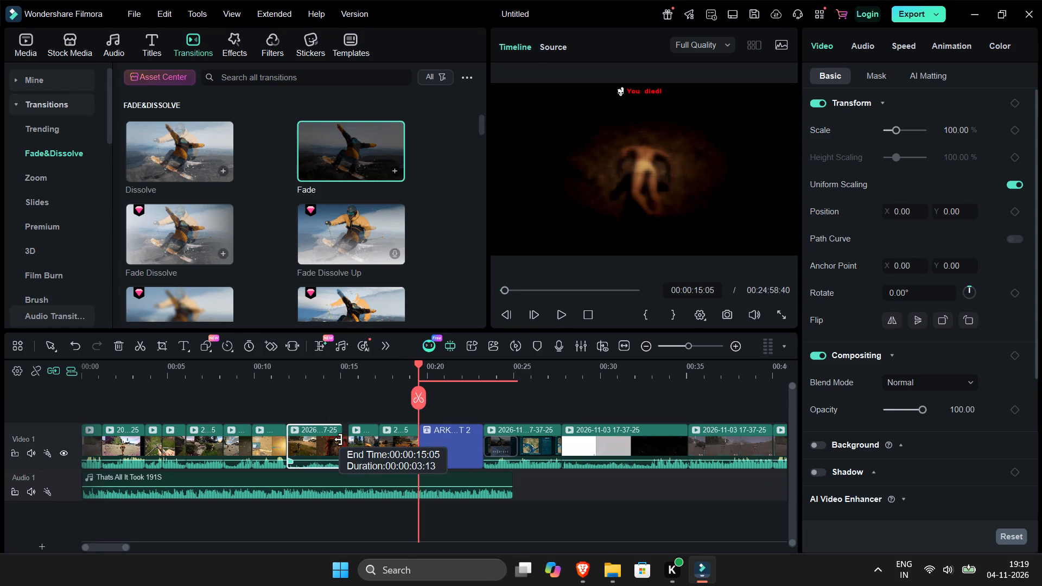
drag(339, 439, 334, 439)
Play back the intro from about 00:00:10 through the ARK PART 2 title to check the trimmed death clip.
click(272, 389)
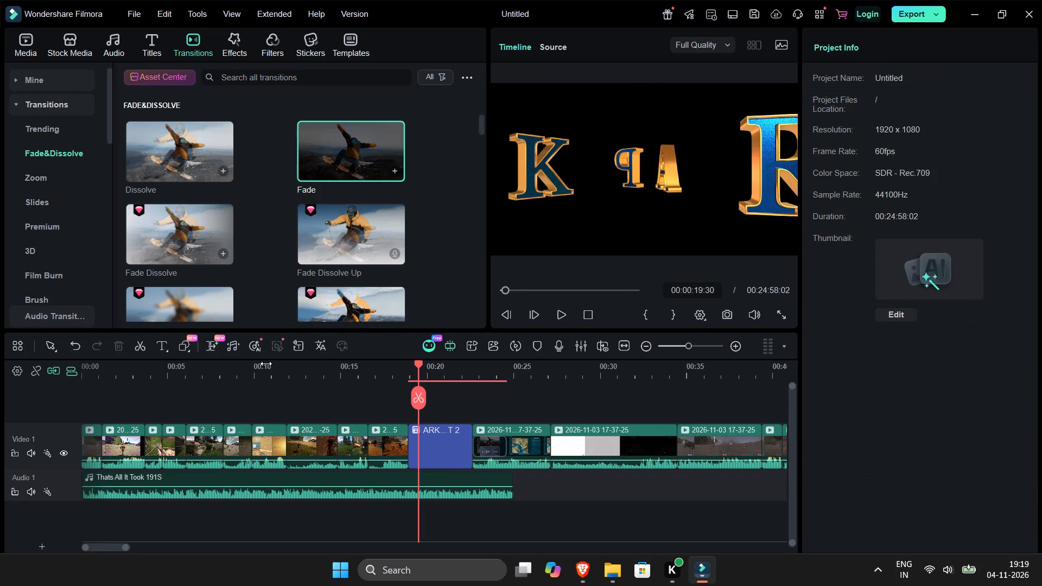
click(266, 364)
key(space)
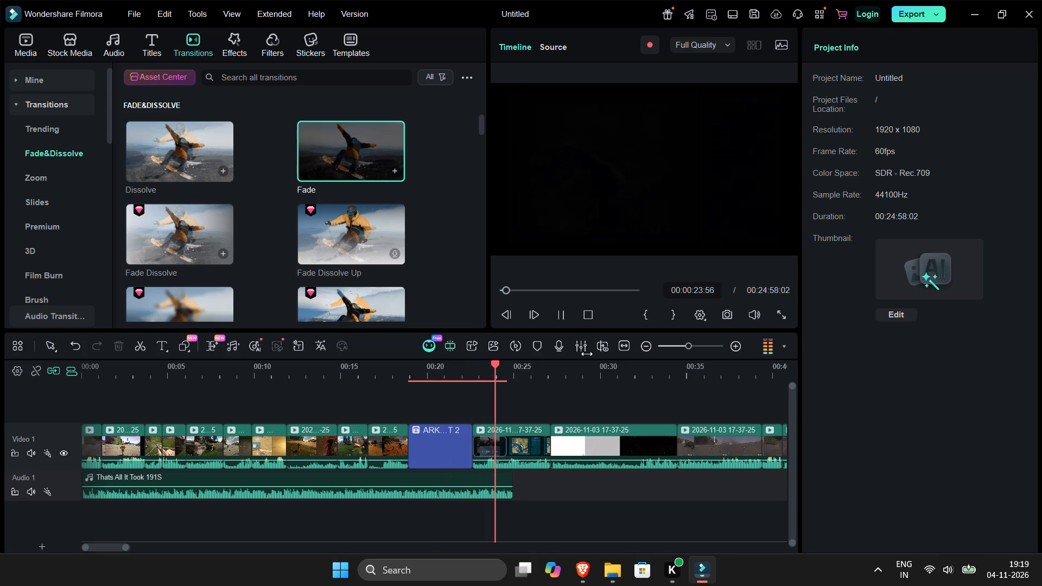
key(space)
Scan the main gameplay between about 00:10:09 and 00:11:10 to find where the death clip was taken from.
triple_click(646, 341)
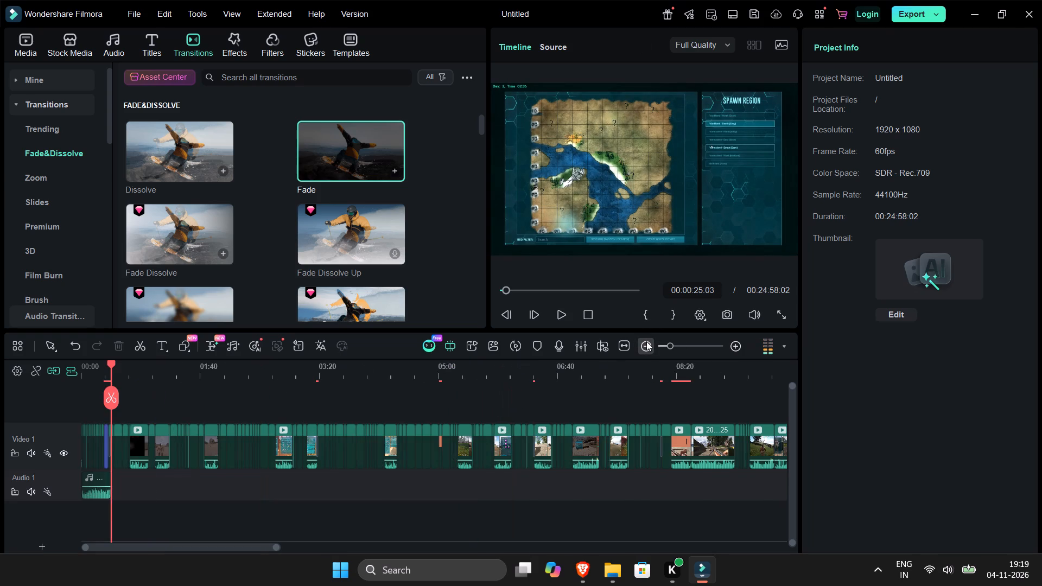
click(646, 341)
click(379, 375)
key(space)
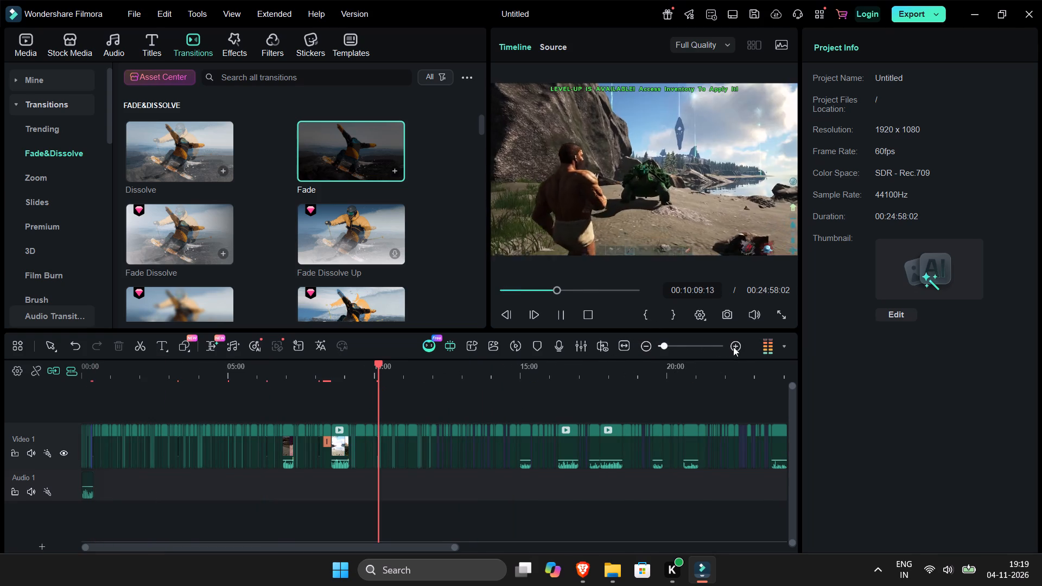
double_click(736, 348)
click(598, 369)
click(630, 370)
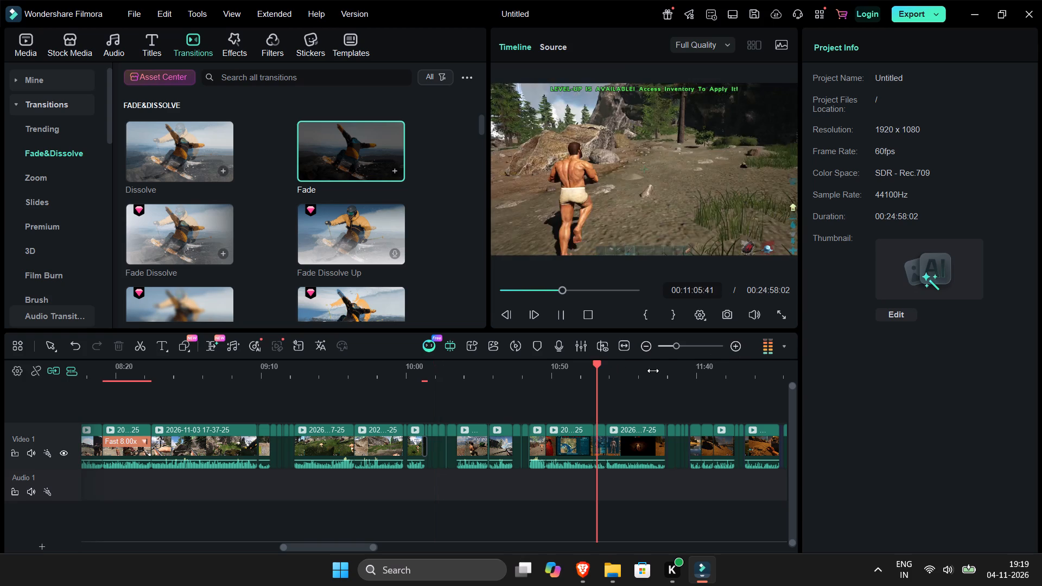
click(655, 370)
key(space)
click(600, 373)
key(space)
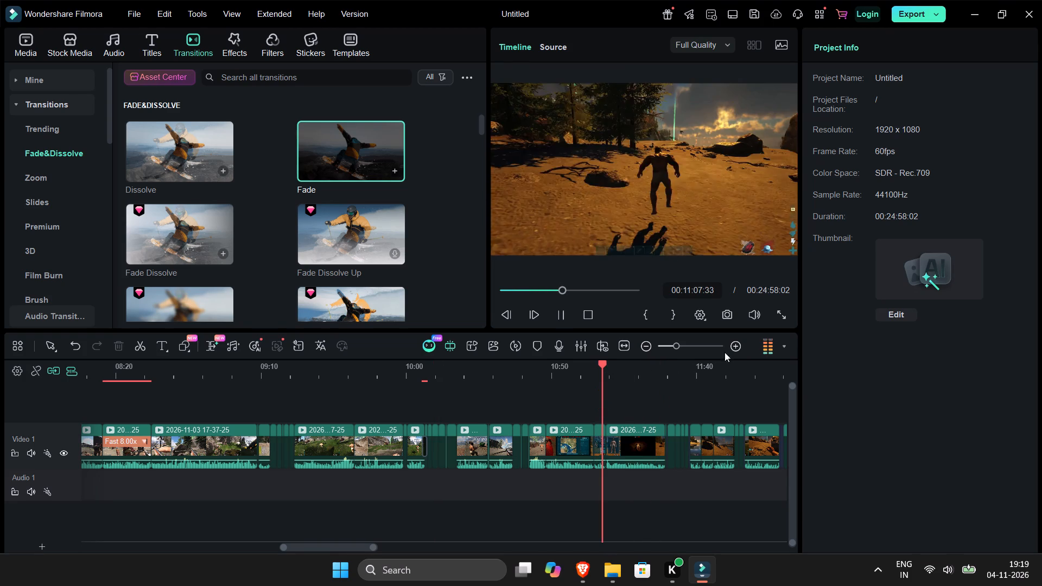
click(730, 349)
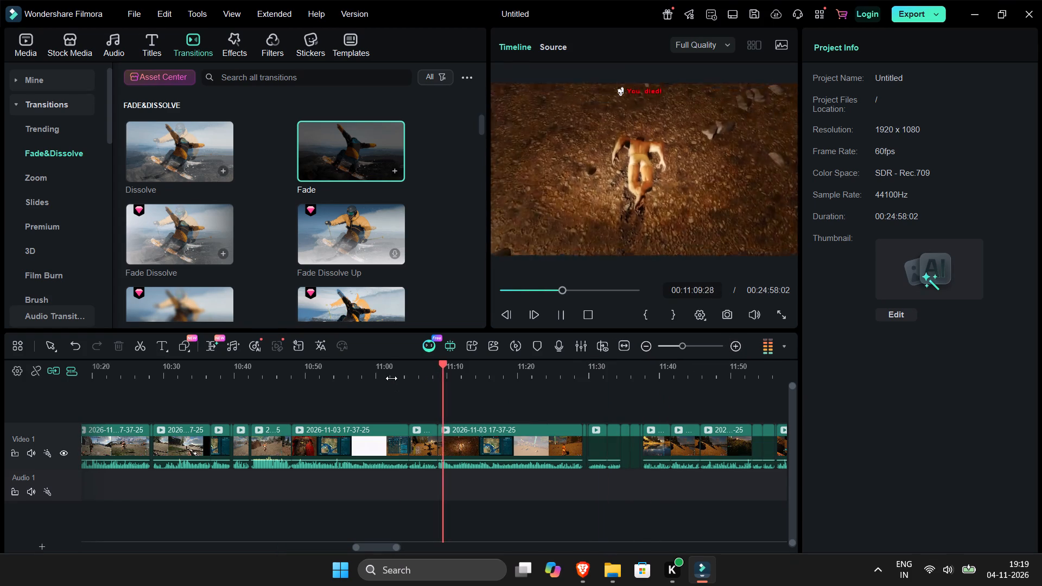
key(space)
Extend the start of the clip at about 00:10:48 backwards by about 6 seconds to restore the footage before the killed message.
click(290, 379)
key(space)
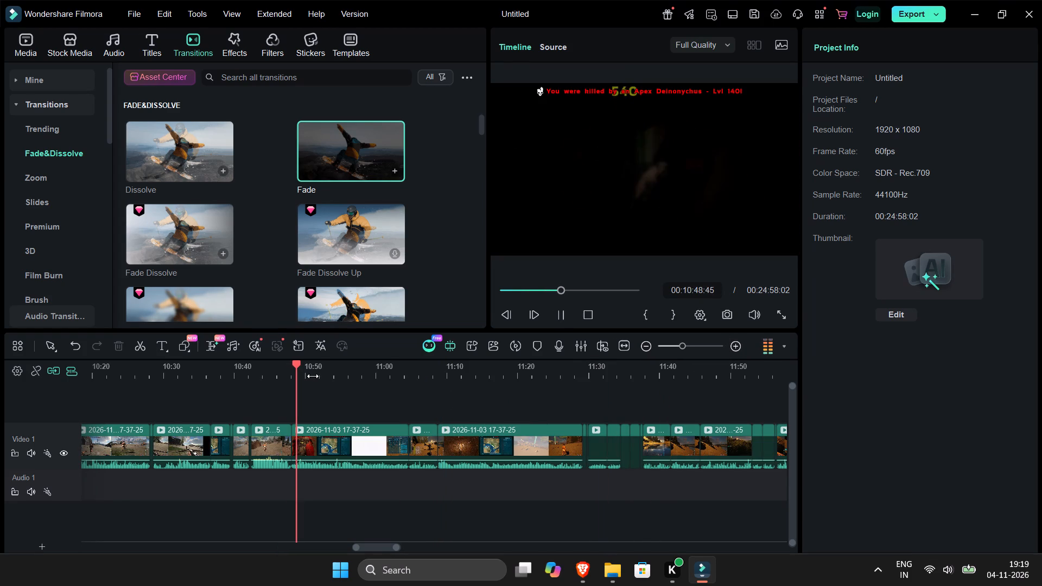
key(space)
click(272, 374)
key(space)
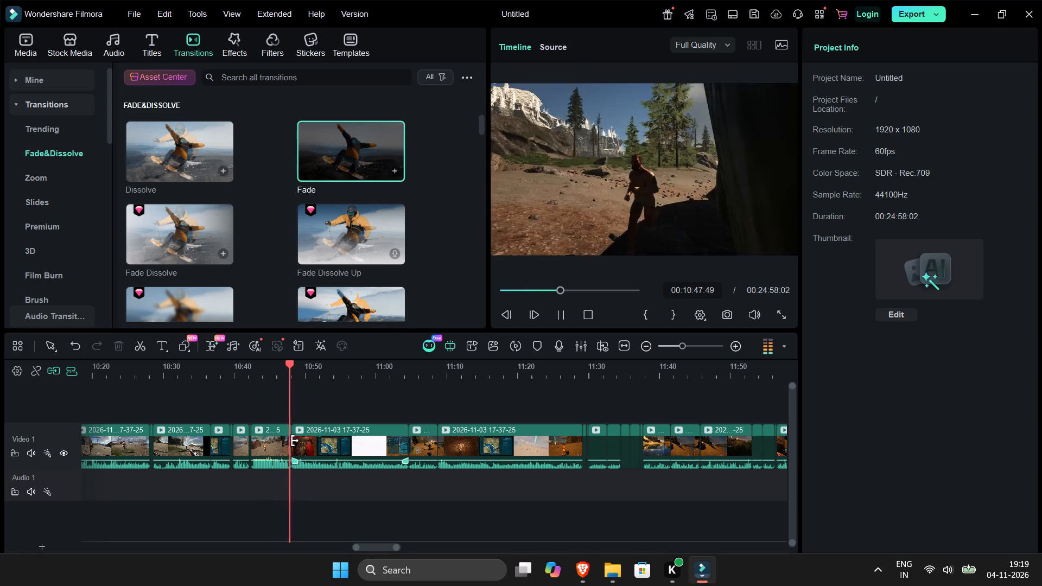
drag(295, 441, 250, 442)
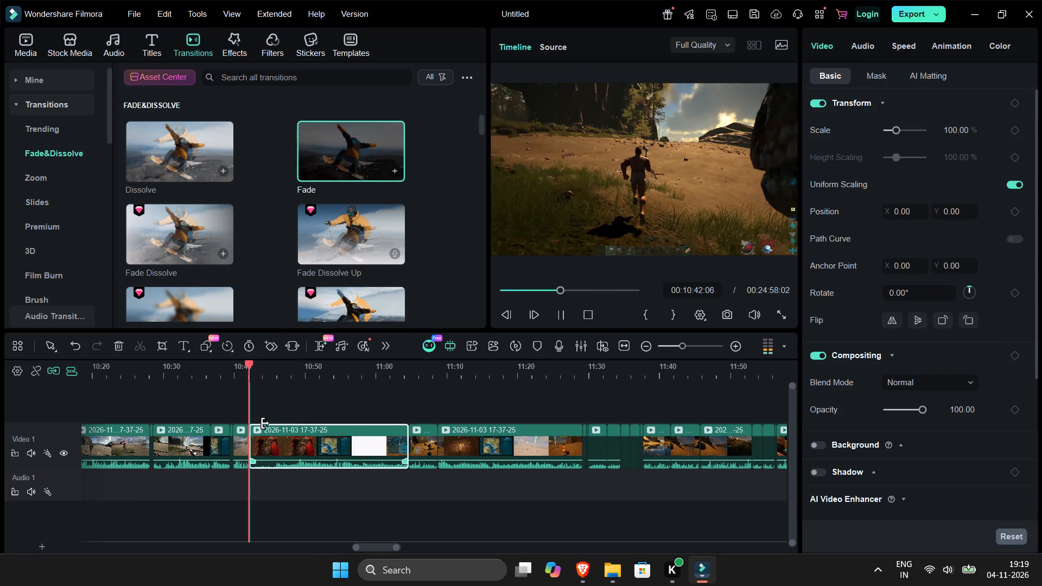
key(space)
Split the restored clip at about 00:10:54, after the killed message, and delete its remaining part.
click(284, 372)
key(space)
click(310, 396)
key(space)
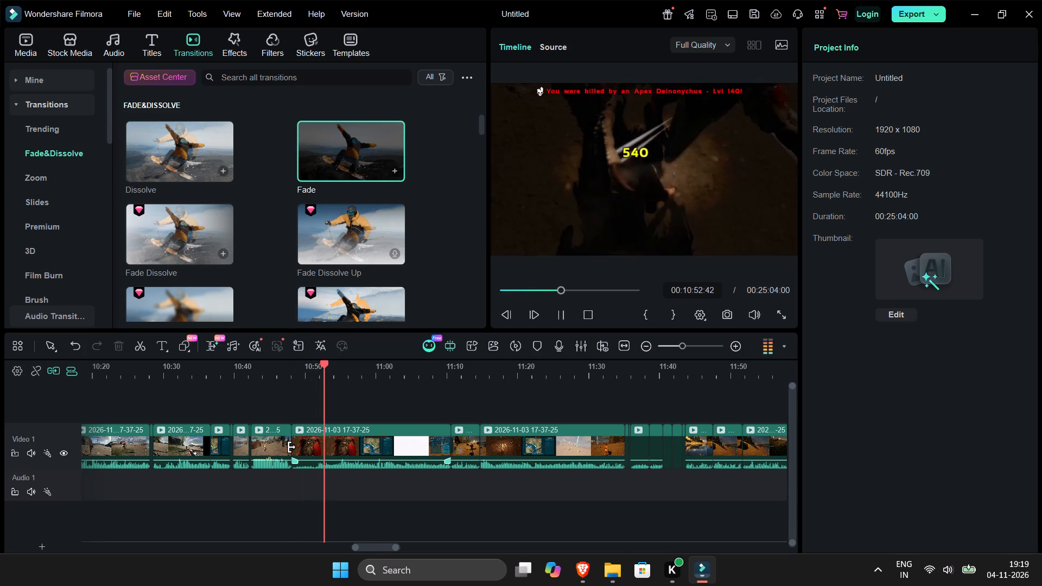
key(space)
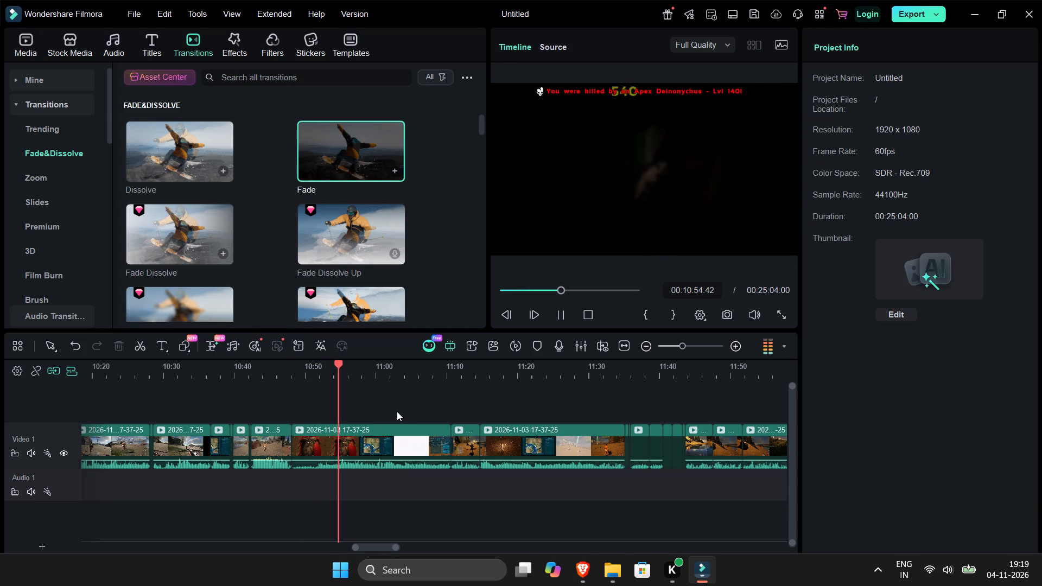
key(ctrl+b)
key(Delete)
Play the second death scene, split its clip at about 00:11:02 after the You died! message, and delete the remainder.
key(space)
text(n)
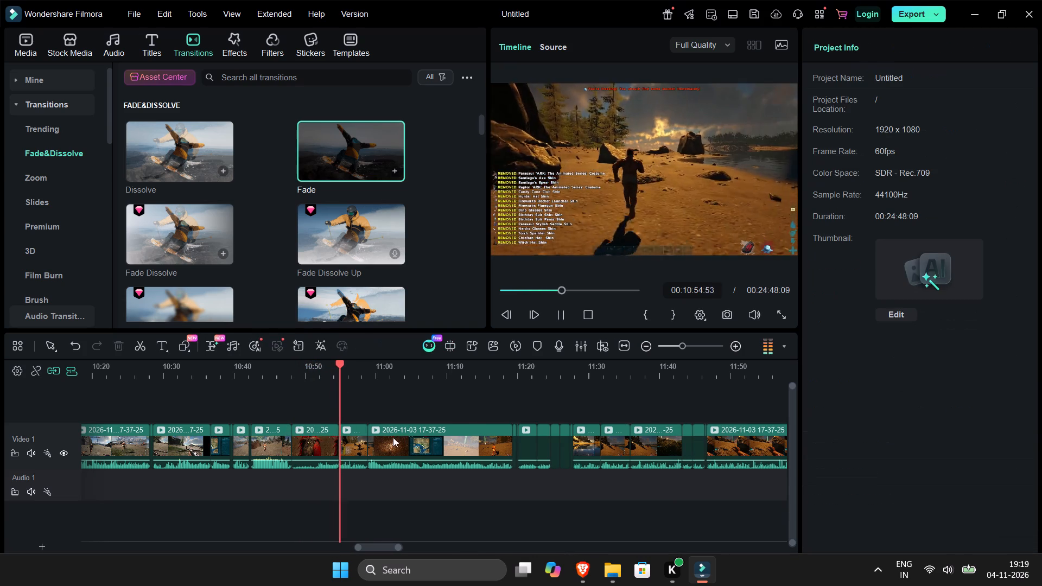
drag(358, 419, 376, 405)
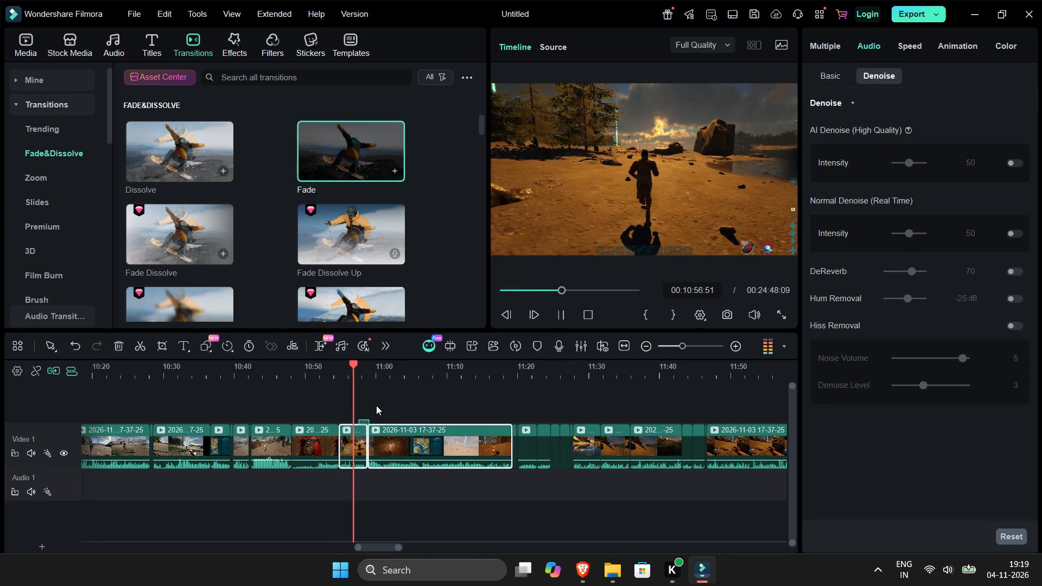
drag(376, 405, 370, 410)
click(397, 375)
click(377, 372)
key(space)
click(358, 370)
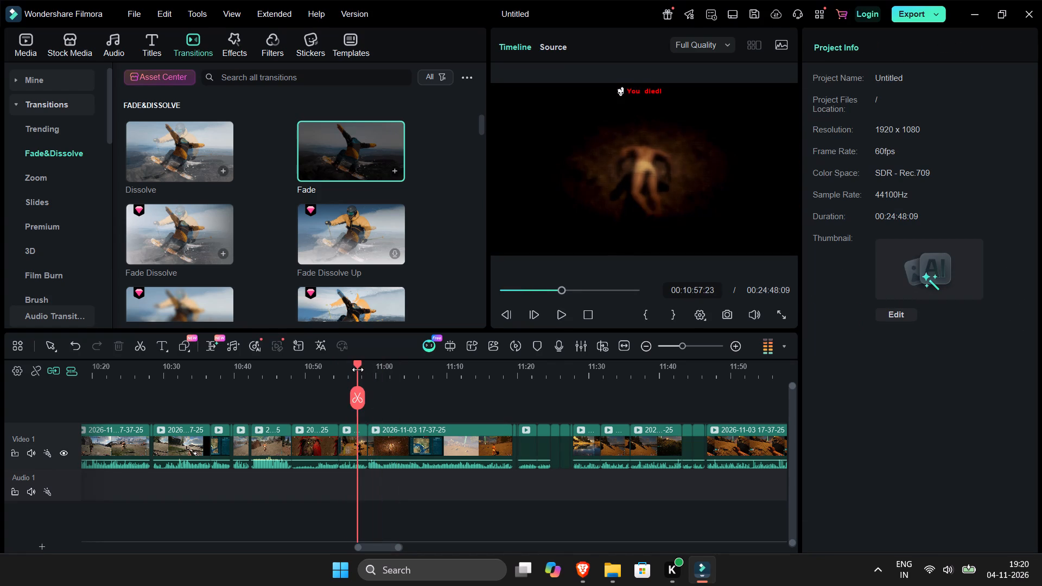
key(space)
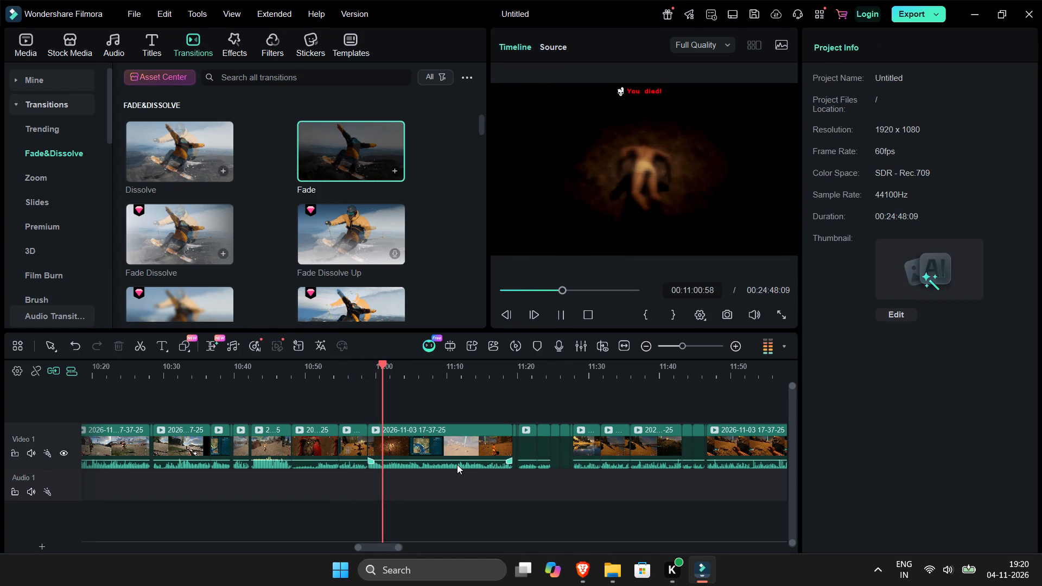
key(space)
key(ctrl+b)
key(Delete)
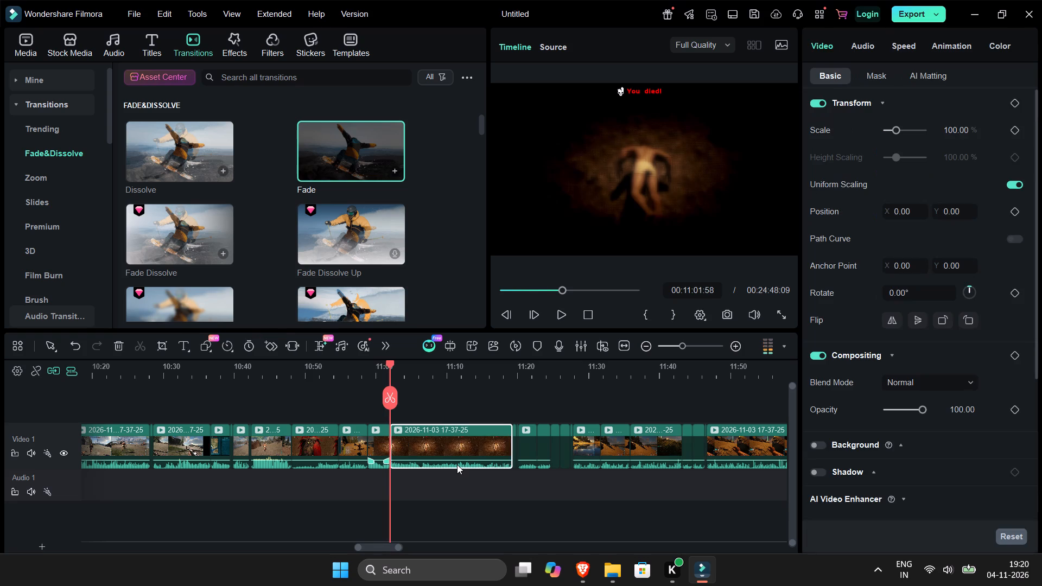
Delete the swimming and beach clips that directly follow the second death clip at about 00:11:02.
key(space)
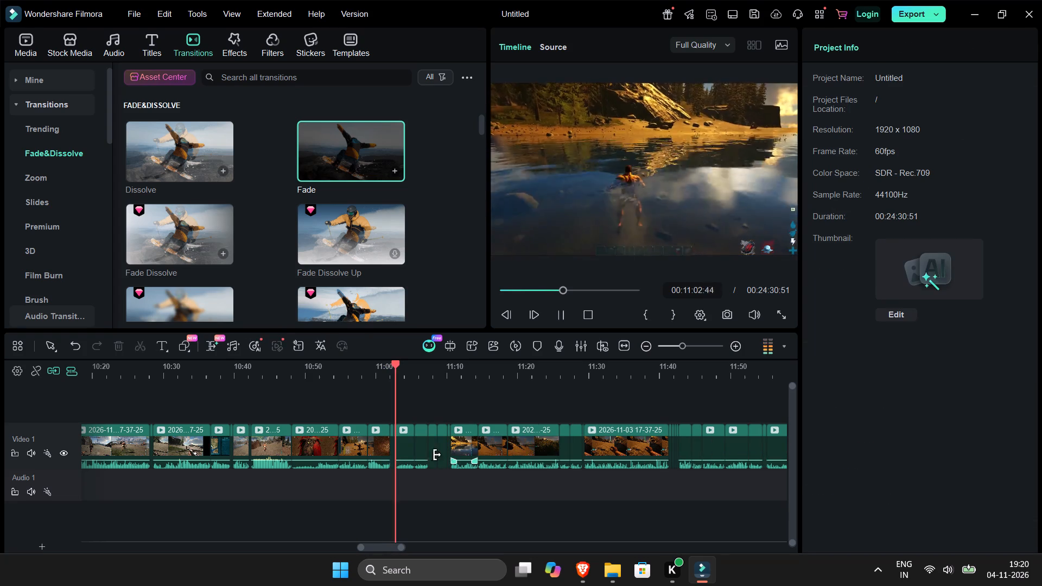
drag(392, 415, 531, 473)
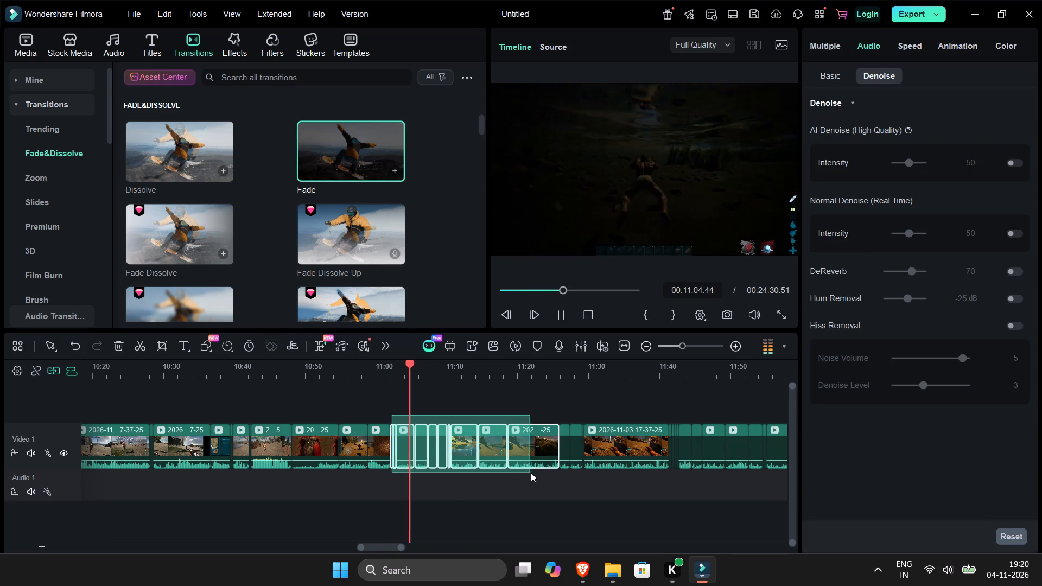
drag(531, 473, 469, 454)
key(Delete)
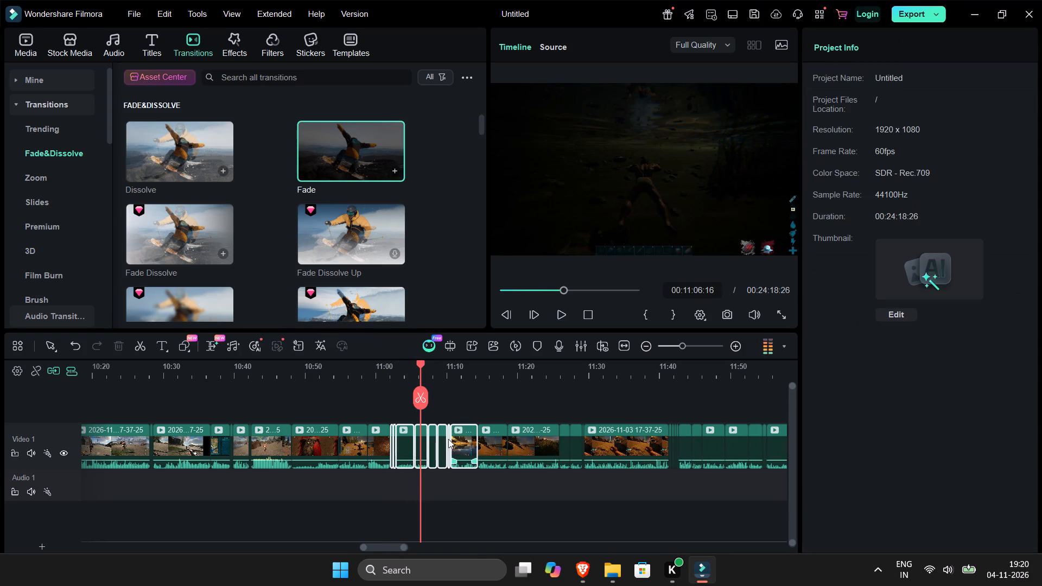
key(space)
drag(407, 405, 530, 459)
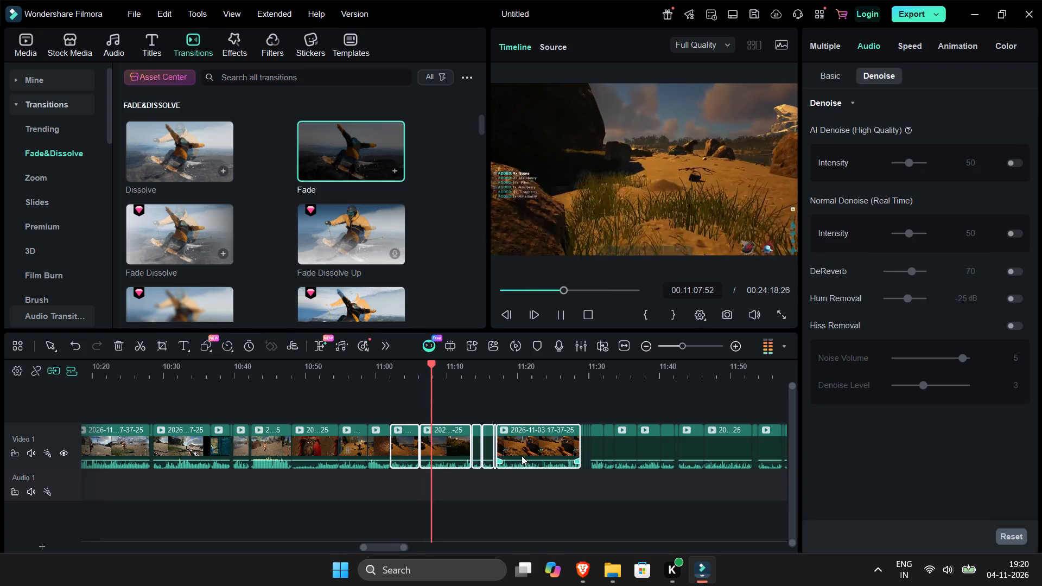
key(Delete)
Delete the run of short clips between about 00:11:02 and 00:11:32, after the second death clip.
key(Up)
key(Up)
key(Up)
drag(391, 419, 599, 462)
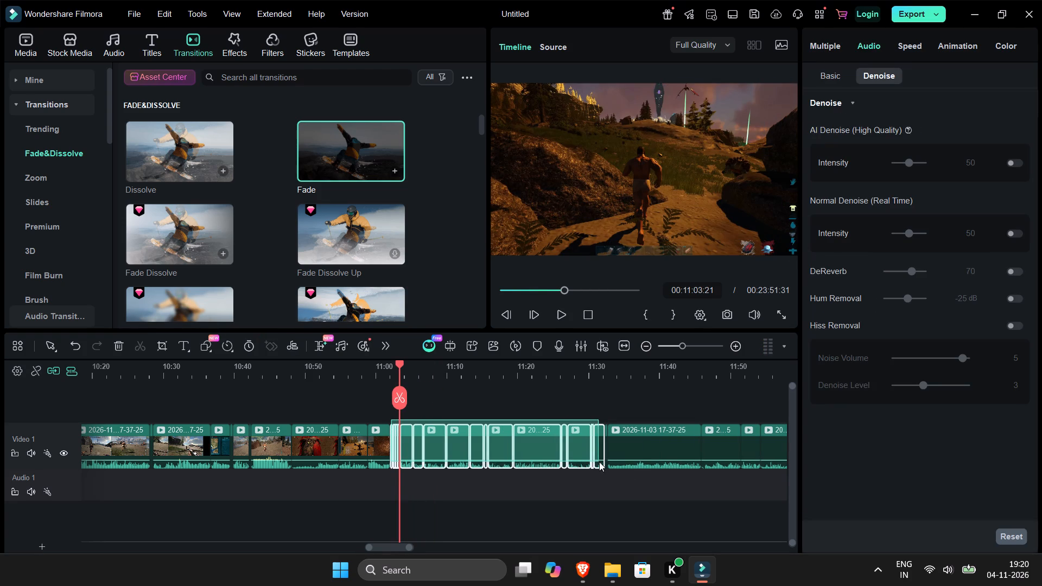
drag(599, 462, 601, 462)
key(Delete)
Delete the berry-gathering clip at about 00:11:02 and the tiny leftover clip beside the second death clip.
key(space)
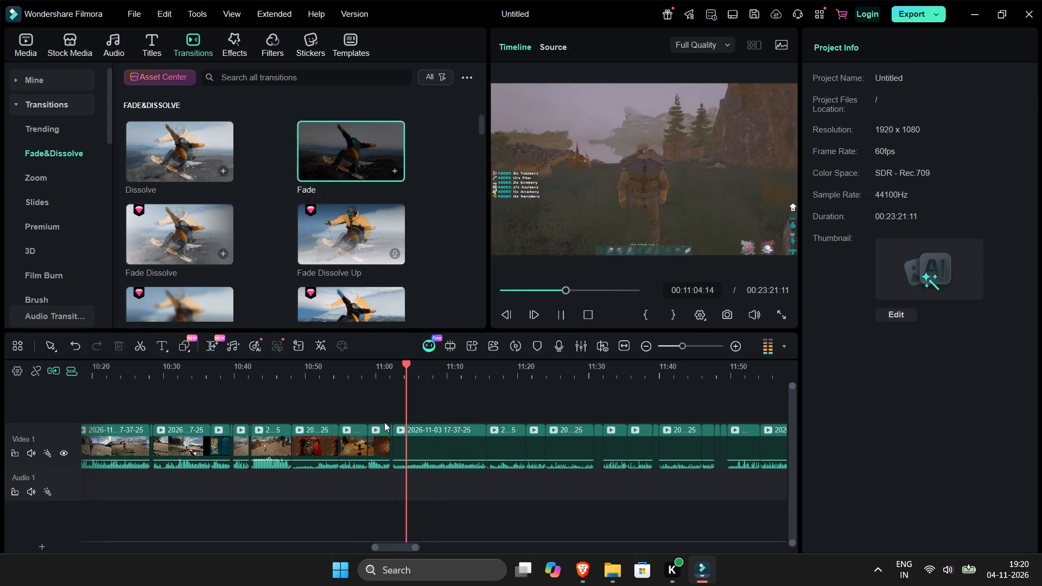
drag(390, 420, 433, 474)
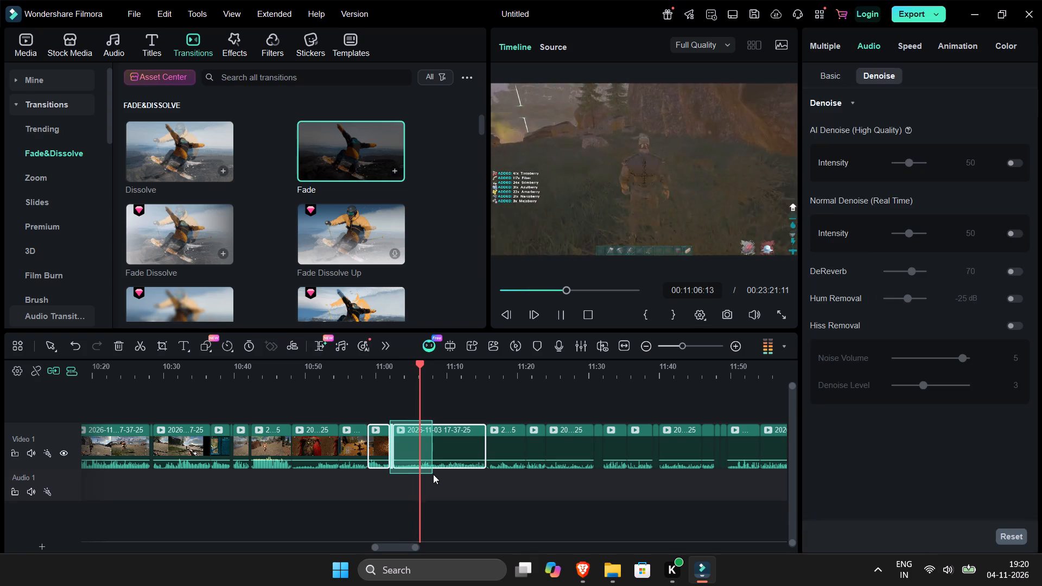
drag(433, 474, 385, 379)
drag(395, 406, 398, 444)
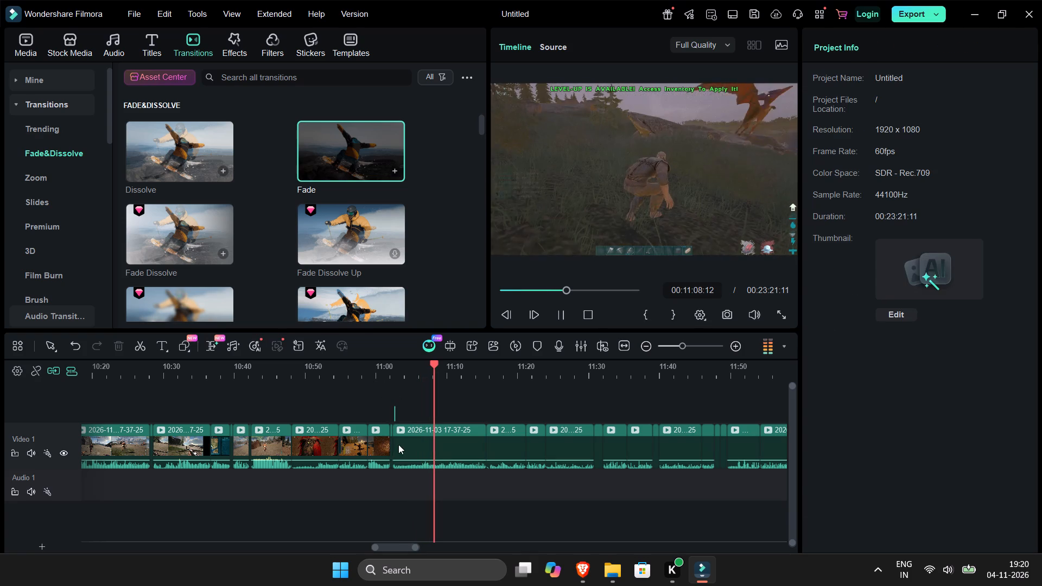
drag(398, 444, 415, 457)
key(Delete)
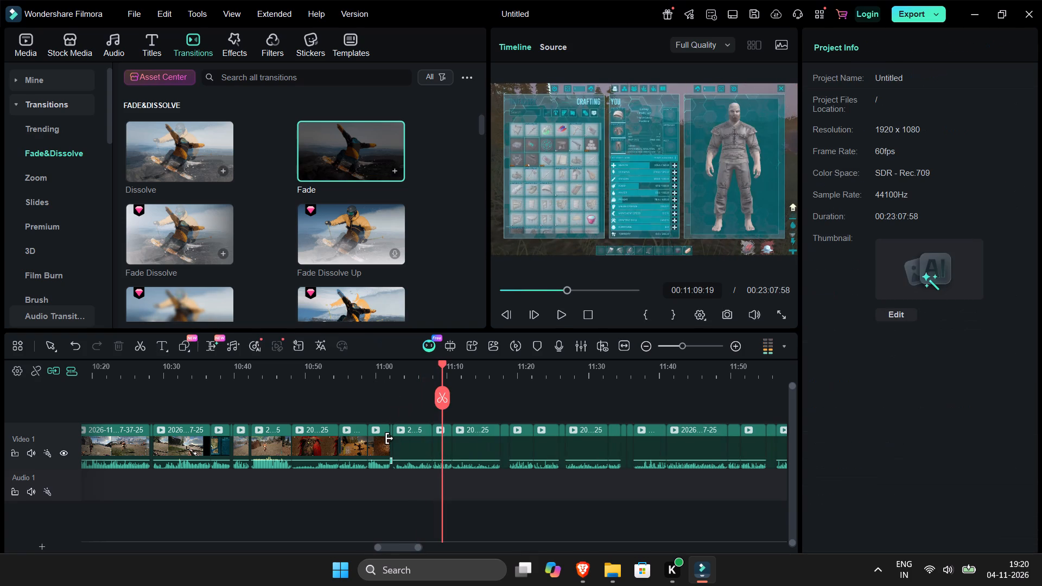
click(391, 438)
key(Delete)
Delete the crafting clip and the short clips after it, from about 00:11:02 to 00:11:40.
drag(404, 411, 629, 464)
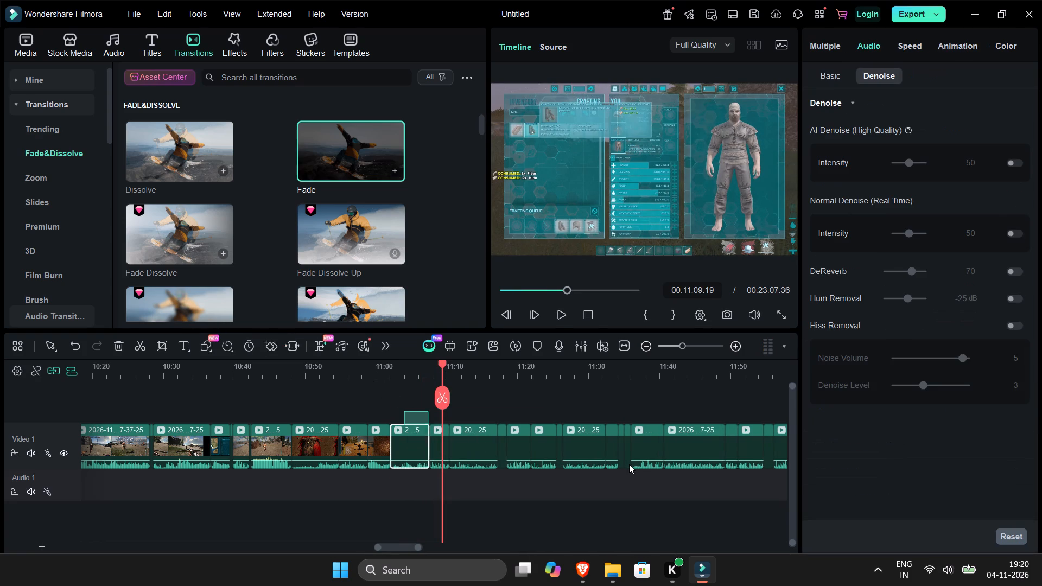
drag(629, 464, 638, 464)
key(Delete)
Add a Fade transition at the cut after the second death clip, at about 00:11:02, and play on from there.
key(Up)
key(Up)
key(Down)
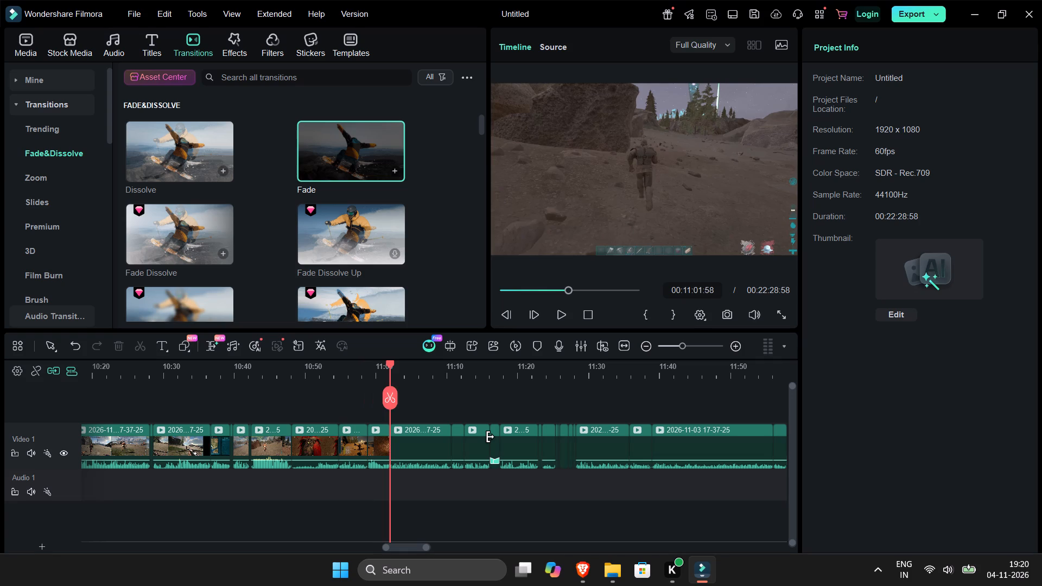
key(space)
drag(415, 415, 431, 437)
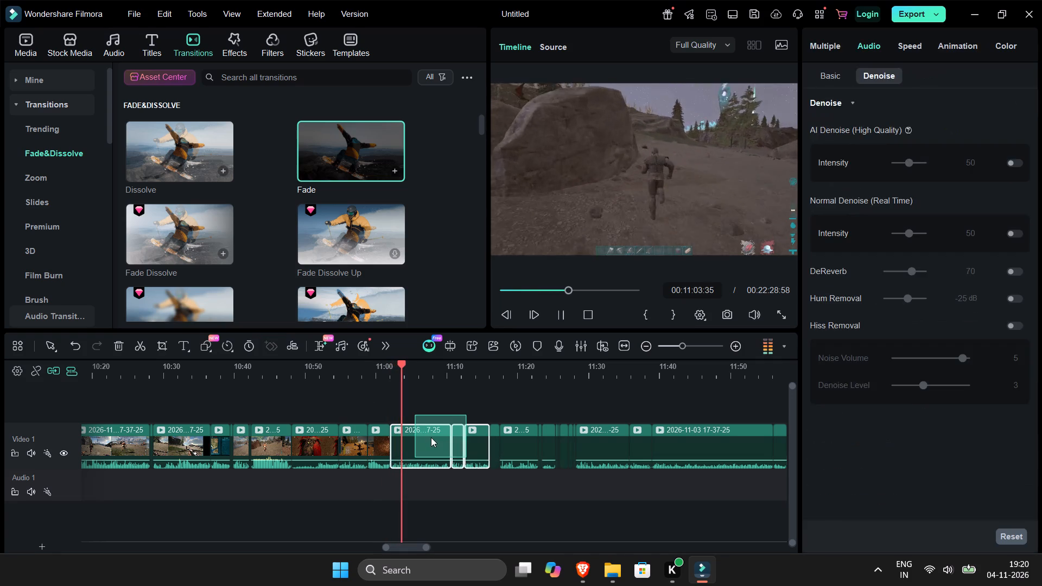
drag(431, 437, 434, 400)
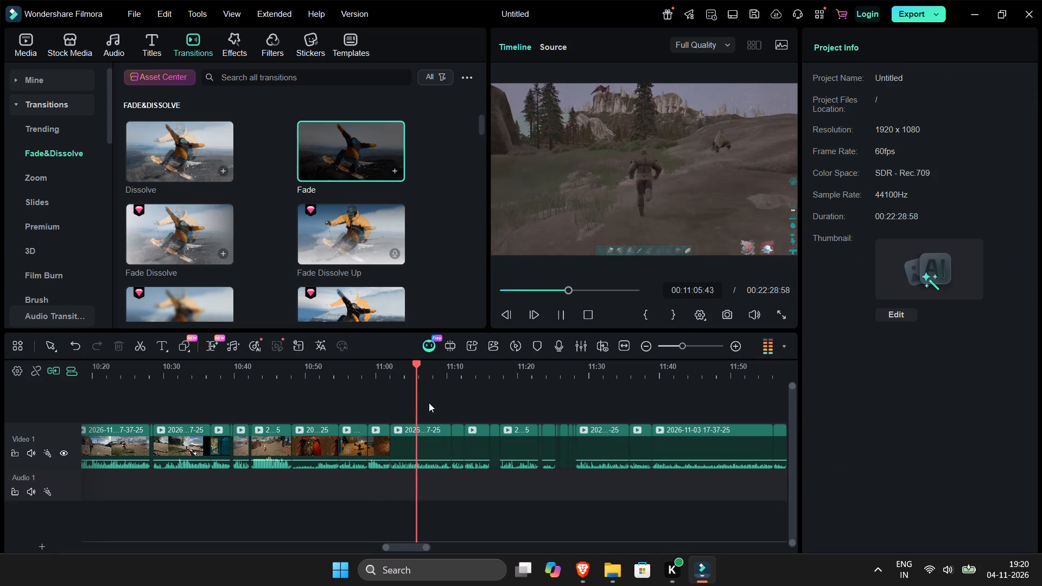
drag(358, 139, 389, 456)
key(space)
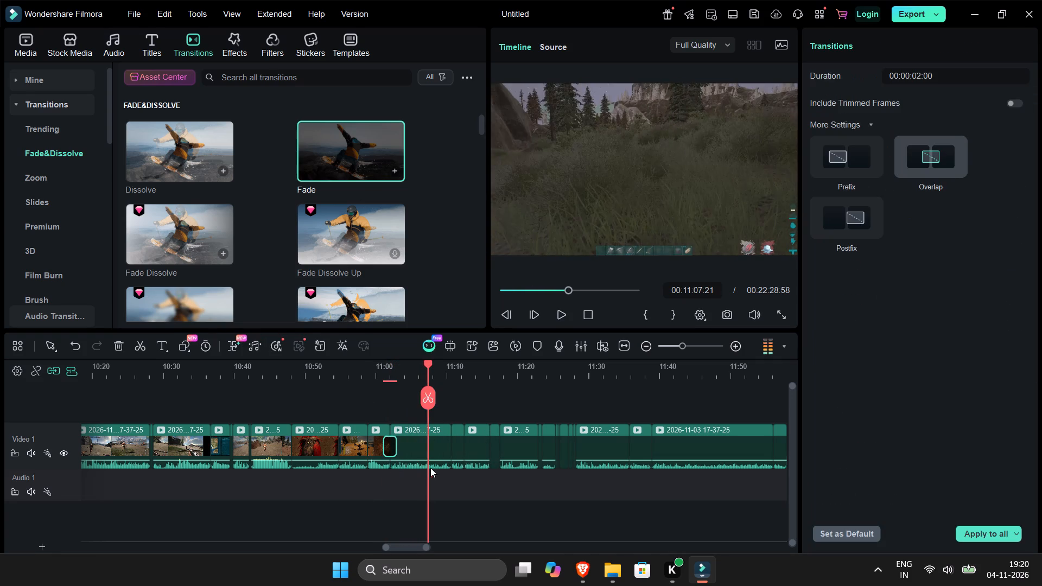
click(451, 409)
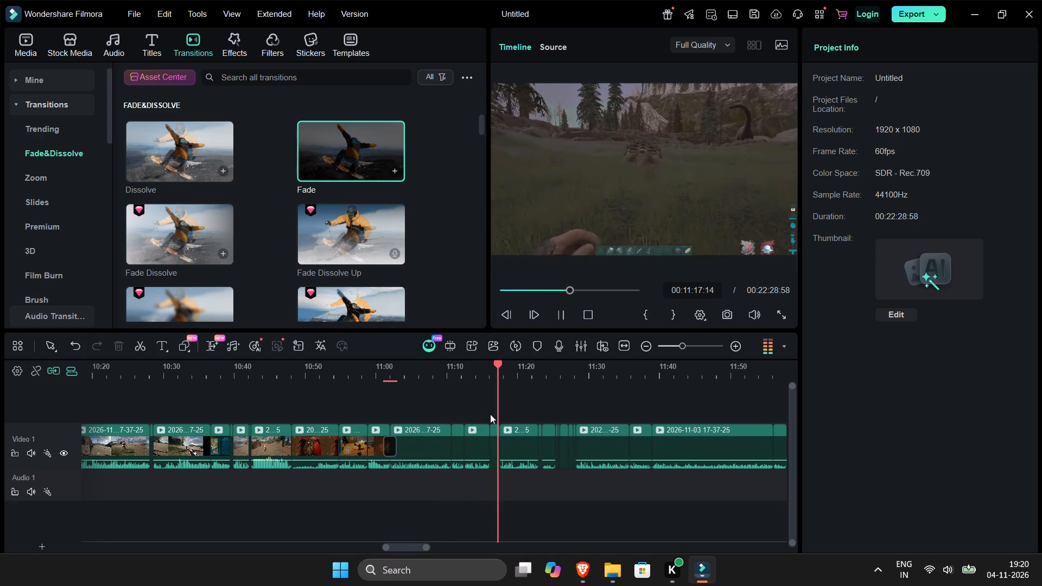
Split the clip at about 00:11:20 and delete its remainder with the short clips after it, up to about 00:11:35.
click(524, 434)
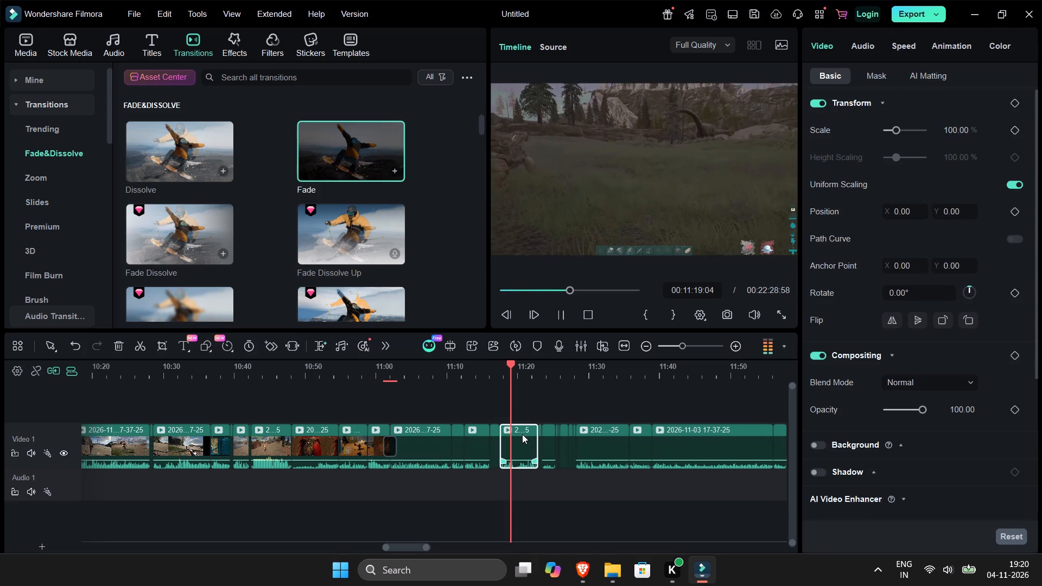
key(space)
key(ctrl+b)
drag(531, 411, 603, 462)
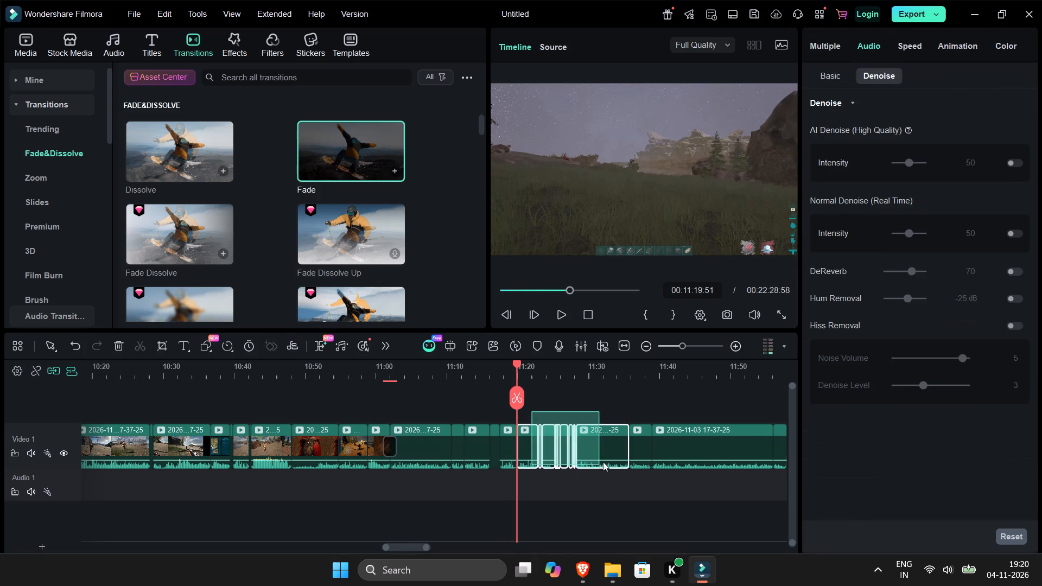
drag(603, 462, 602, 464)
key(Delete)
Delete the next run of short clips from about 00:11:22, including the roughly three-second clip at that point.
key(space)
drag(539, 407, 612, 470)
key(Delete)
click(530, 446)
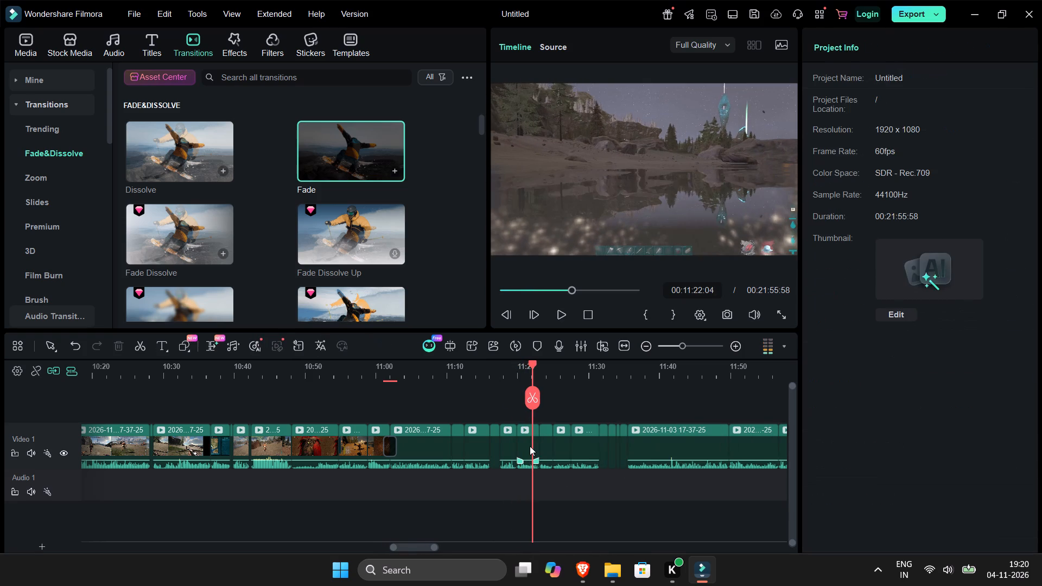
key(Delete)
Delete the three lakeside torch clips between about 00:11:20 and 00:11:27.
key(space)
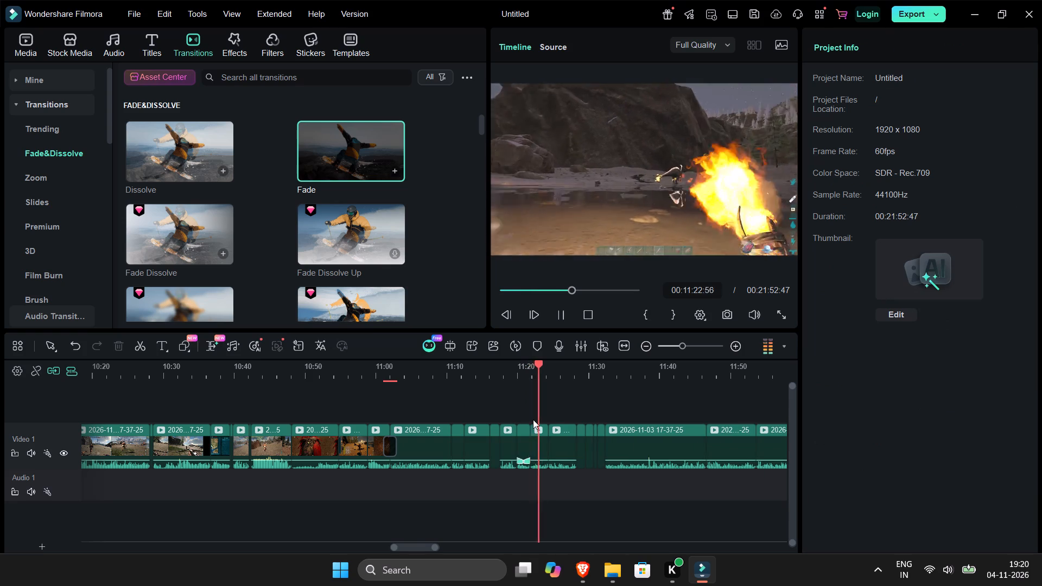
click(516, 375)
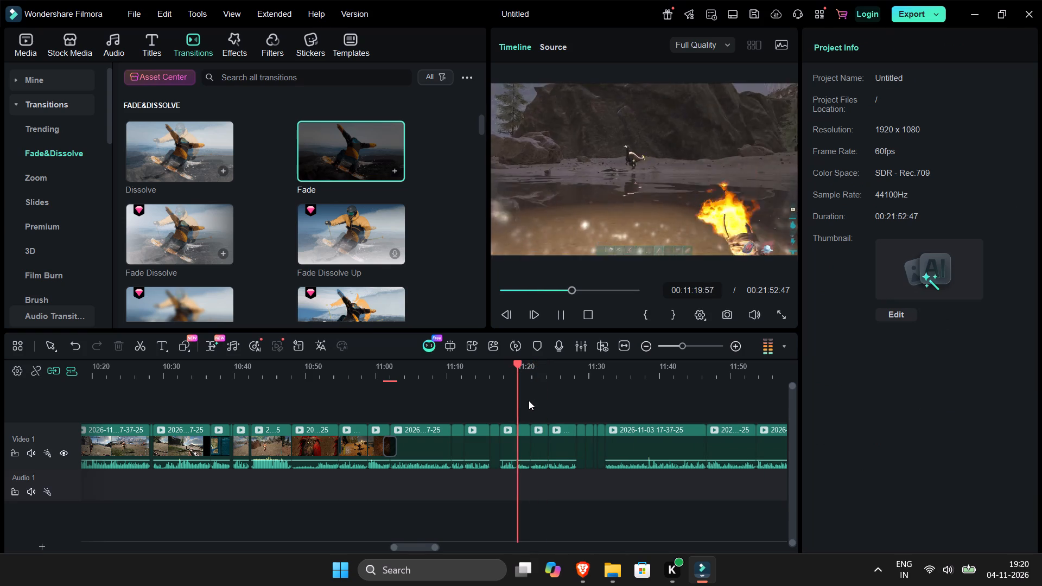
drag(523, 413, 557, 450)
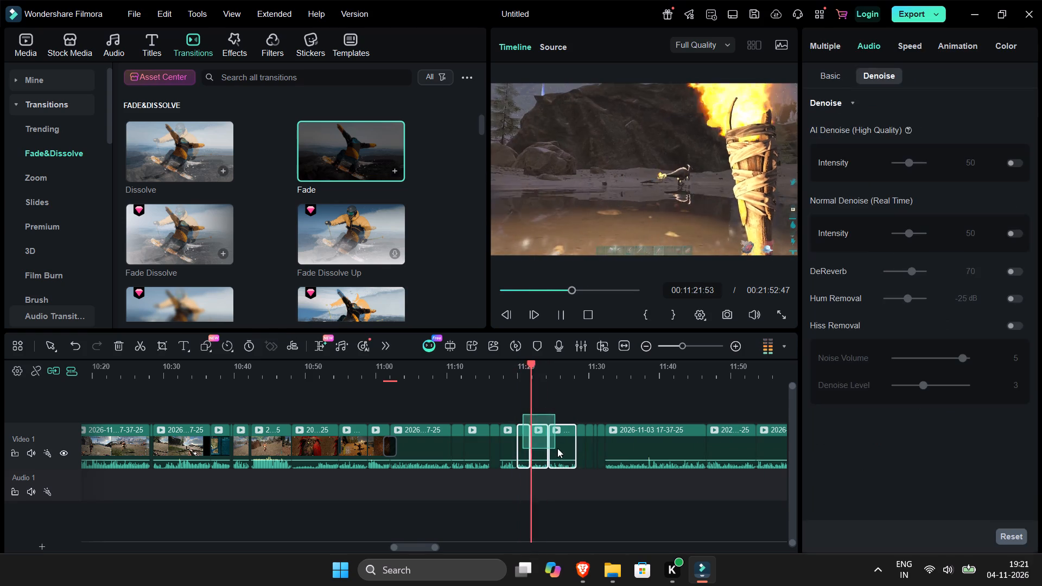
key(Delete)
Split the torch clip at about 00:11:25 and delete the remainder and the clip after it.
key(Up)
key(Up)
key(space)
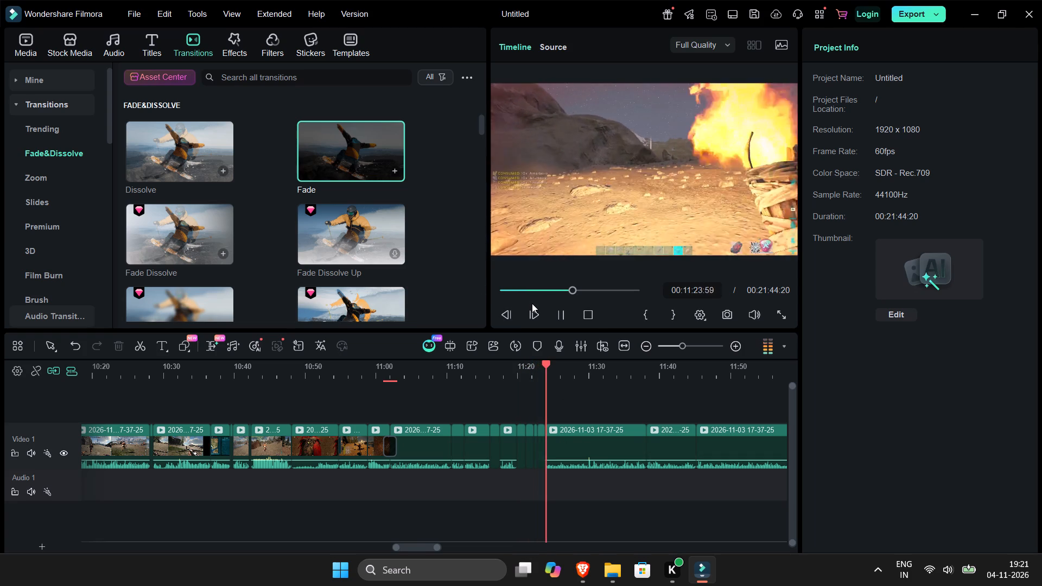
key(space)
key(ctrl+b)
drag(613, 413, 651, 458)
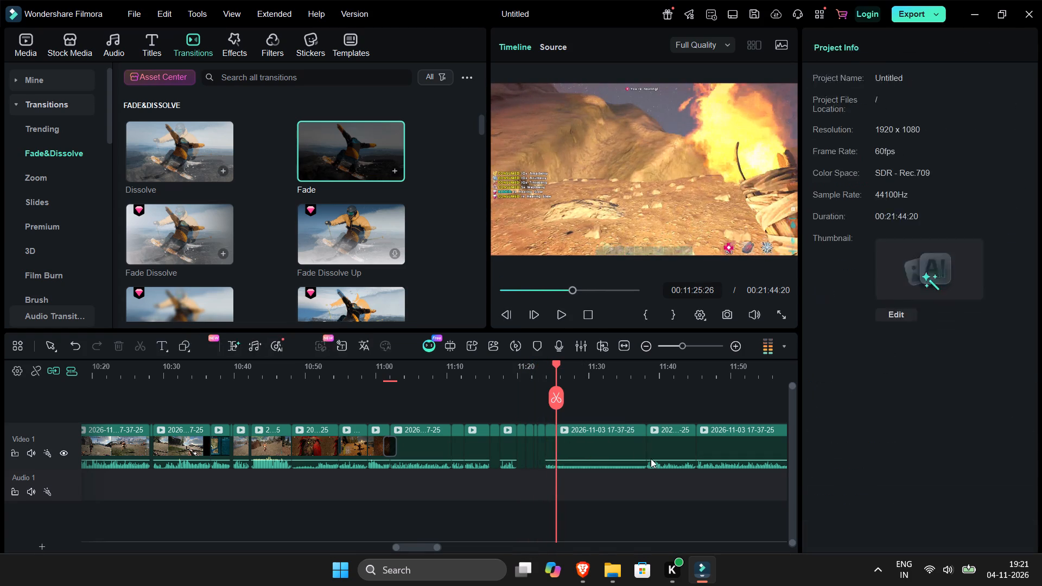
drag(651, 458, 665, 461)
key(Delete)
Split the dark underwater clip at about 00:11:32 and delete the rest of it.
key(space)
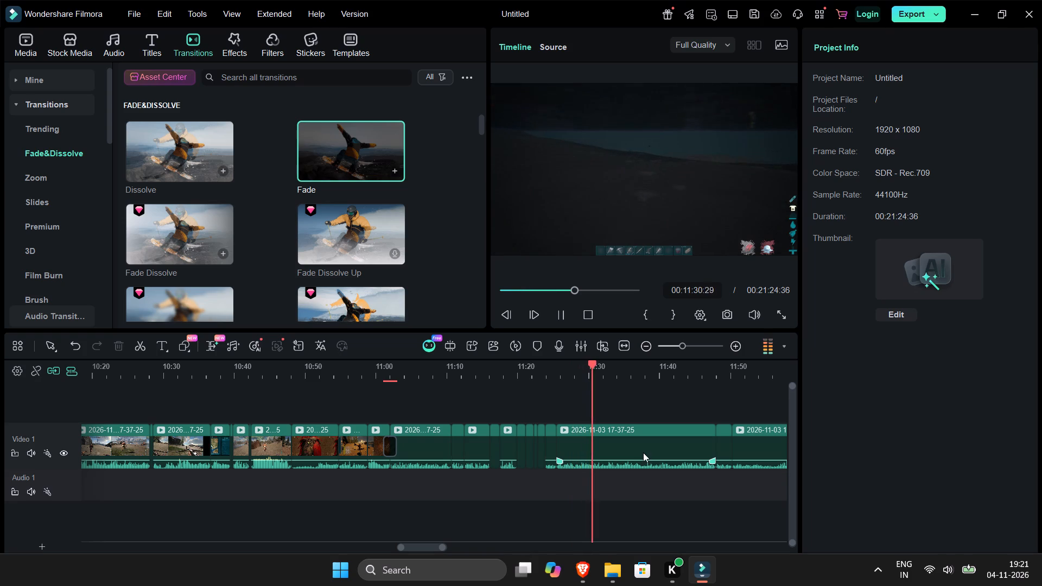
click(643, 453)
key(space)
key(ctrl+b)
key(Delete)
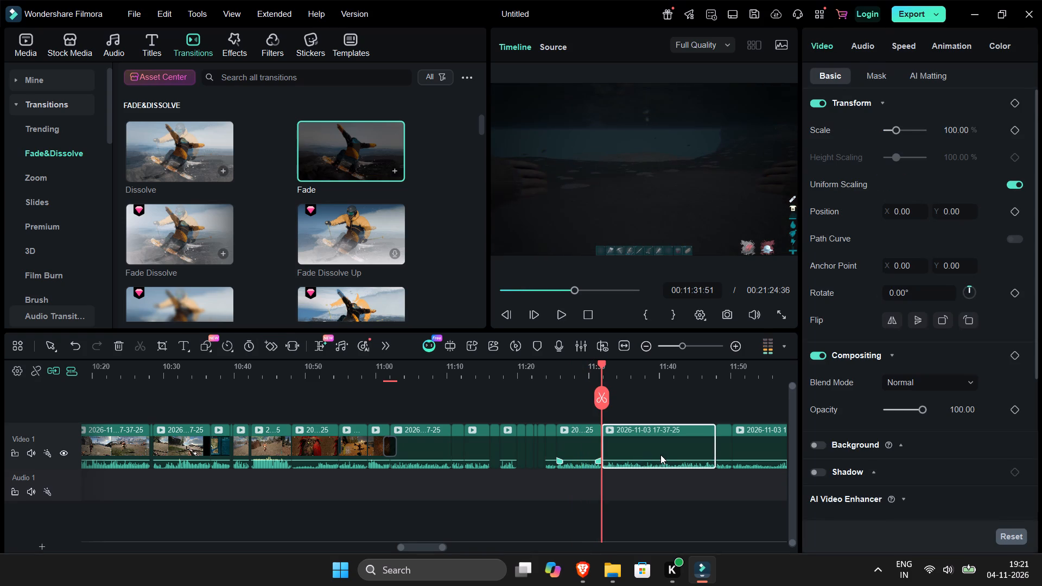
Delete the clips between about 00:11:32 and 00:11:47, after the underwater clip.
key(space)
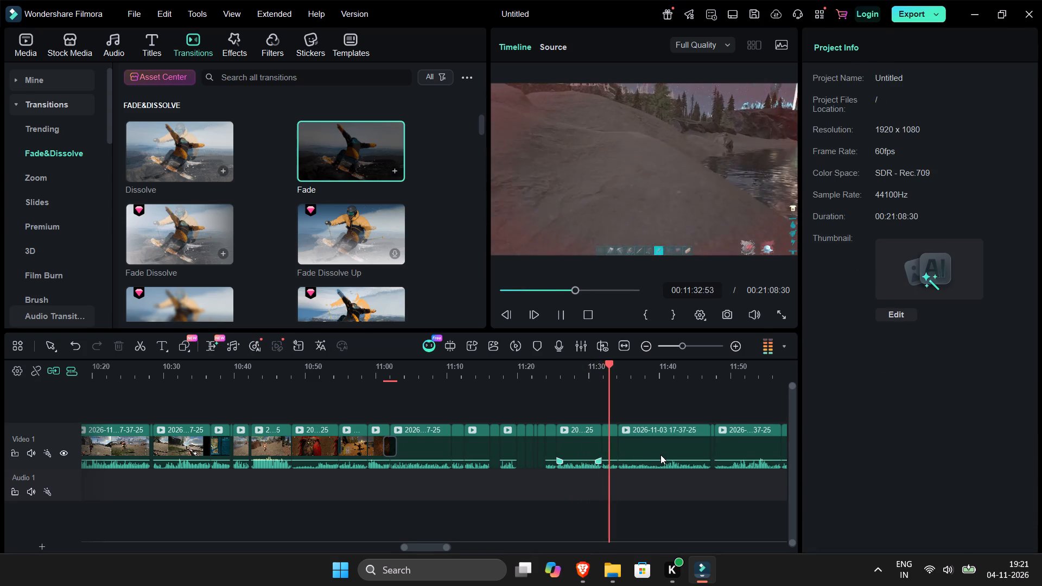
drag(600, 421, 608, 400)
drag(609, 402, 653, 462)
key(Delete)
Delete the run of clips starting with the beach torch run, from about 00:11:32 to 00:12:06.
key(Up)
key(Up)
key(space)
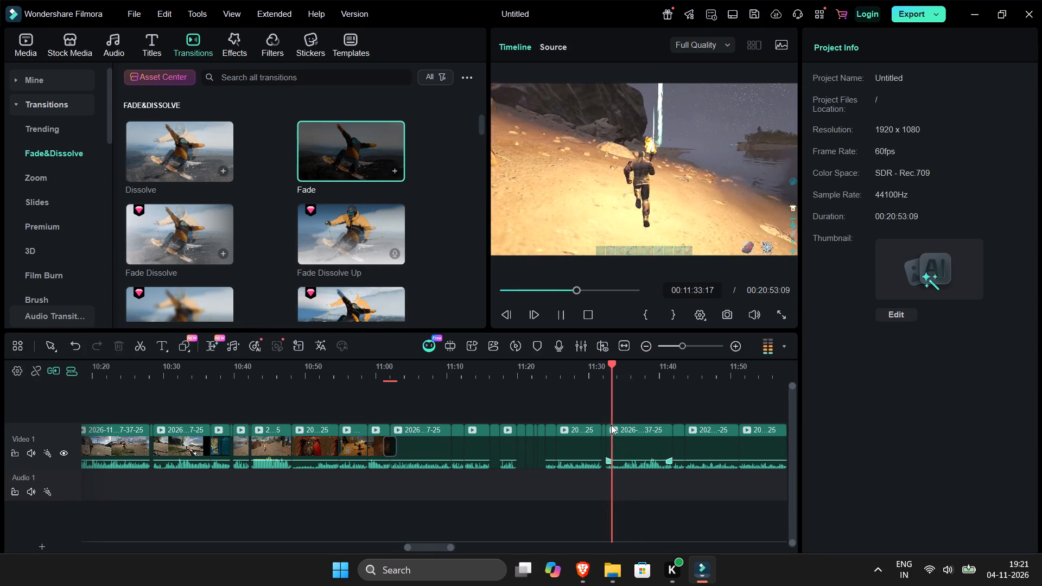
drag(601, 417, 604, 411)
drag(603, 412, 779, 469)
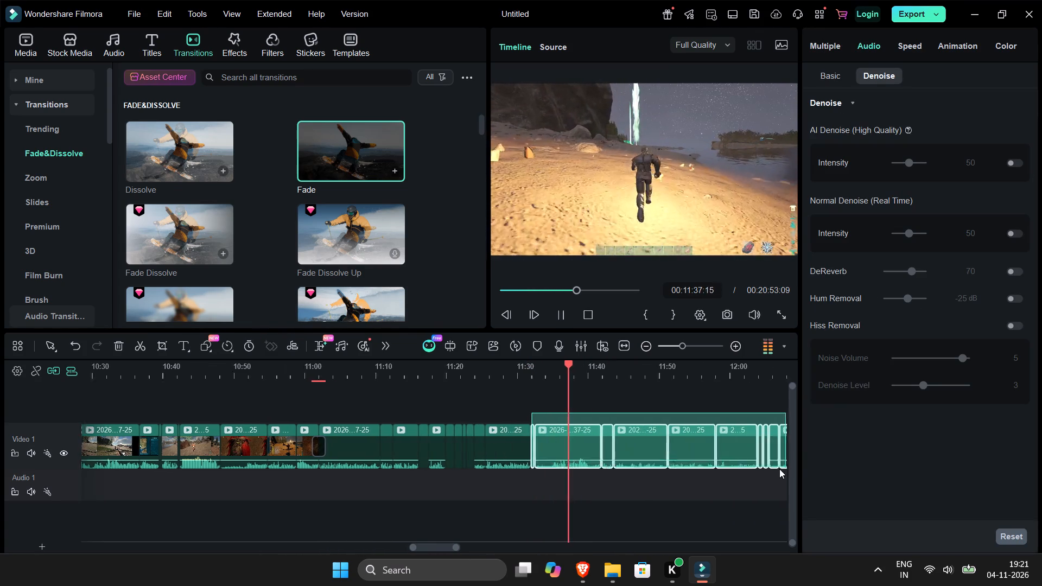
drag(779, 469, 628, 461)
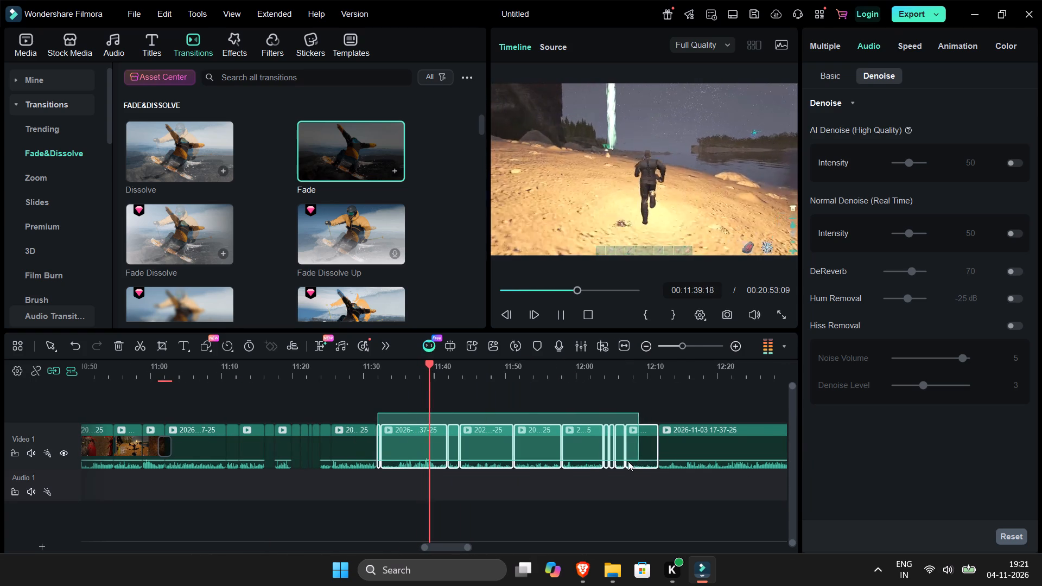
drag(628, 461, 620, 462)
key(Delete)
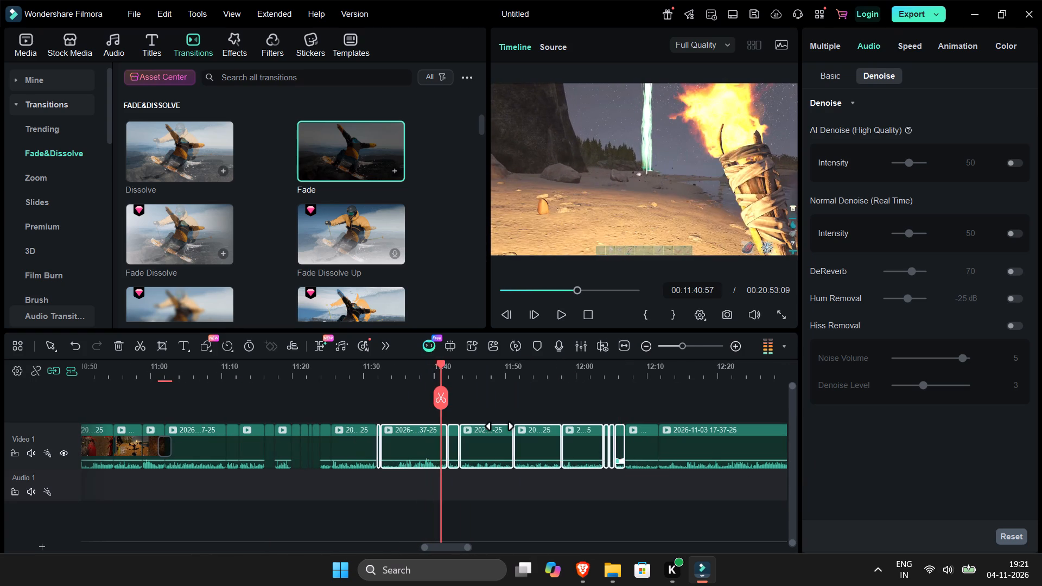
Delete the short torch clip between about 00:11:32 and 00:11:36.
key(Up)
key(Up)
key(space)
drag(398, 419, 401, 419)
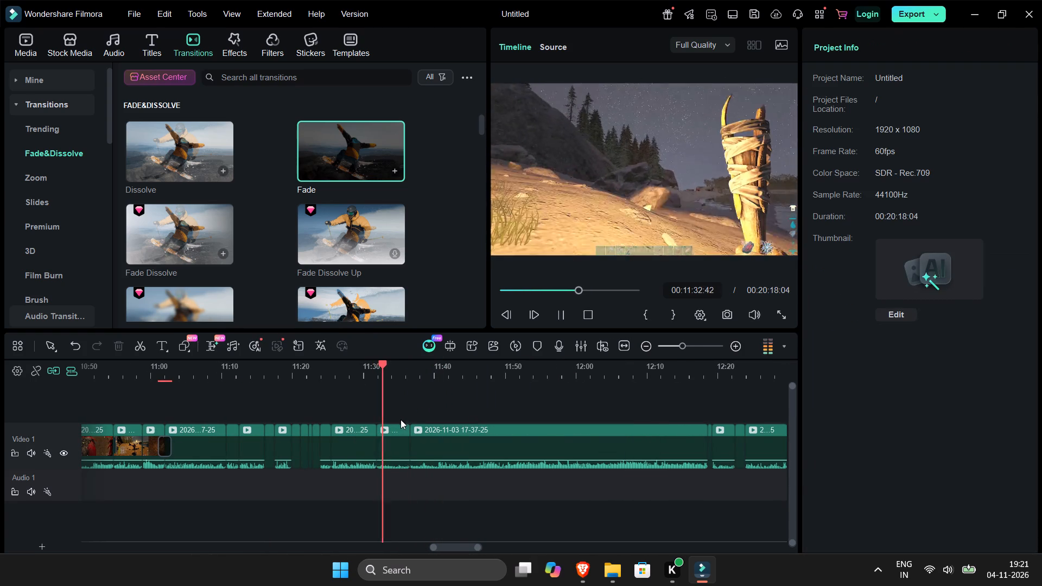
drag(401, 419, 394, 445)
key(Delete)
Split the long beach clip at about 00:11:40 and delete the part before the cut.
key(space)
click(462, 375)
key(space)
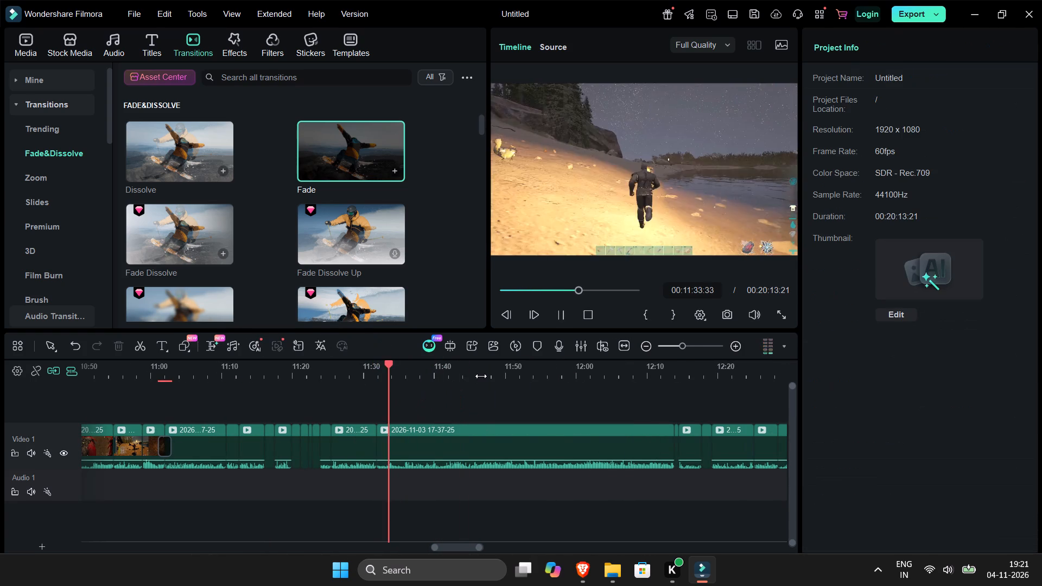
click(431, 370)
key(space)
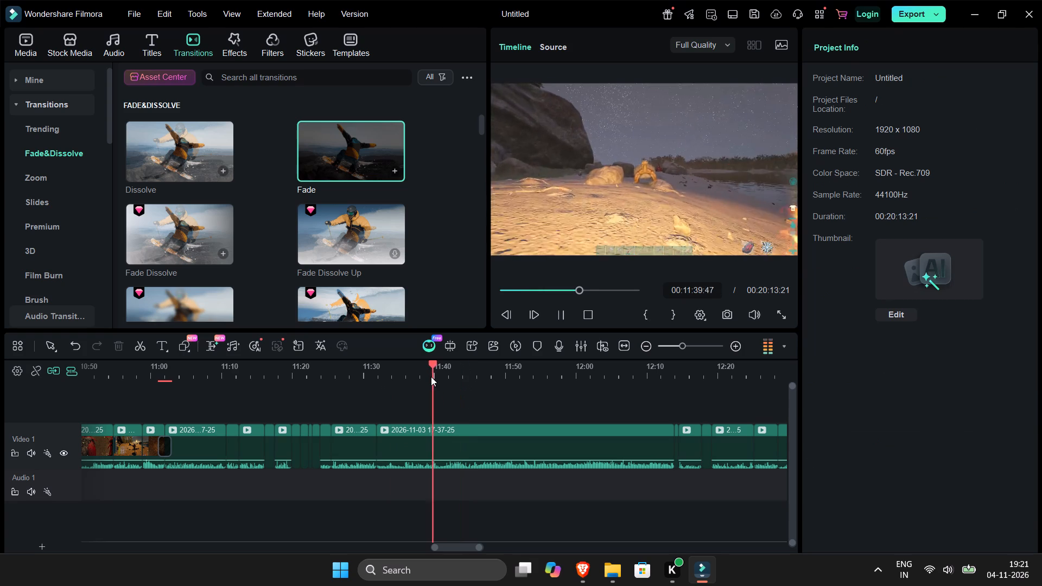
key(space)
key(ctrl+b)
click(405, 434)
key(Delete)
Review the spiked-dinosaur fight from about 00:11:32, split it at about 00:11:39, and delete the rest of the clip.
key(Up)
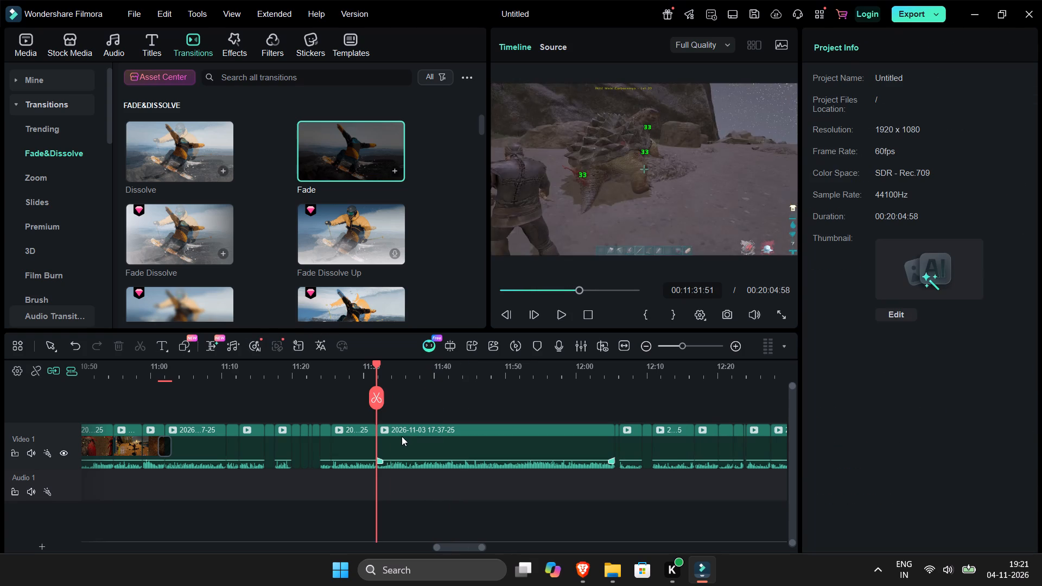
key(space)
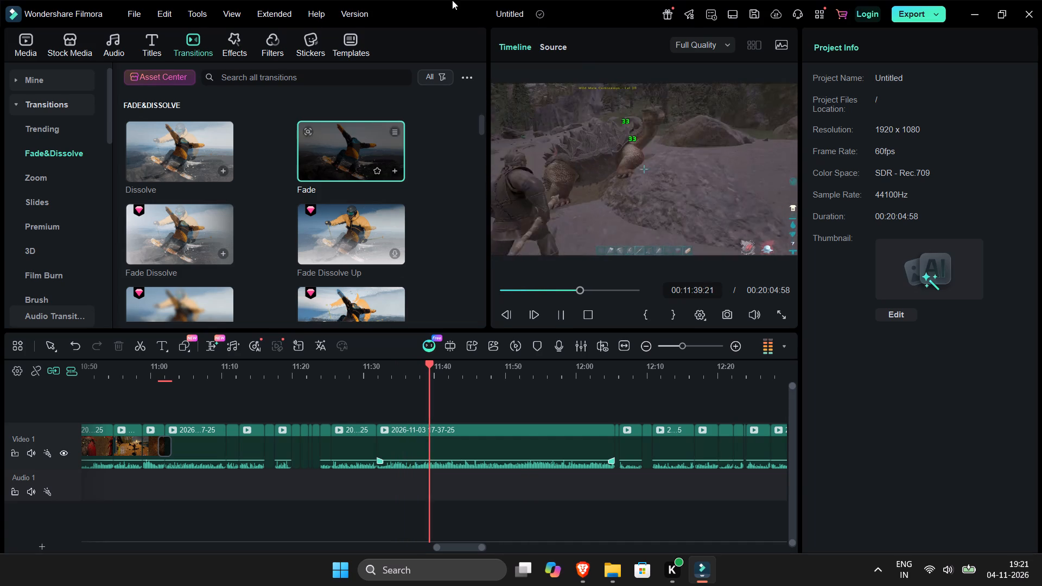
key(space)
key(ctrl+b)
key(Delete)
Delete the inventory clip and its neighbouring clips from about 00:11:39 to 00:11:51.
key(space)
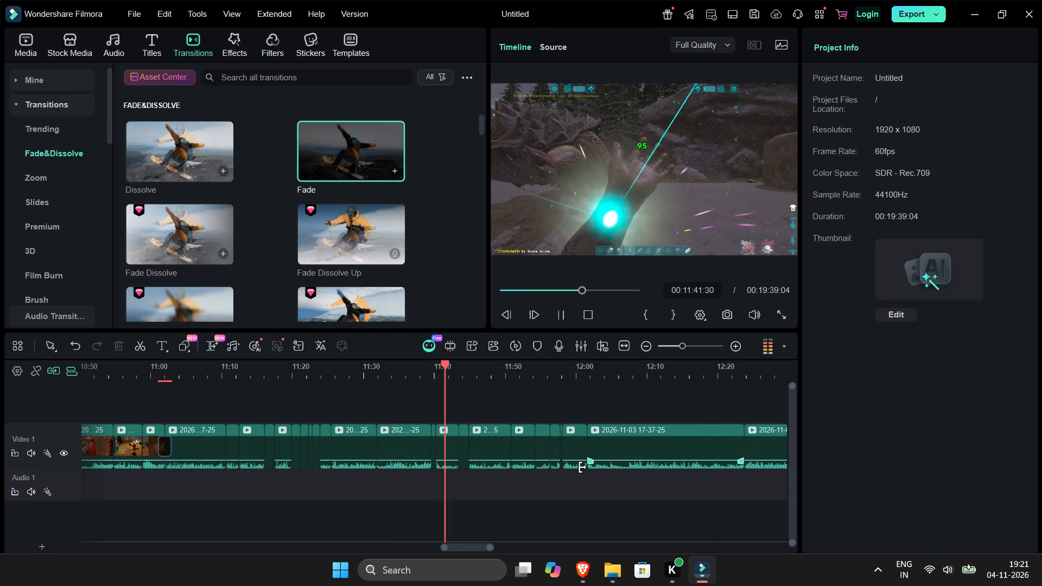
drag(431, 418, 482, 463)
key(Delete)
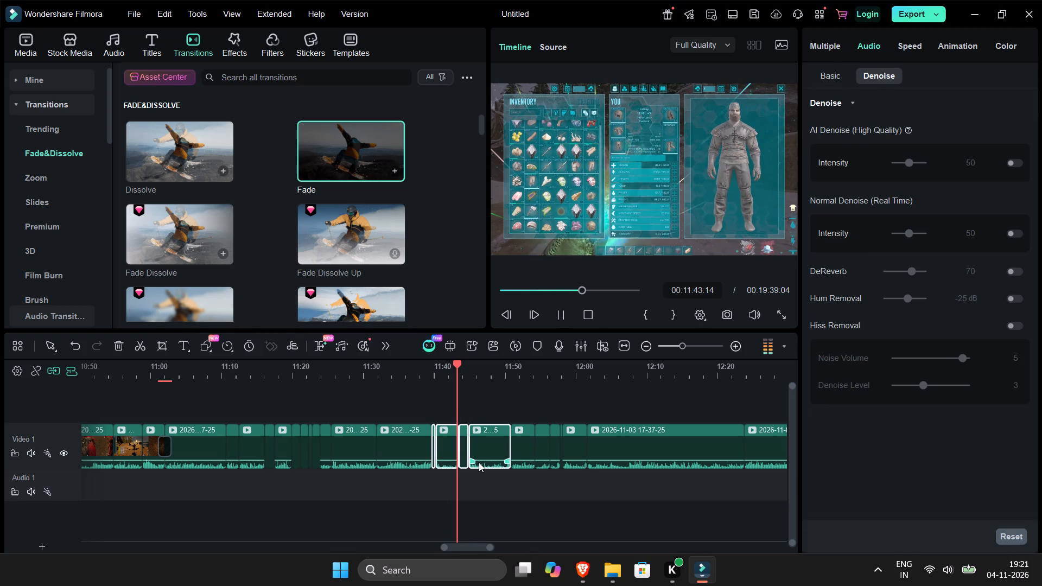
Delete the run of clips starting with the arrow-shooting clip, from about 00:11:39 to 00:11:50.
key(Up)
key(Up)
key(space)
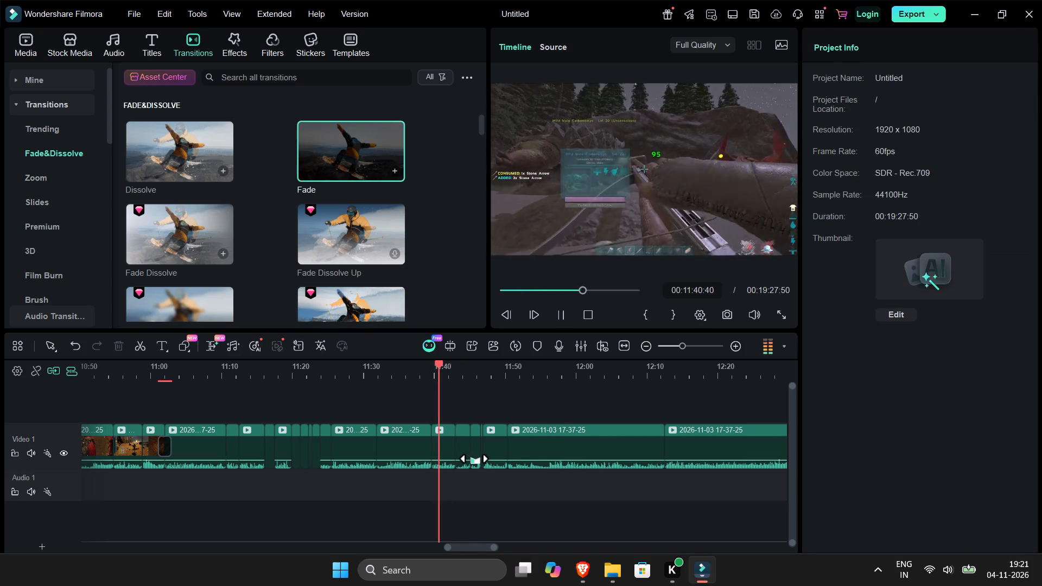
drag(439, 411, 503, 446)
key(Delete)
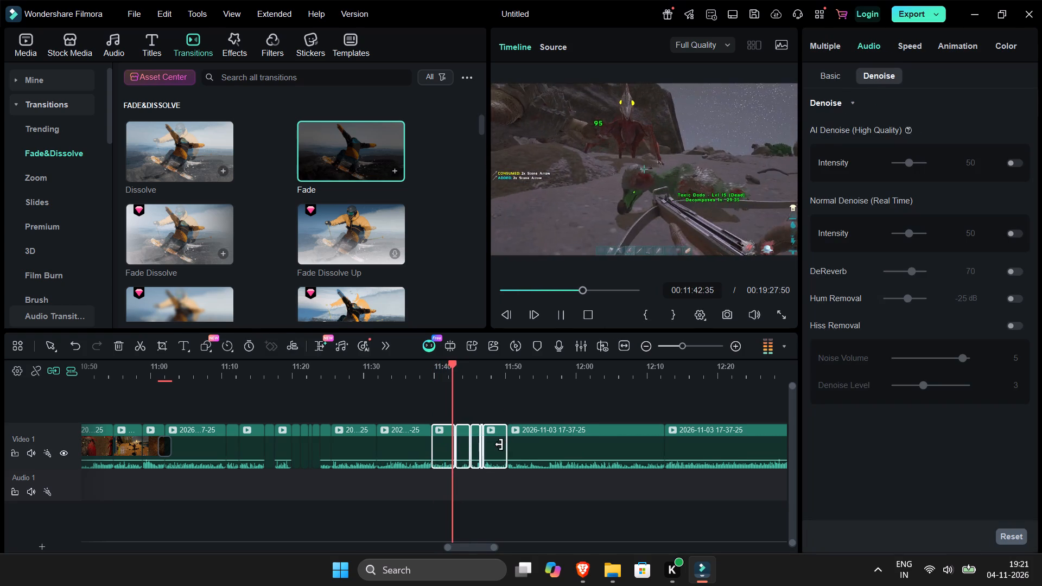
Split the long arrow-shooting clip at about 00:11:45 and delete the part before the cut.
key(Up)
key(space)
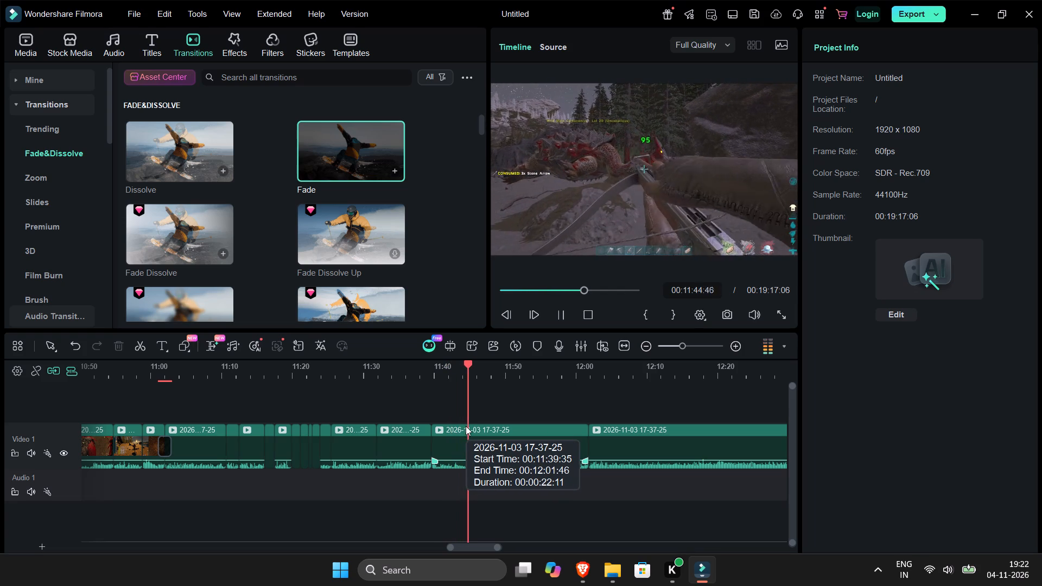
key(space)
drag(474, 367, 468, 369)
drag(474, 369, 471, 374)
key(ctrl+b)
click(456, 442)
key(Delete)
Review the footage from about 00:11:39, split the following long clip at about 00:12:01, and delete the rest of it.
click(429, 374)
key(space)
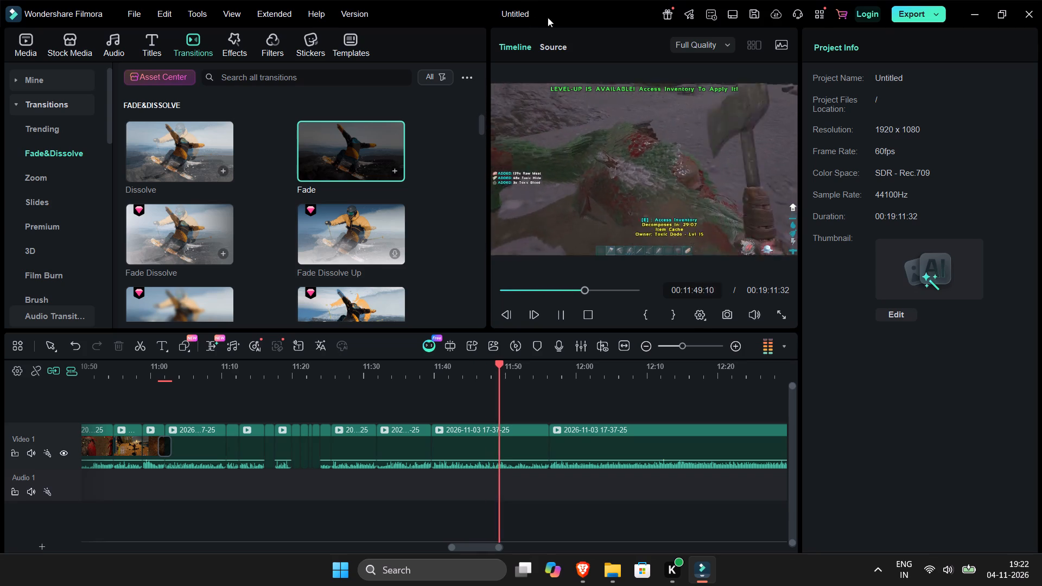
click(513, 439)
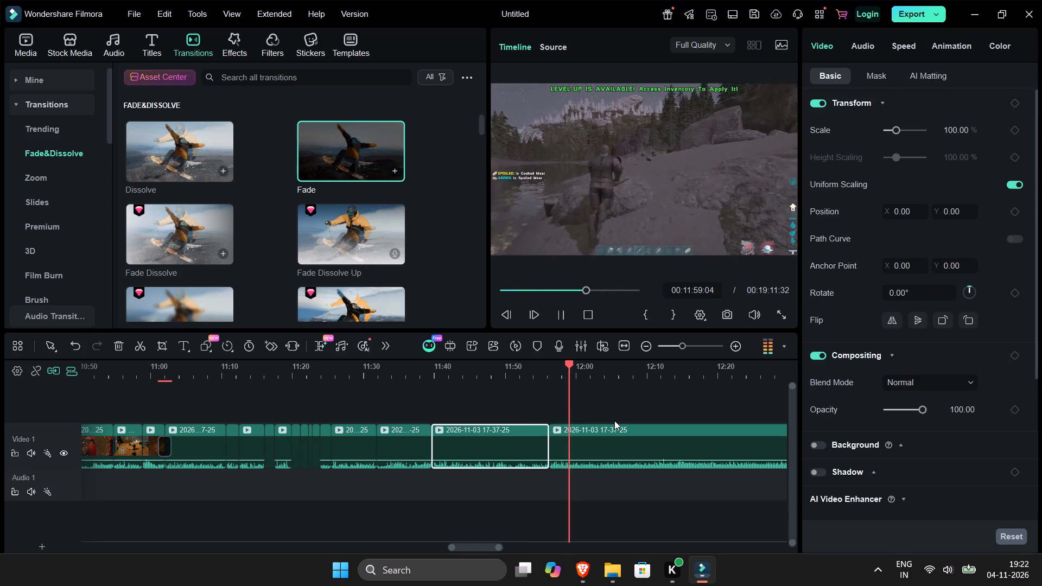
click(627, 442)
key(space)
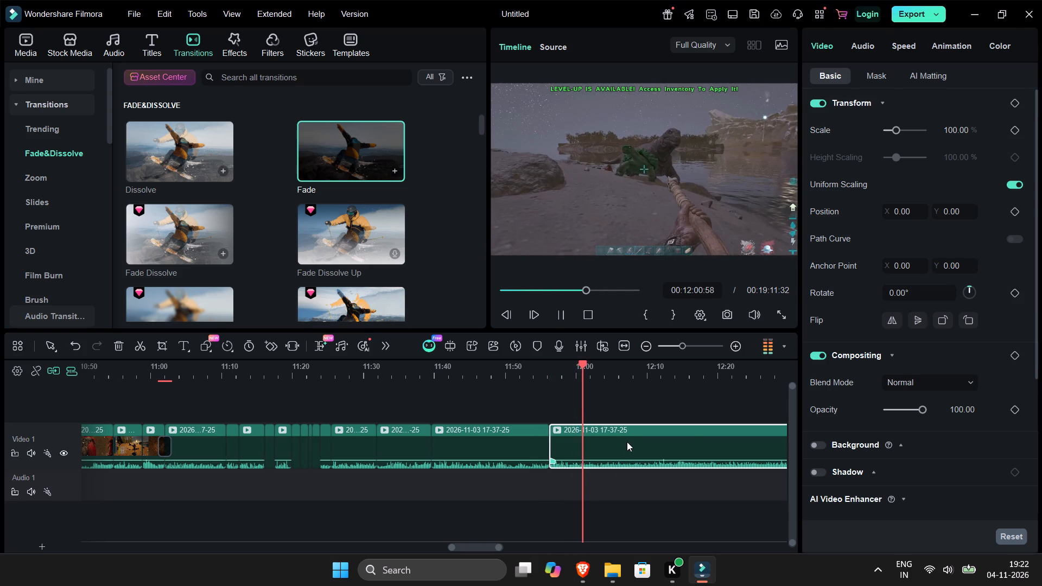
key(ctrl+b)
click(695, 364)
key(space)
click(649, 341)
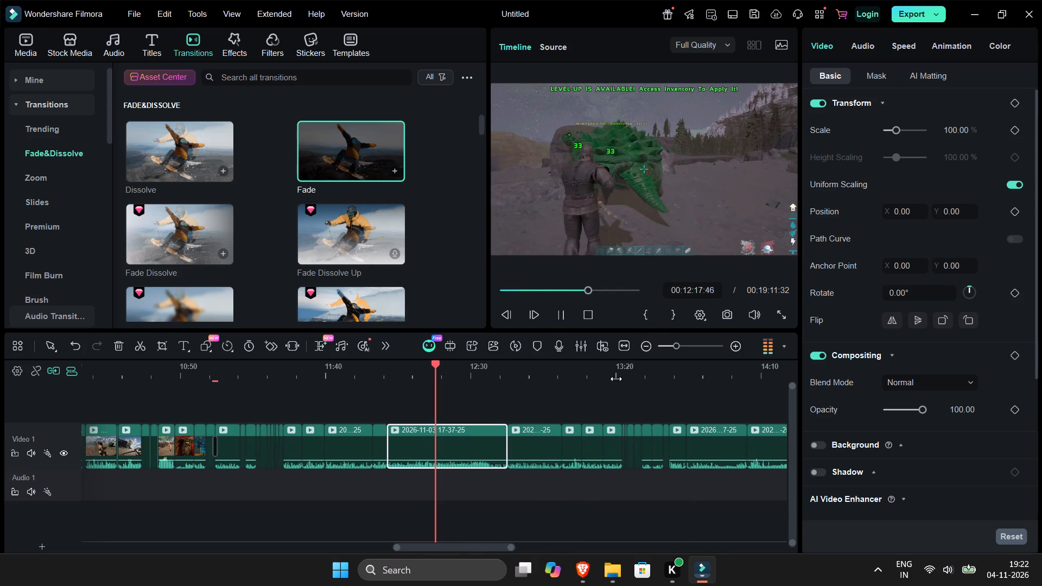
click(495, 370)
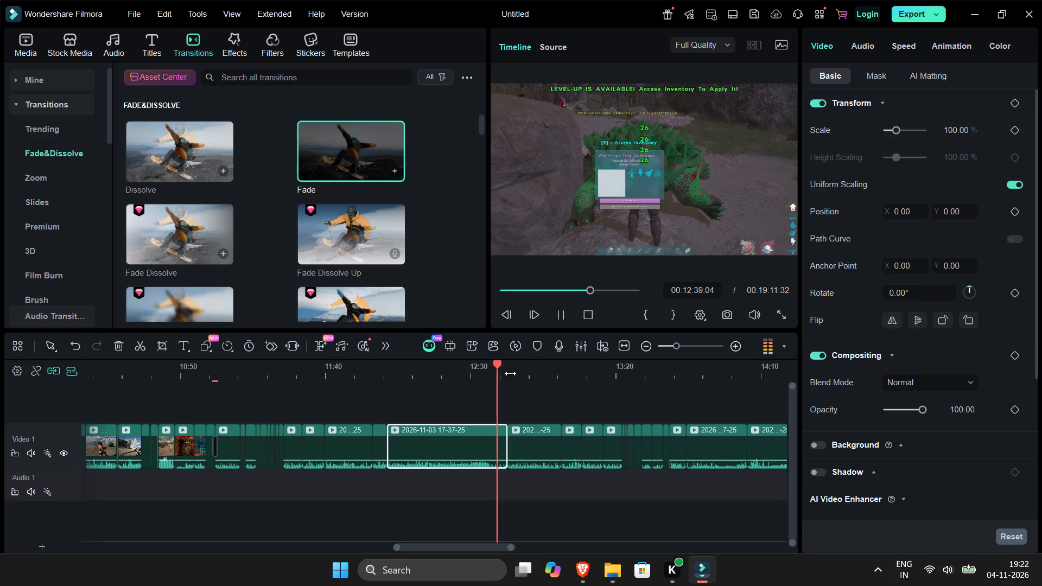
key(Delete)
Split the green dinosaur clip at about 00:12:14 and delete the part before the cut, back to about 00:12:01.
click(388, 374)
key(space)
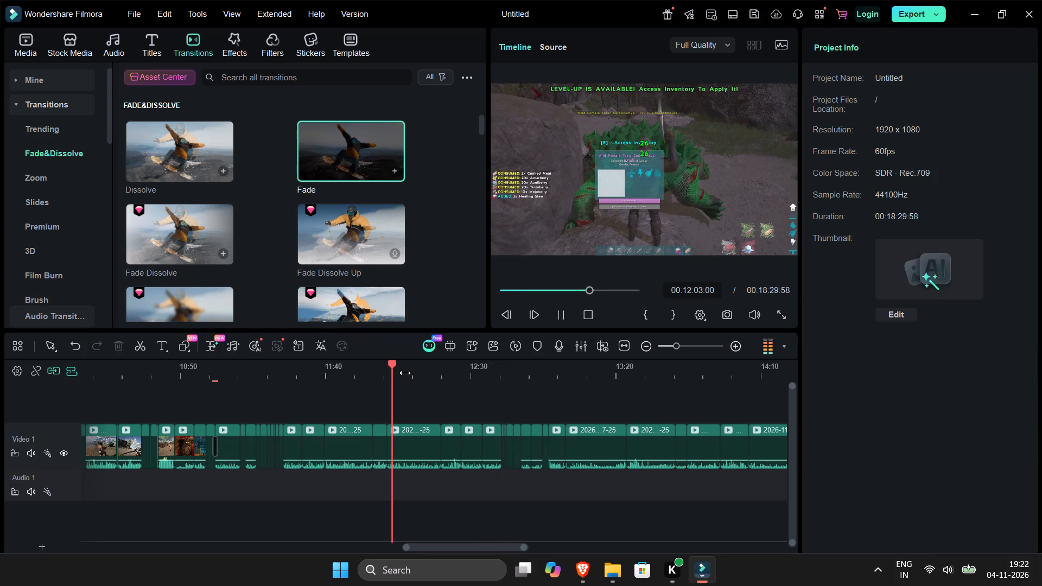
click(405, 373)
click(424, 370)
key(space)
key(ctrl+b)
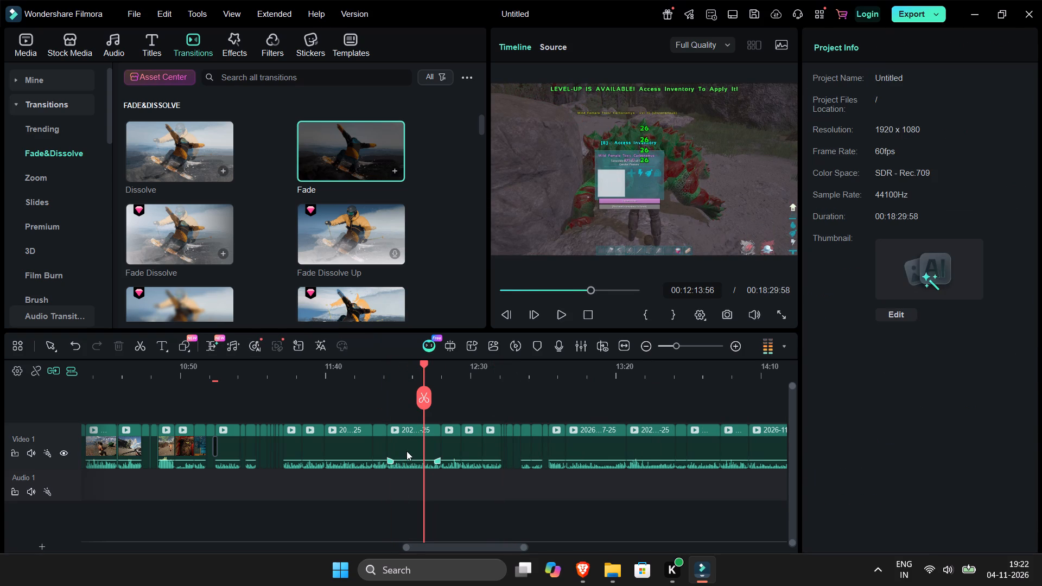
click(406, 450)
key(Delete)
Review the footage from about 00:12:01, split the clip at about 00:12:16, and delete the run of clips after the cut.
key(Up)
key(Up)
key(Up)
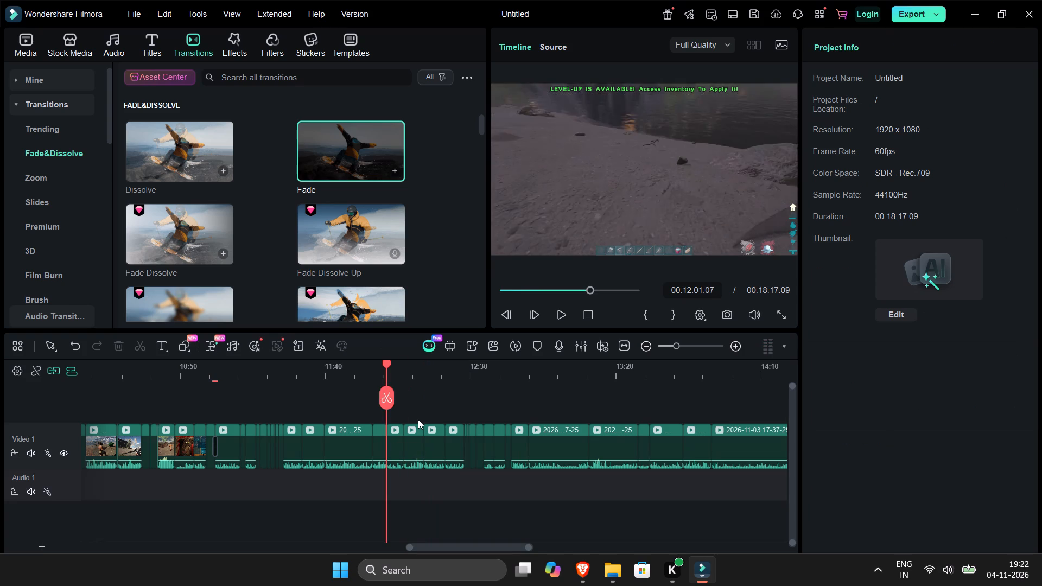
key(space)
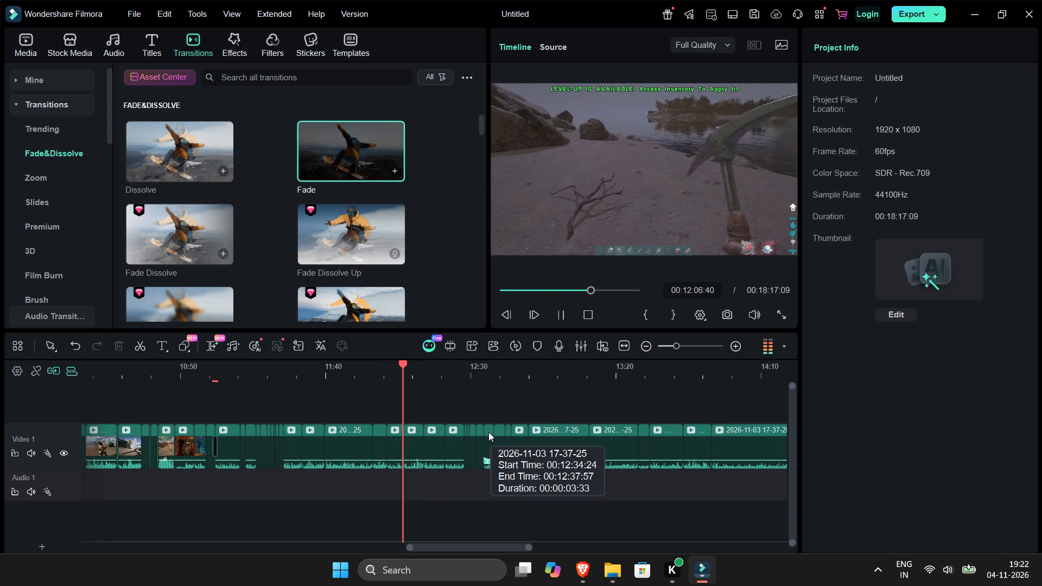
drag(409, 416, 551, 454)
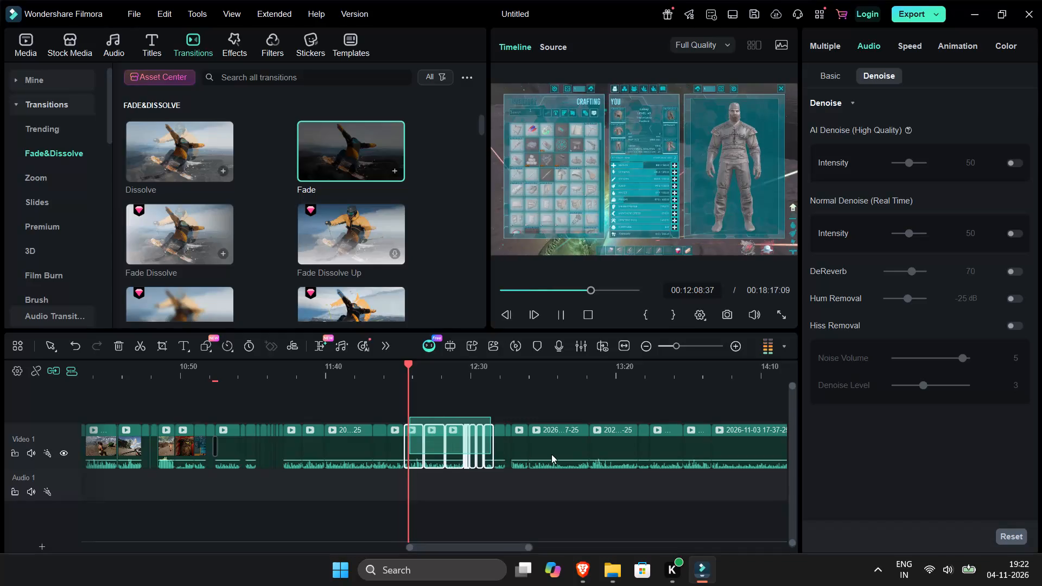
drag(551, 454, 453, 391)
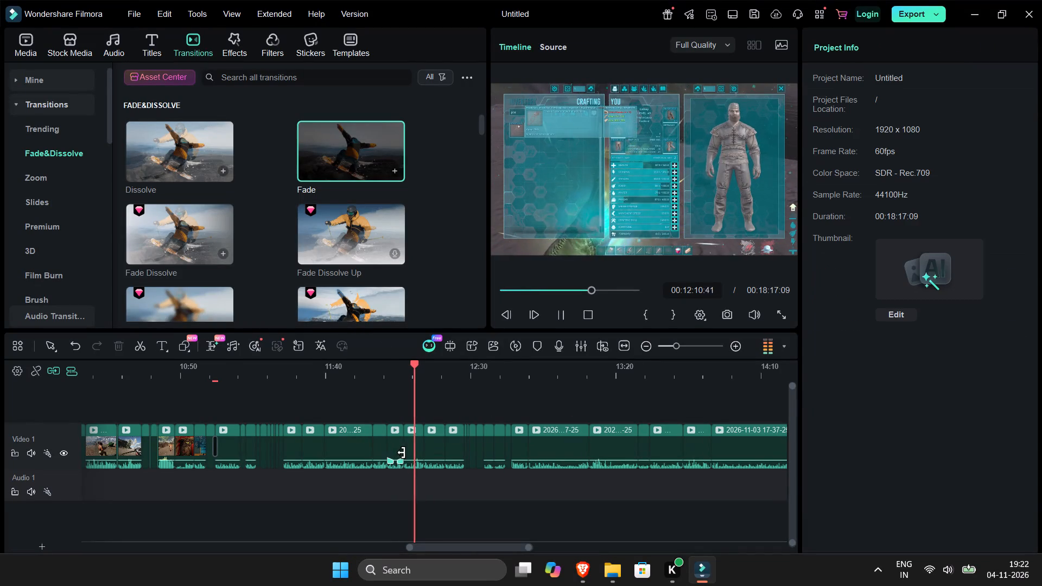
click(415, 447)
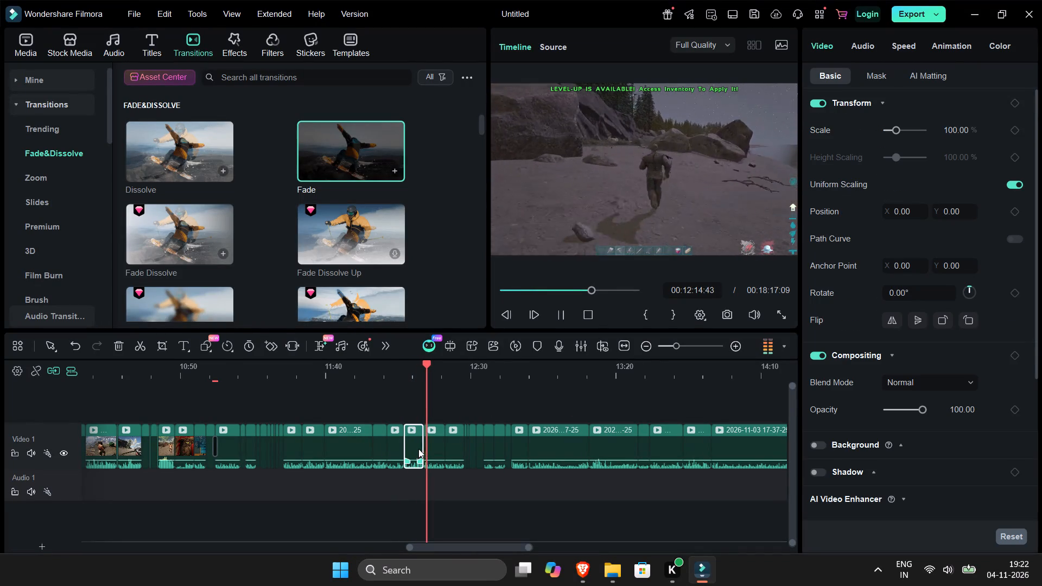
key(space)
key(space)
click(434, 449)
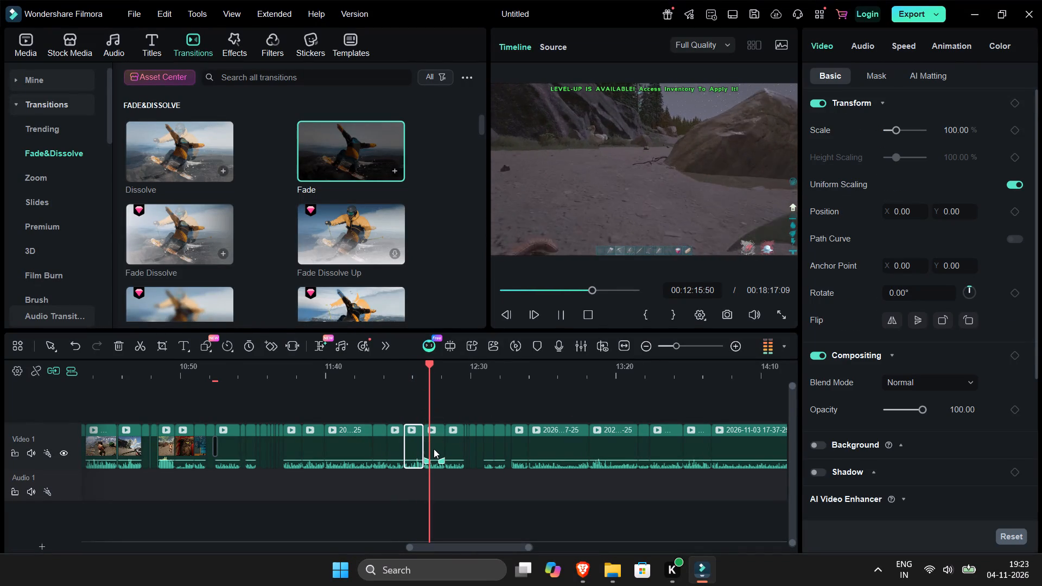
key(space)
key(ctrl+b)
drag(436, 411, 526, 462)
key(Delete)
Delete the next run of clips a few seconds after the 00:12:16 cut.
key(space)
drag(459, 409, 509, 456)
key(Delete)
key(space)
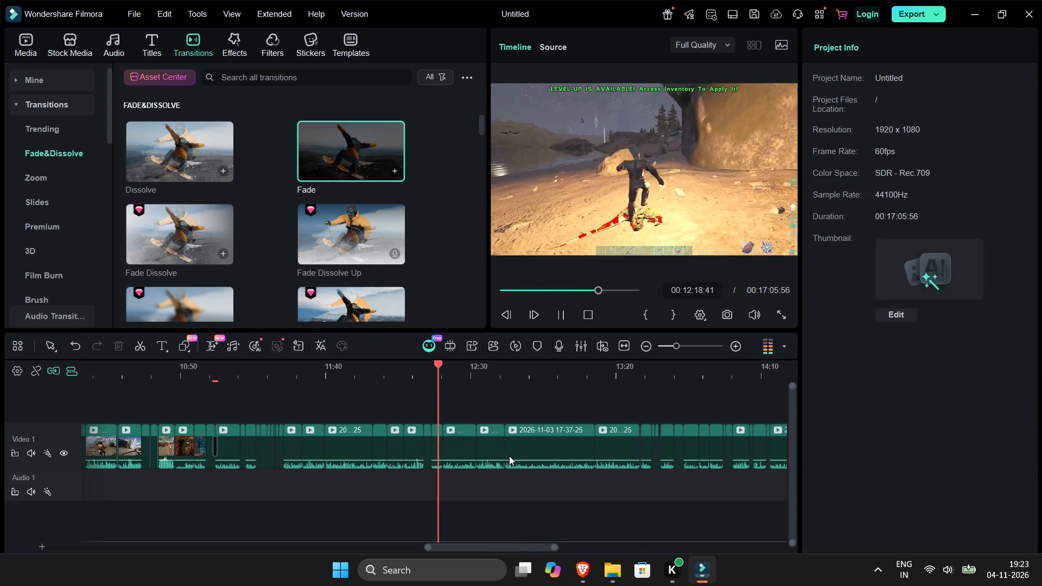
Delete the torchlit run of clips from about 00:12:16 to 00:13:12.
drag(433, 418, 550, 452)
key(Delete)
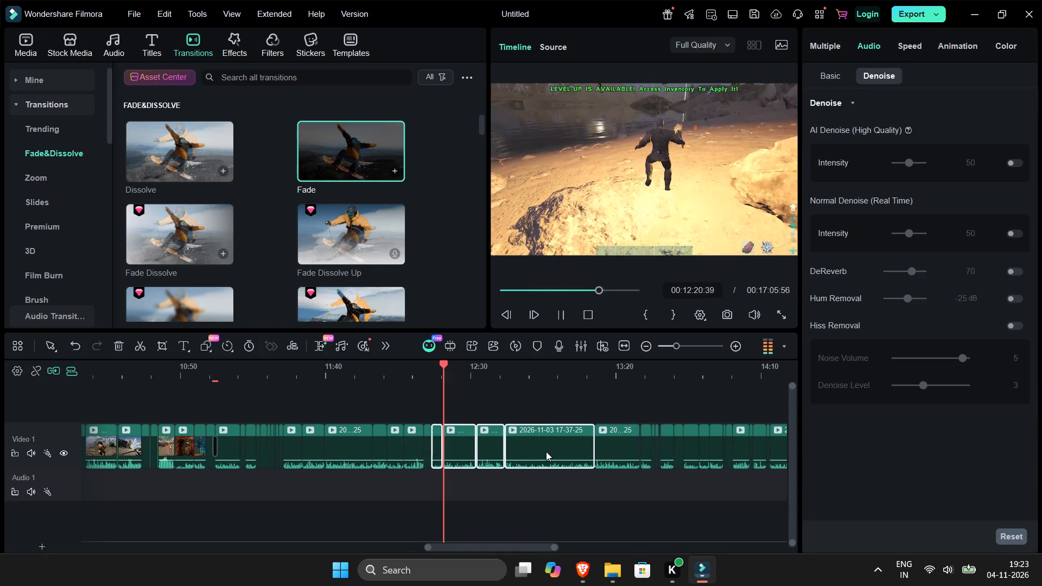
key(Up)
key(space)
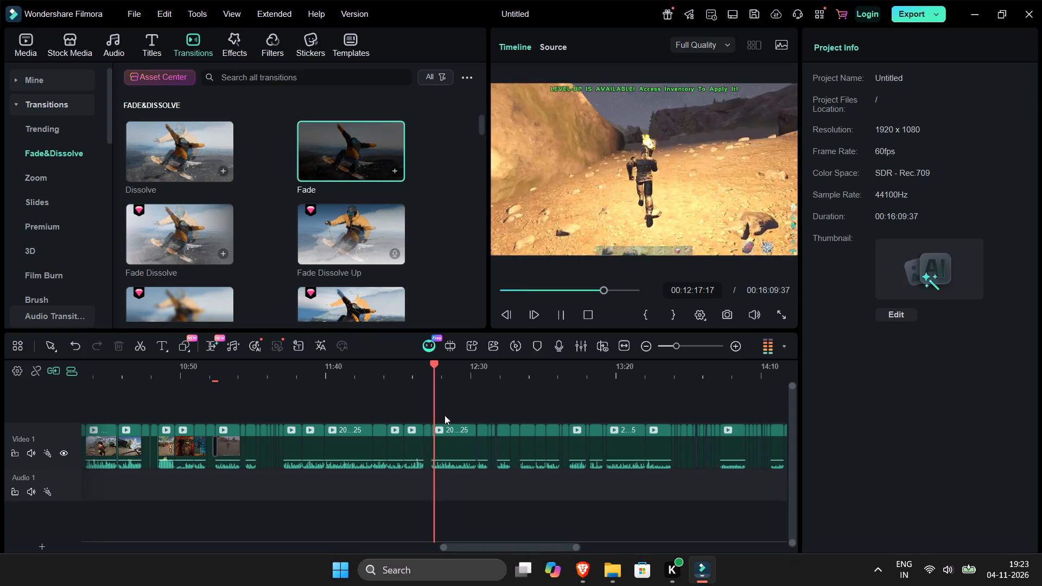
Delete the following run of clips, from about 00:12:16 to 00:13:01, starting with the torchlit running clip.
drag(444, 415, 564, 460)
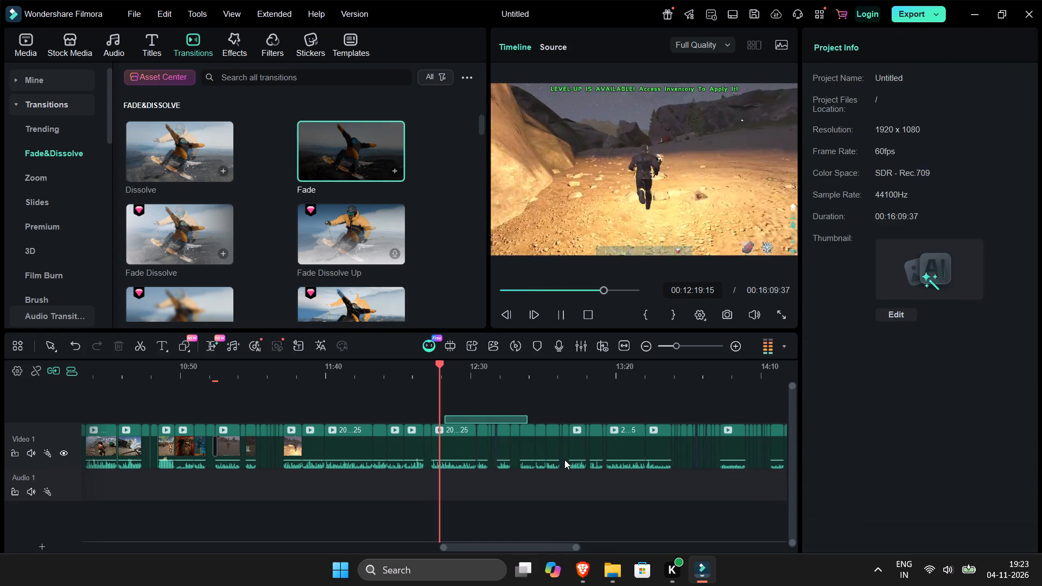
drag(564, 460, 554, 465)
key(Delete)
key(space)
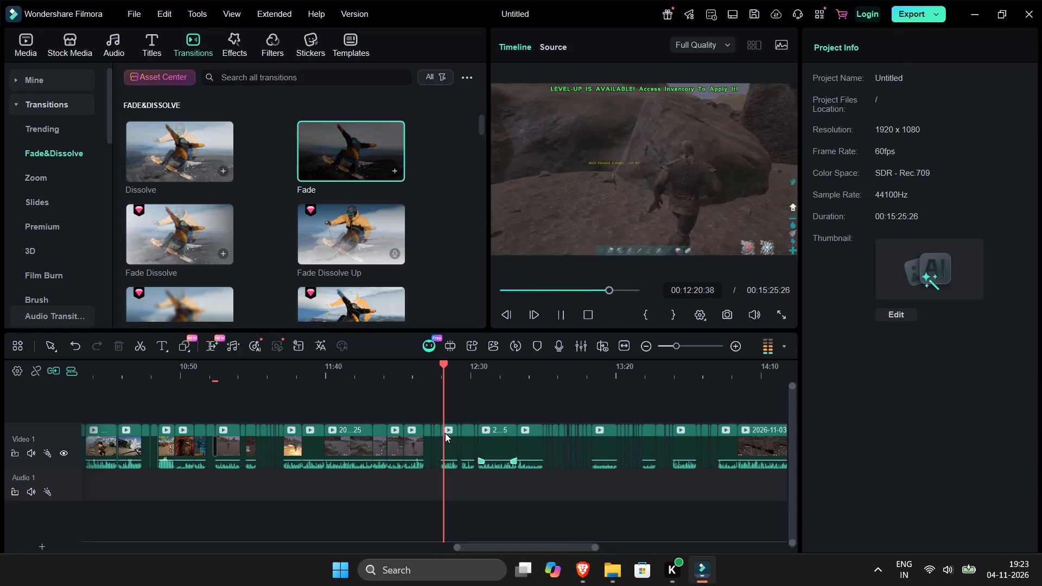
Rewatch from about 00:12:13 and delete the clips between about 00:12:16 and 00:12:32, including the short clip at 00:12:16.
click(417, 363)
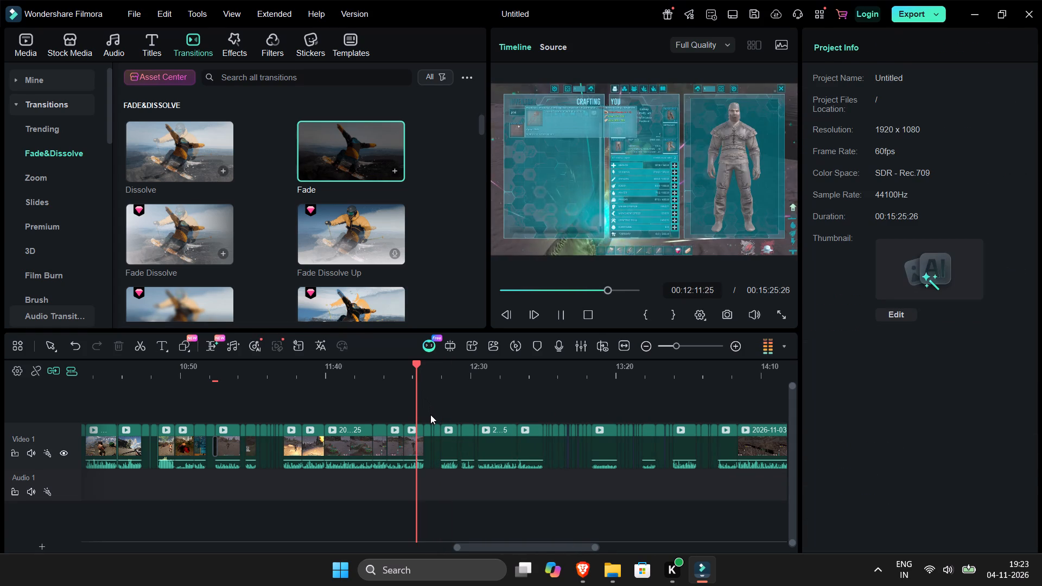
click(738, 344)
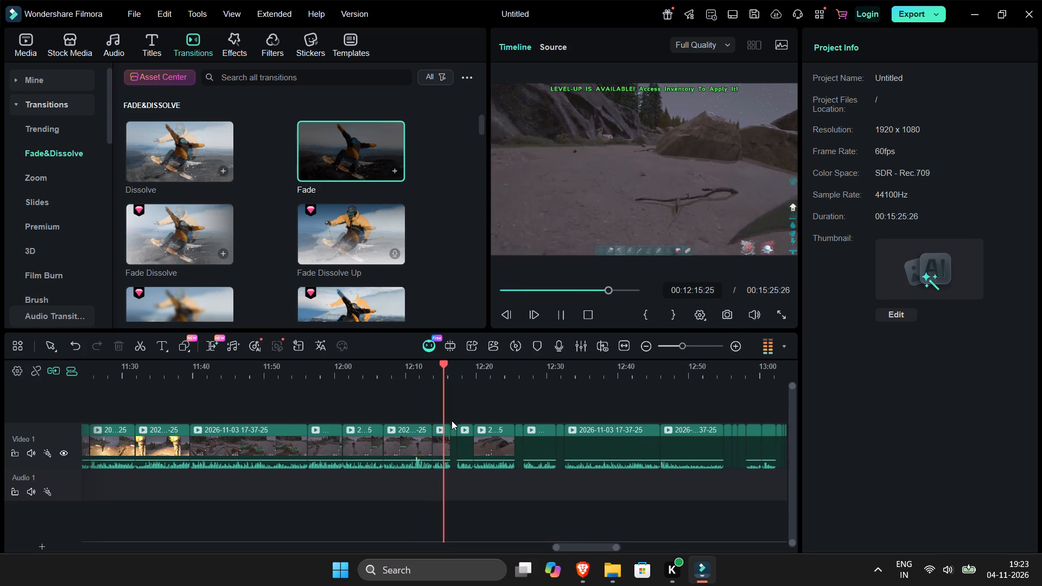
drag(453, 418, 547, 457)
key(Delete)
key(space)
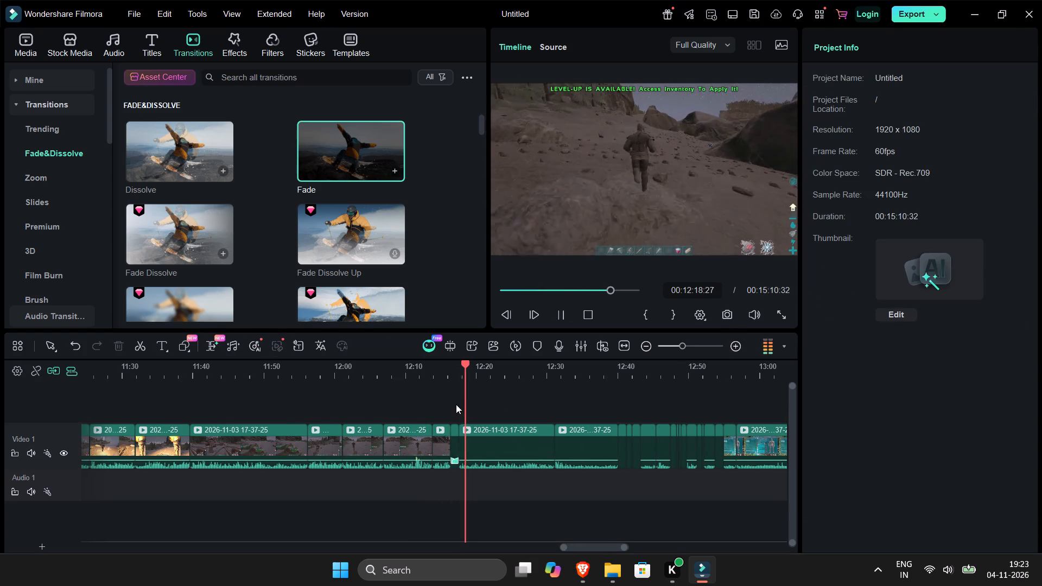
click(456, 436)
key(Delete)
key(space)
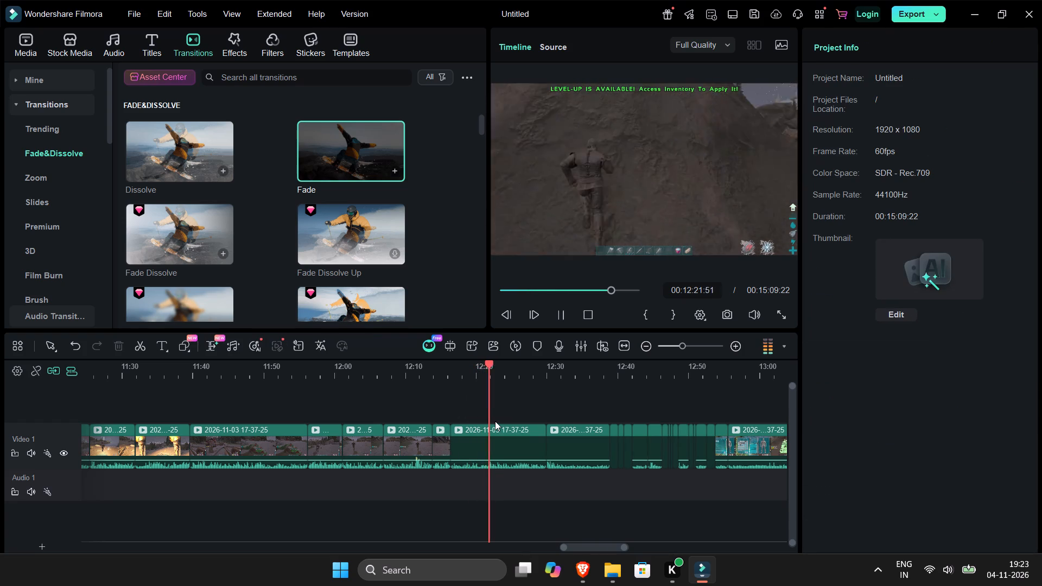
Delete the rock-climbing footage from about 00:12:16 to 00:12:39 and replay from just before the cut.
drag(482, 413, 574, 454)
key(Delete)
click(440, 379)
key(space)
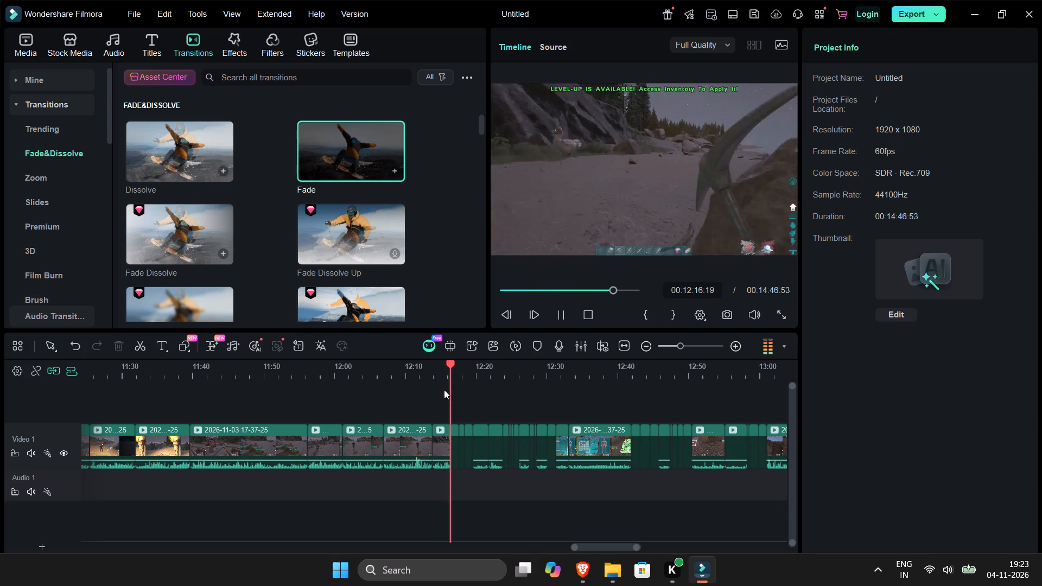
Skim the inventory footage and delete the run of clips from about 00:12:16 to 00:12:33.
click(488, 370)
click(528, 372)
click(555, 373)
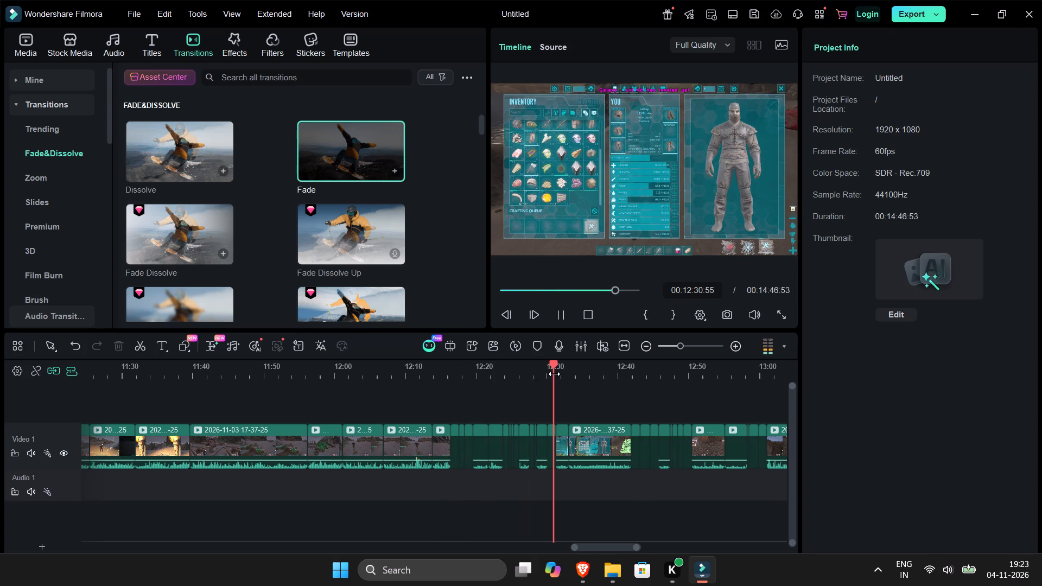
drag(456, 421, 543, 470)
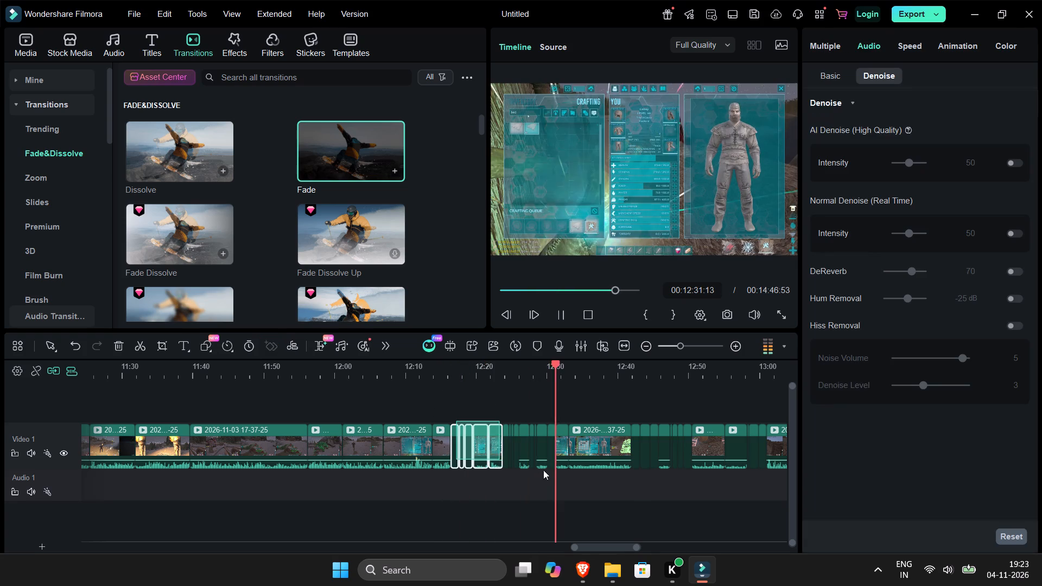
drag(543, 470, 561, 463)
key(Delete)
click(451, 377)
key(space)
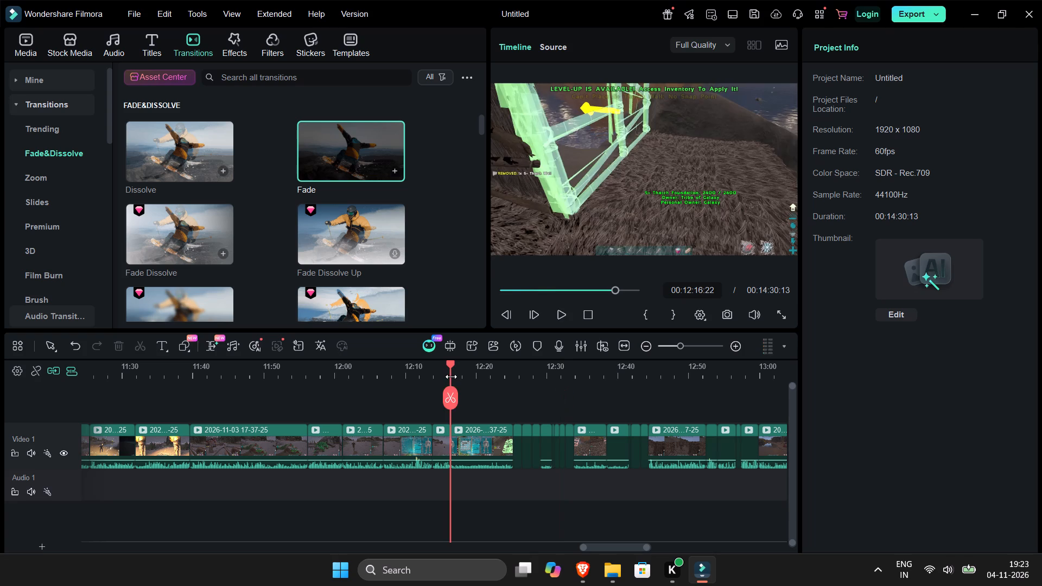
Check the crafting-menu clip starting at about 00:12:16, delete it, and replay from the cut.
click(507, 371)
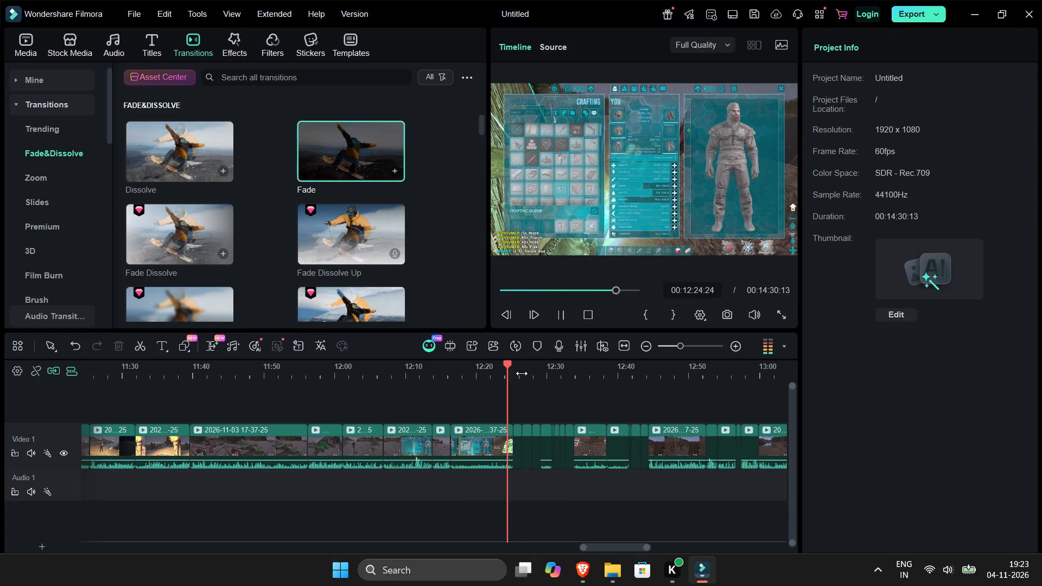
click(522, 373)
click(484, 432)
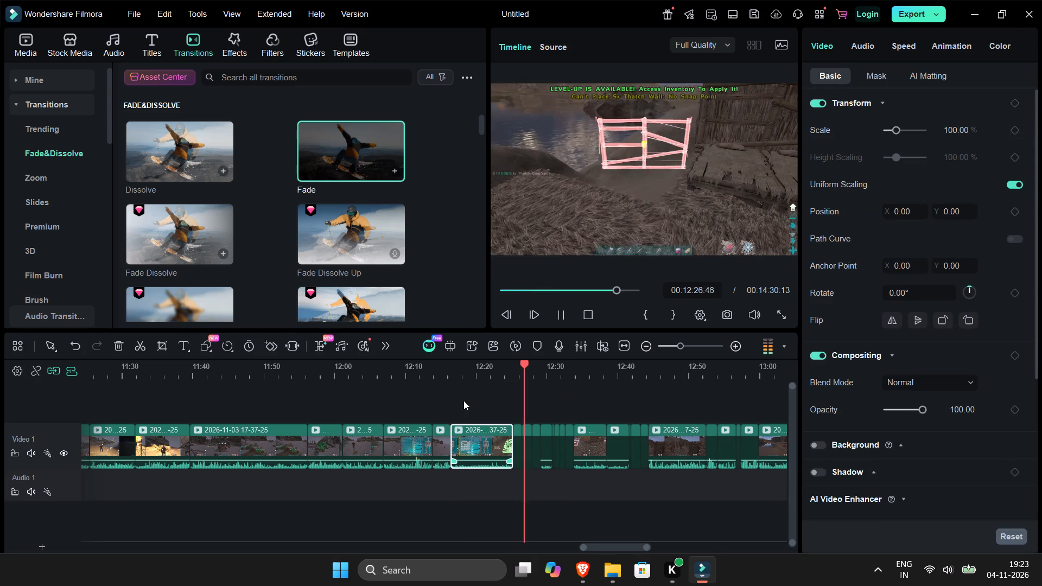
key(Delete)
click(454, 367)
key(space)
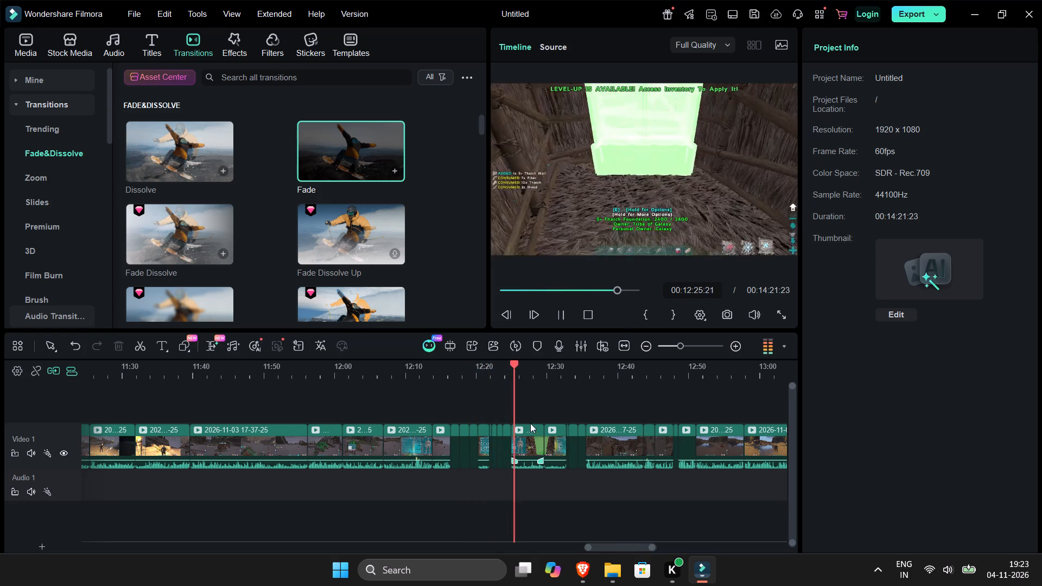
Delete the thatch-wall building clips from about 00:12:25 to 00:12:35.
key(space)
drag(538, 415, 577, 455)
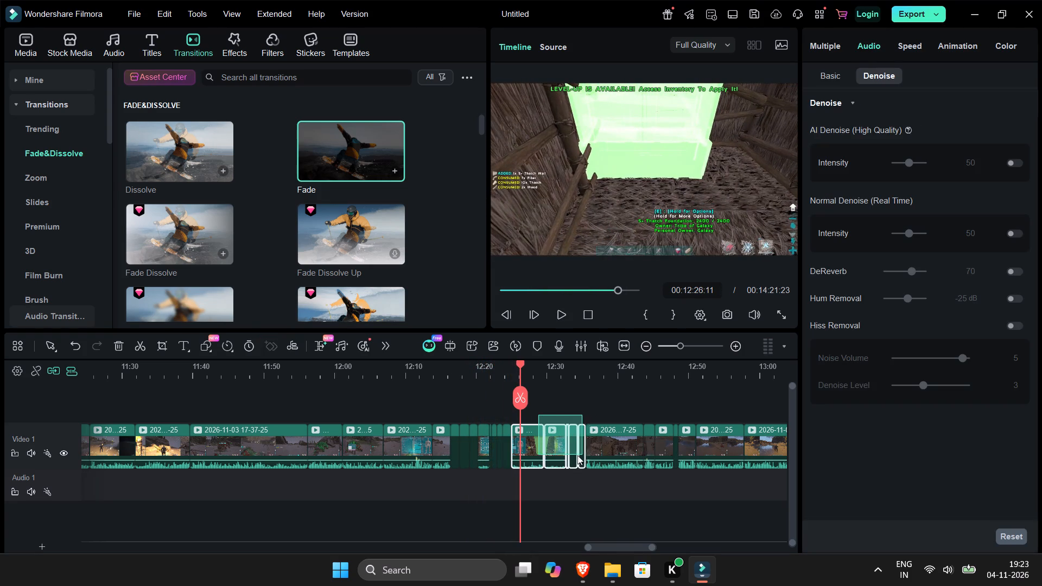
drag(577, 455, 582, 457)
key(Delete)
key(Up)
key(space)
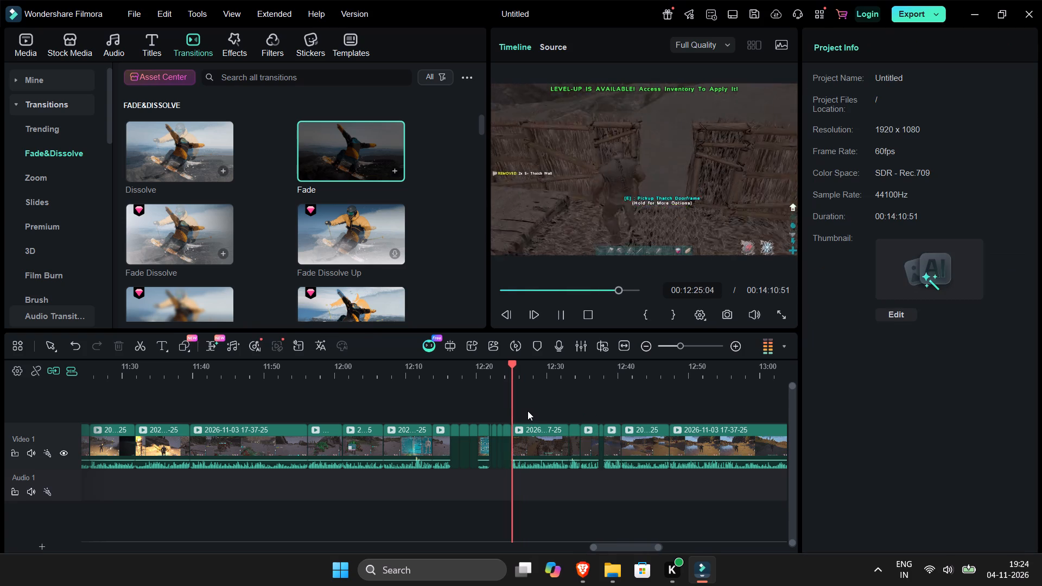
Add the Premium Simple Sliding transition at the cut at about 00:12:25.
scroll(194, 233, down, 2)
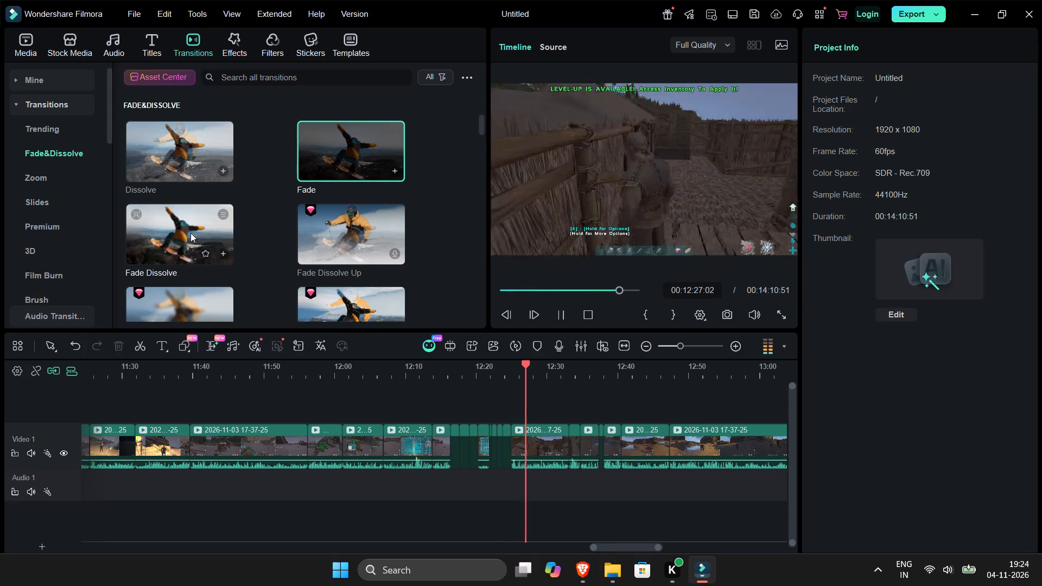
scroll(173, 198, up, 1)
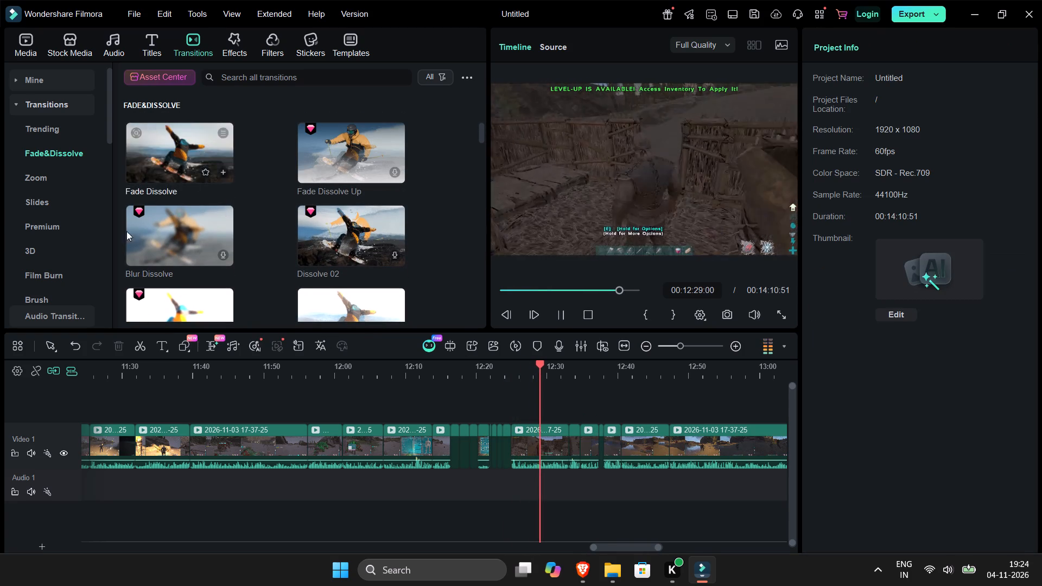
key(space)
click(35, 225)
drag(177, 160, 421, 371)
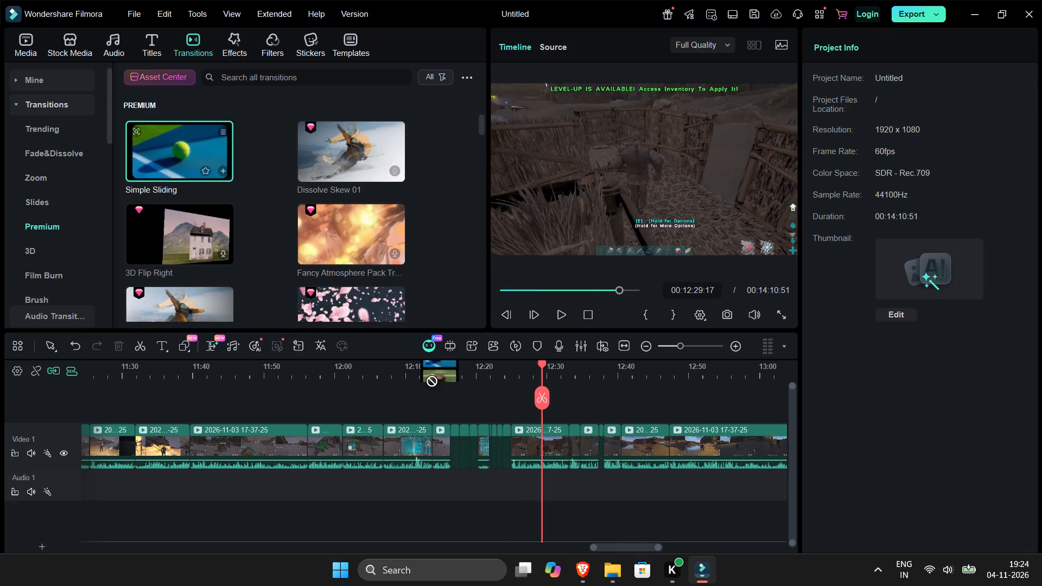
drag(421, 371, 516, 452)
click(504, 375)
Review the footage from the new transition, split the clip at about 00:12:45, and delete the run of clips after the cut.
key(space)
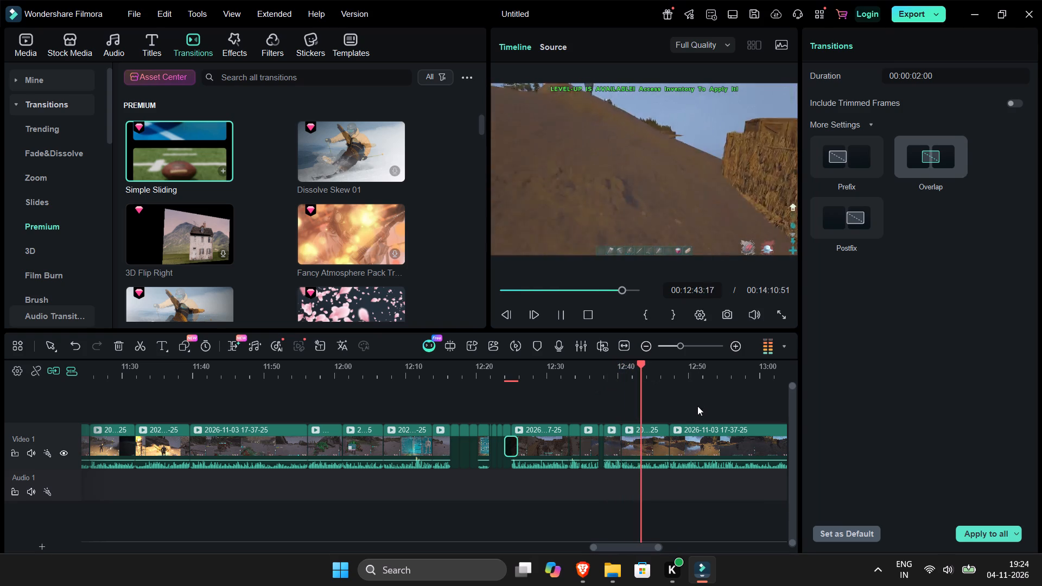
click(645, 438)
key(space)
key(ctrl+b)
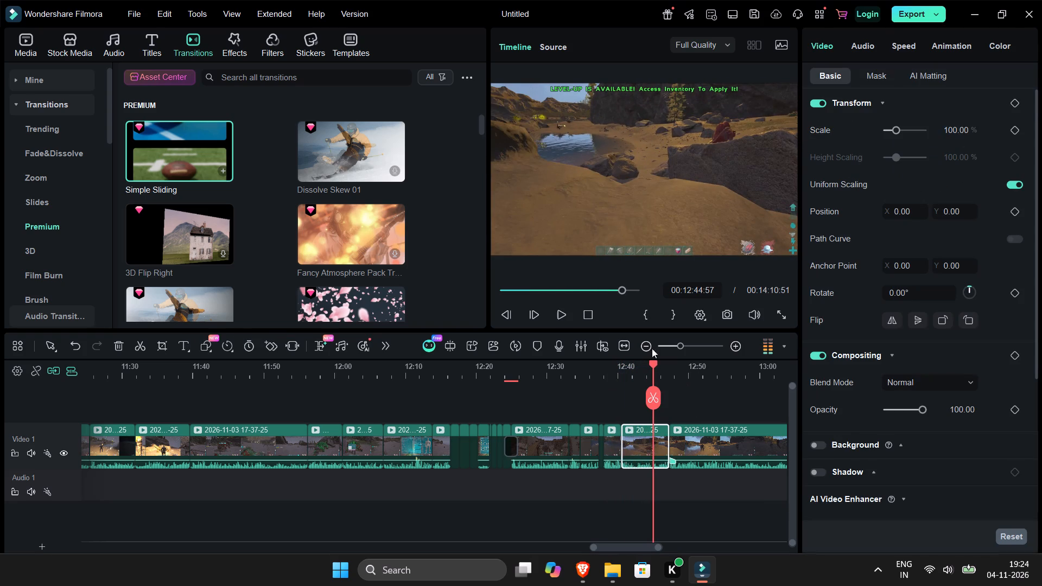
click(651, 347)
drag(469, 409, 437, 451)
key(Delete)
Delete the clips from about 00:12:46 up to the long last clip.
key(space)
click(730, 340)
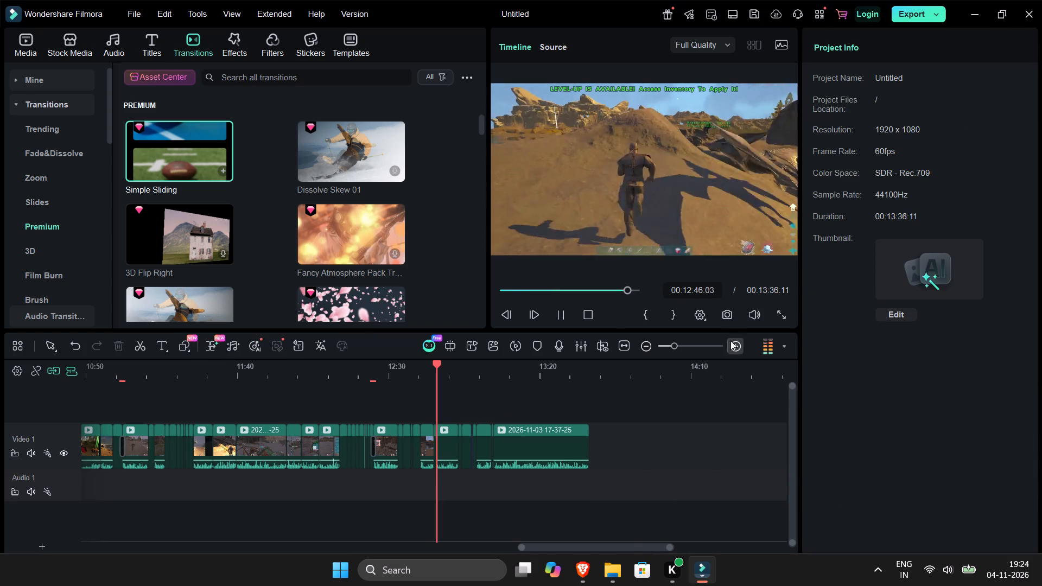
drag(429, 414, 541, 455)
key(Delete)
key(Up)
key(Up)
key(space)
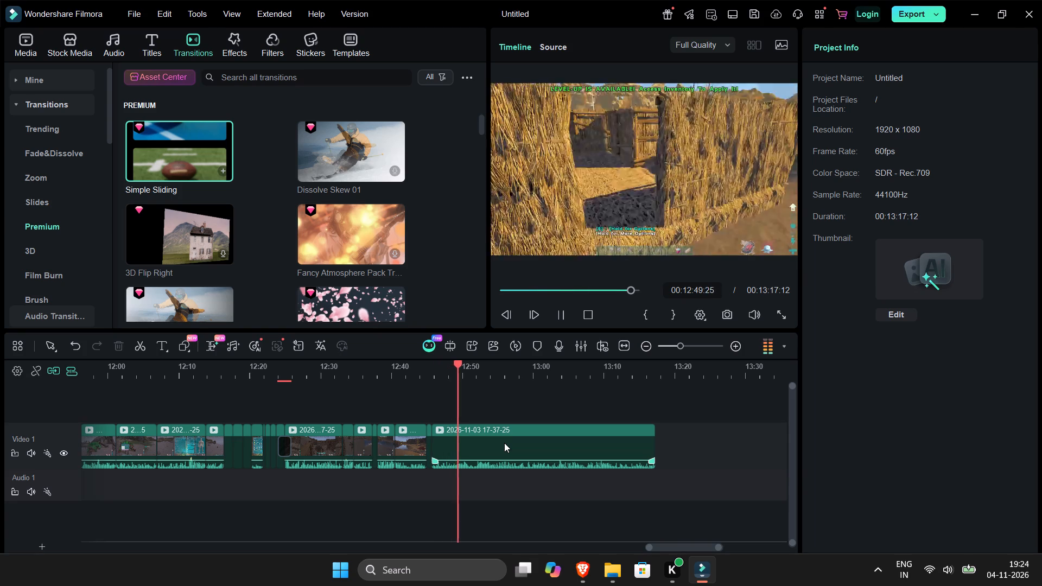
Check the last clip through to its end and add the Fade transition there, at about 00:13:17.
click(596, 371)
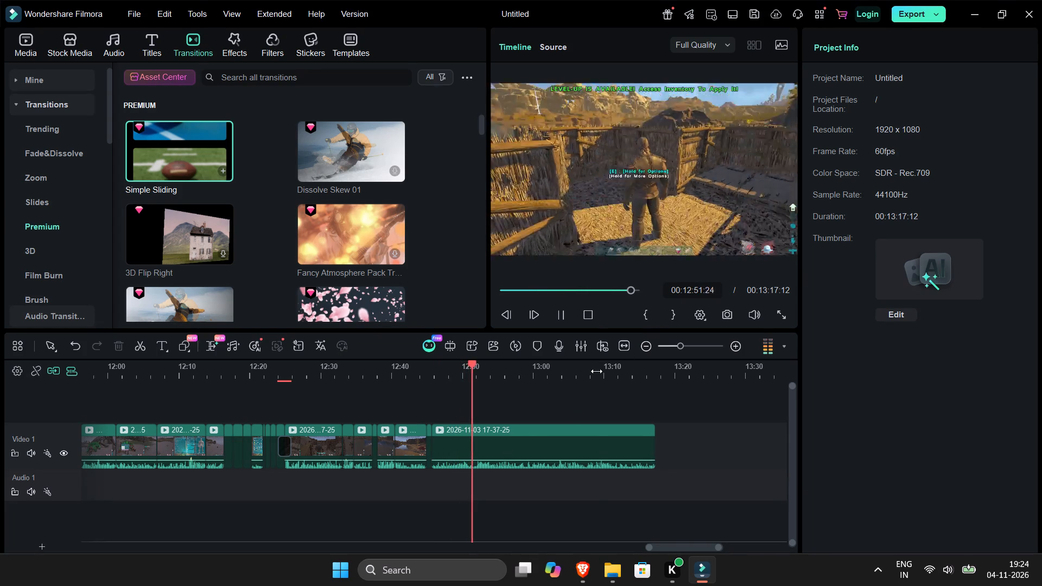
click(623, 385)
click(629, 362)
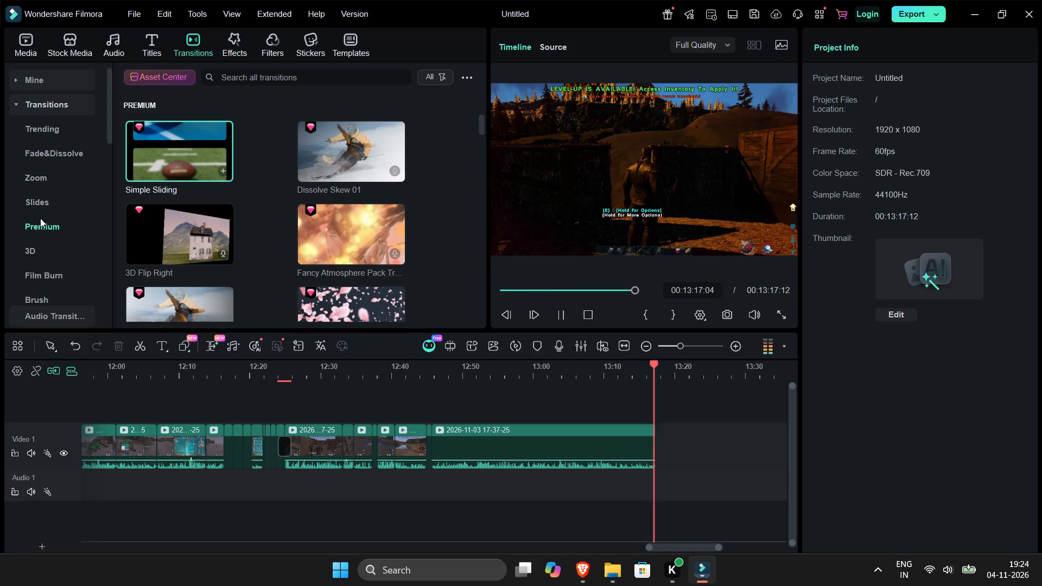
click(49, 155)
drag(337, 155, 663, 447)
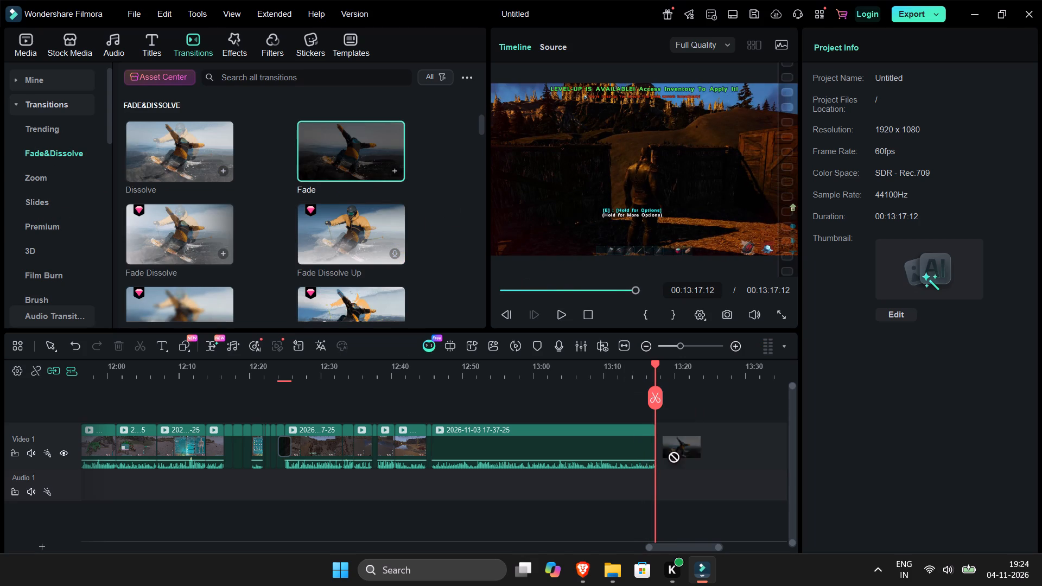
drag(663, 447, 648, 449)
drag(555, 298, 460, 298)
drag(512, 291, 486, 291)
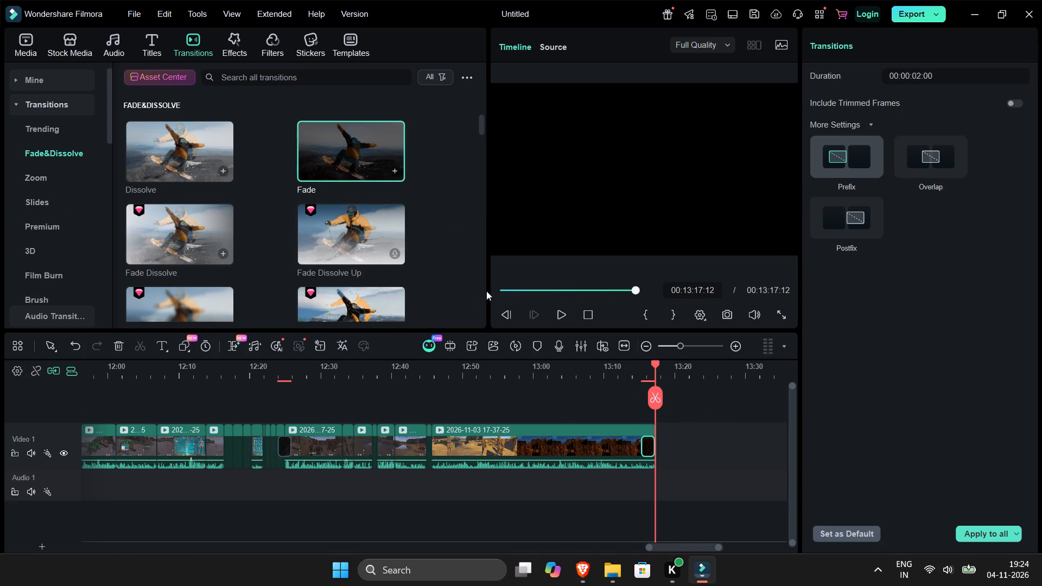
Play the edited video from its beginning through the intro and the opening of the gameplay to check it.
drag(486, 291, 479, 291)
key(space)
double_click(645, 345)
click(645, 345)
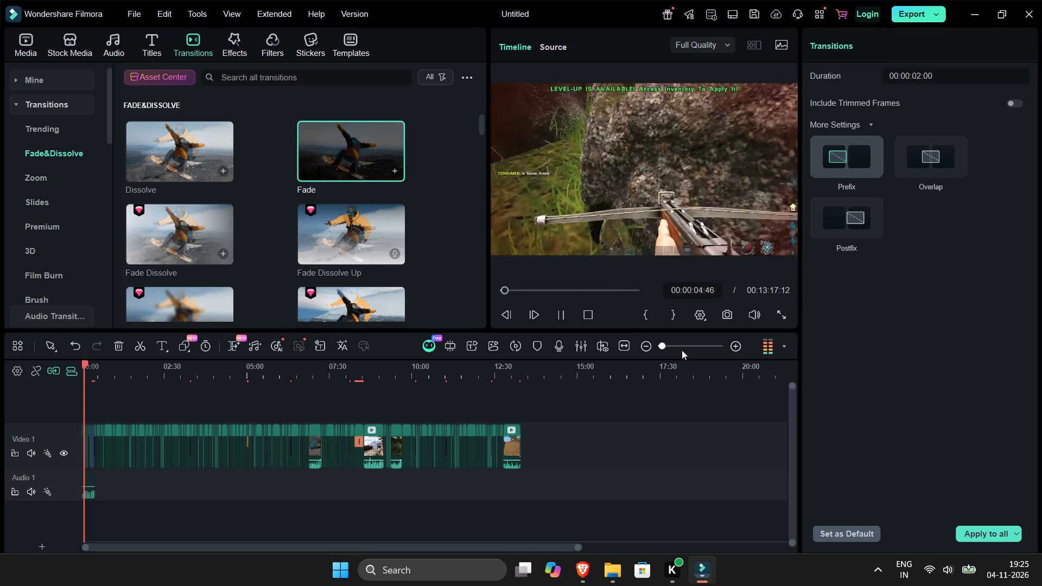
click(731, 349)
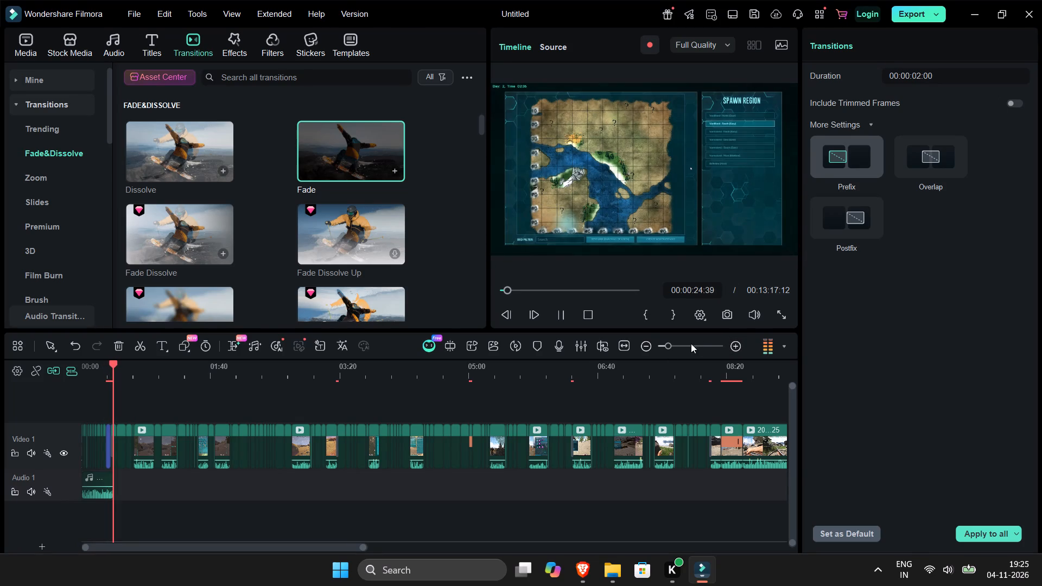
double_click(645, 351)
double_click(737, 352)
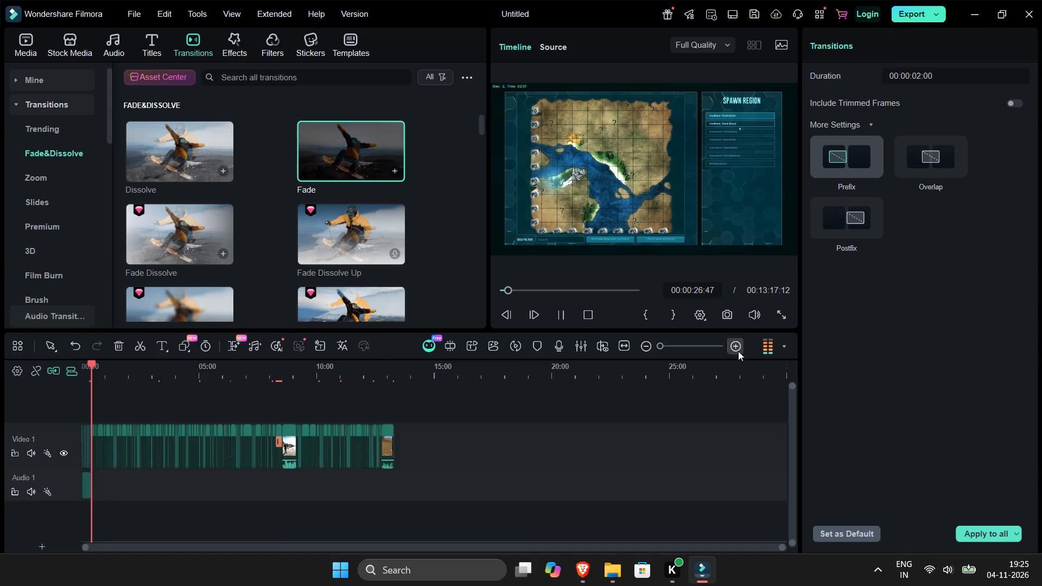
click(738, 351)
key(space)
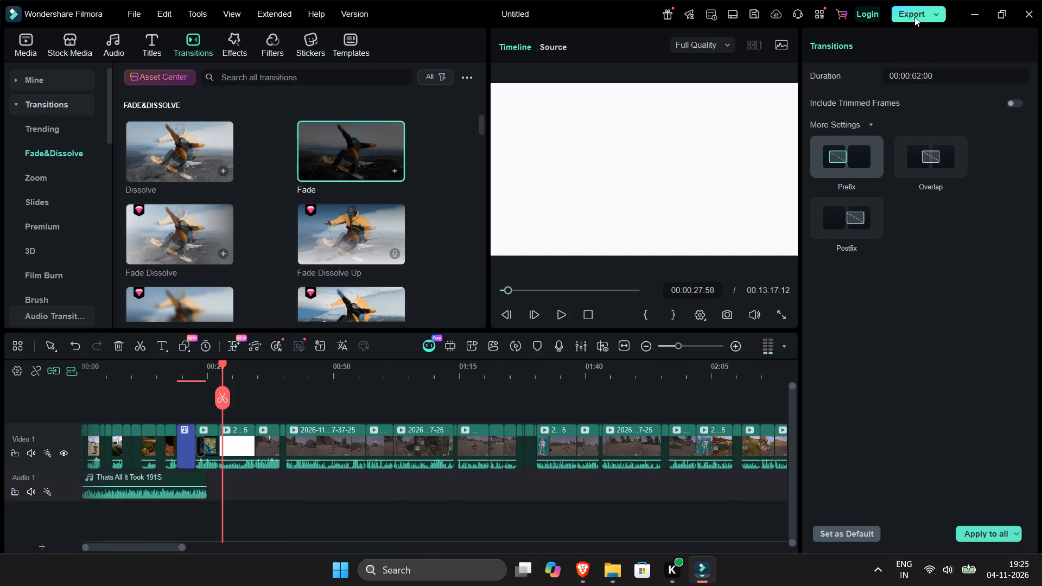
Open the export settings for the finished video and set its title to "ark primal fear part 2".
click(912, 17)
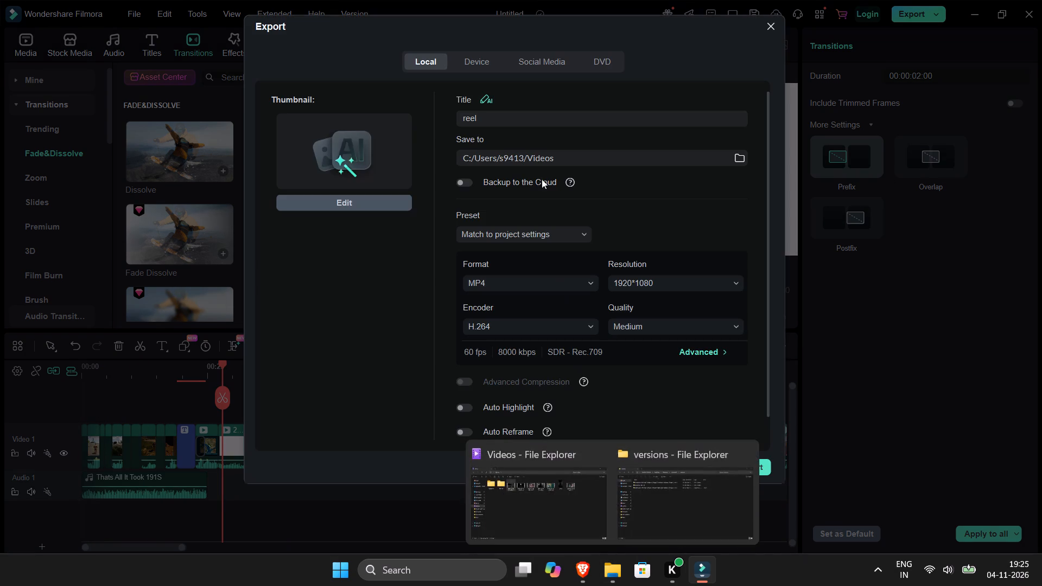
drag(527, 117, 354, 112)
text(ark prim)
key(ctrl+a)
key(ctrl+BackSpace)
text(ark)
key(space)
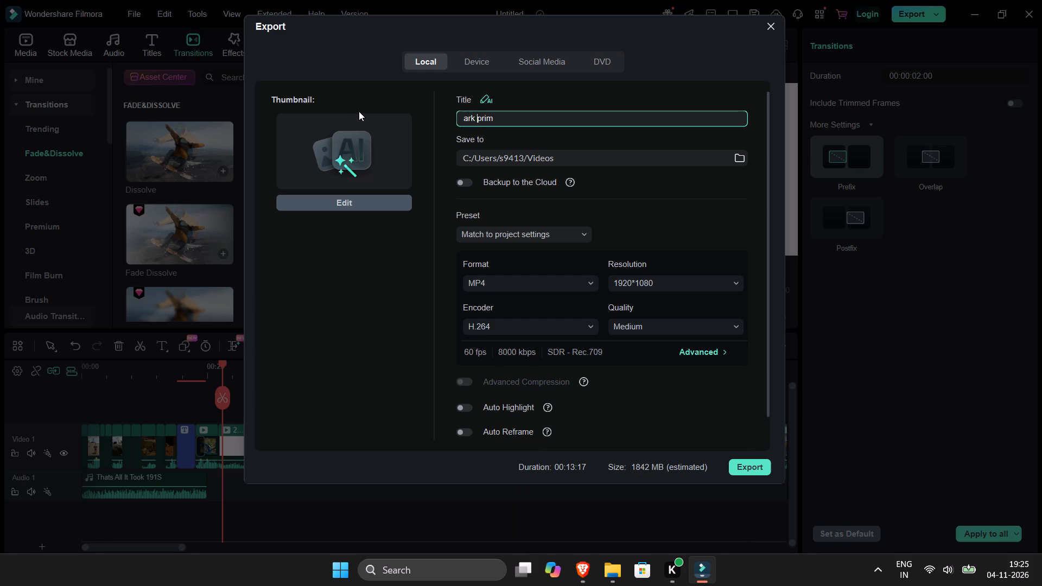
key(ctrl+a)
key(BackSpace)
text(ark primal fear part 2)
key(space)
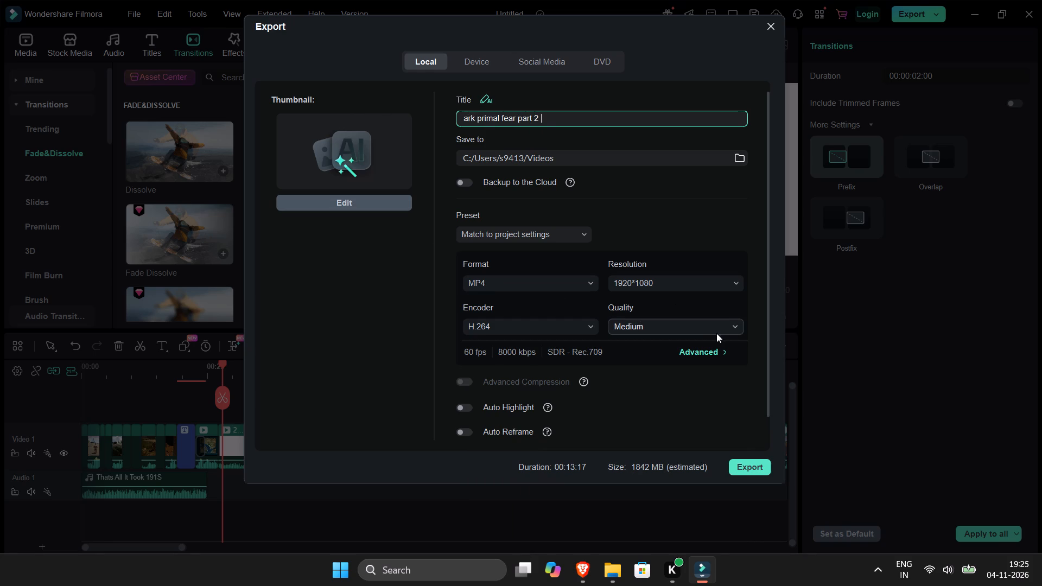
Choose the export quality level and start exporting the video to the local Videos folder as MP4.
click(712, 334)
click(670, 394)
click(755, 471)
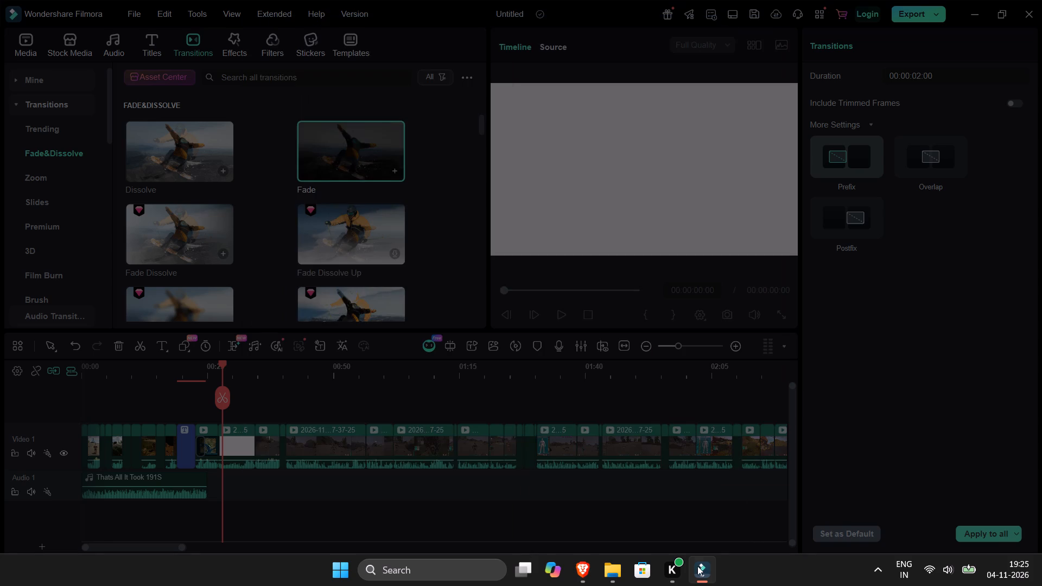
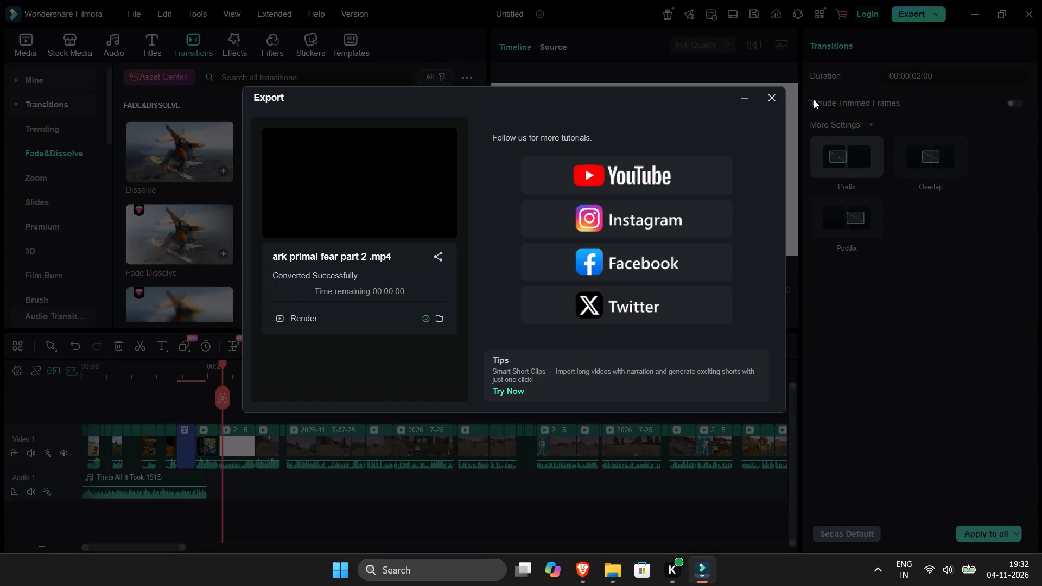
Close the finished export window and save the video project as "ark part 2" in the Projects folder.
click(772, 100)
key(ctrl+s)
text(ark)
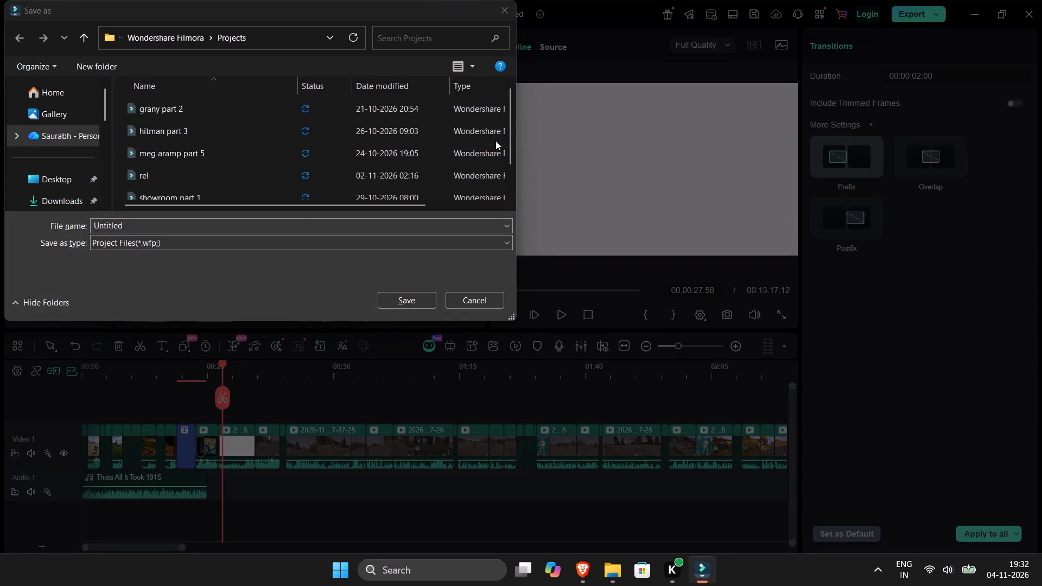
click(173, 220)
key(ctrl+a)
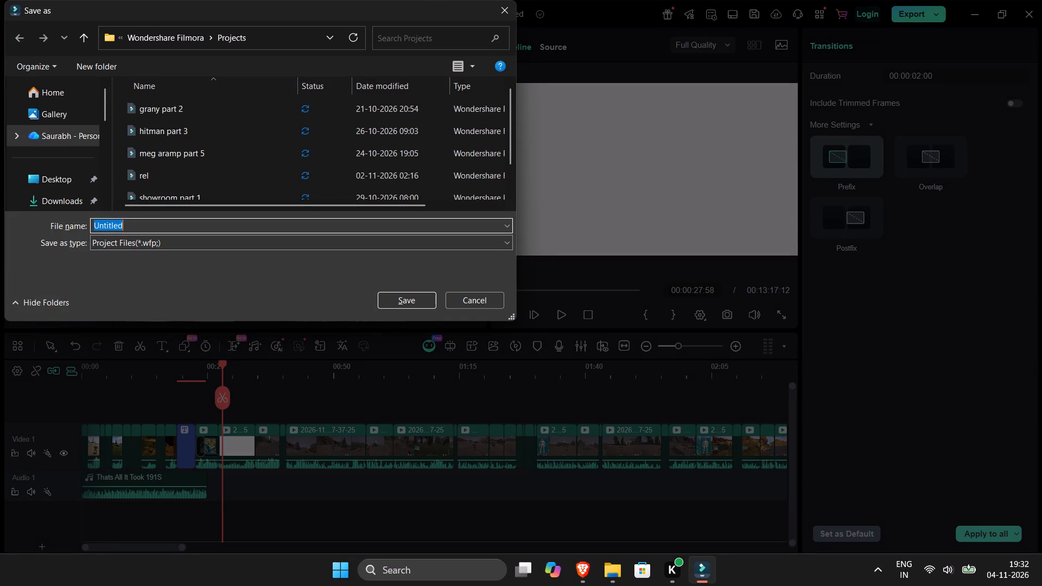
text(ark)
key(space)
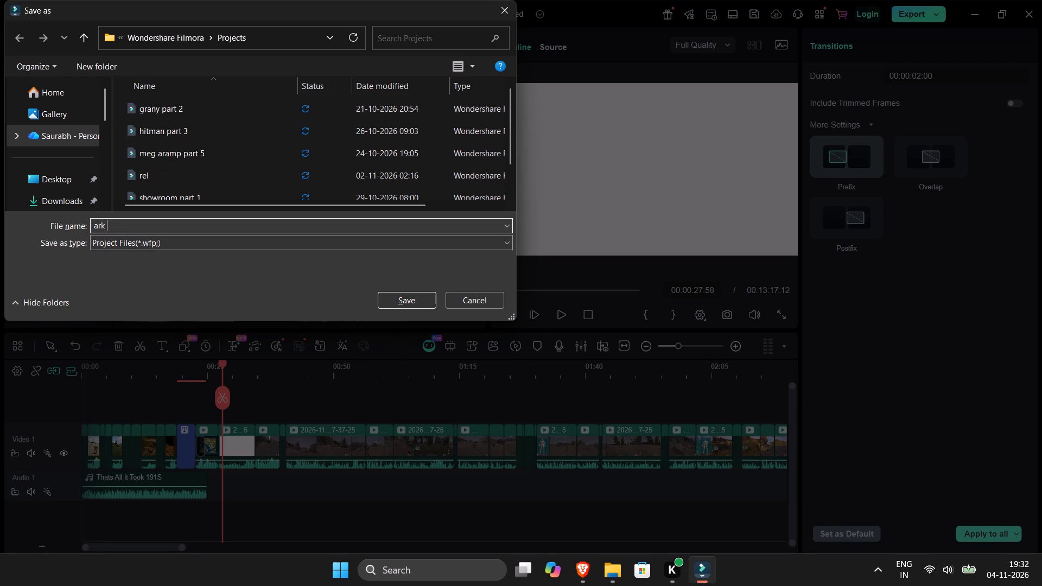
key(space)
text(part)
key(space)
key(2)
click(401, 290)
click(409, 295)
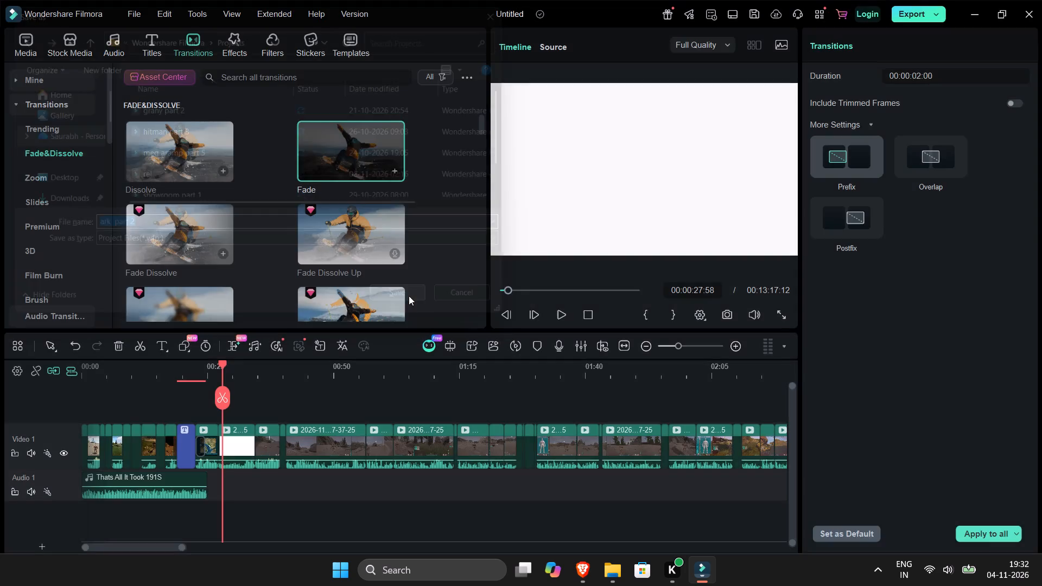